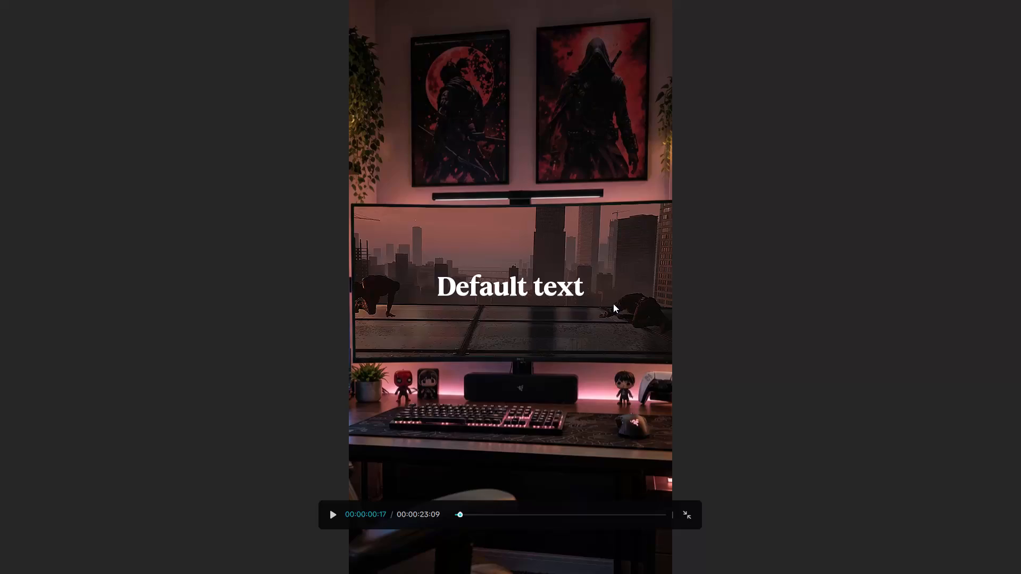
Play a short stretch of the full-screen video preview with its text overlay, pausing at about 00:00:01:01.
key("space")
key("space")
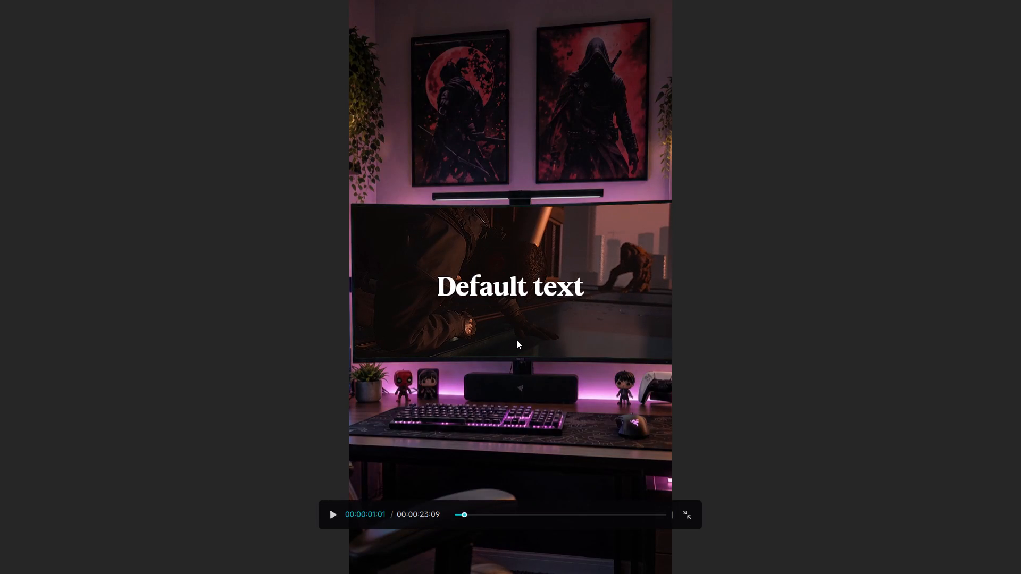
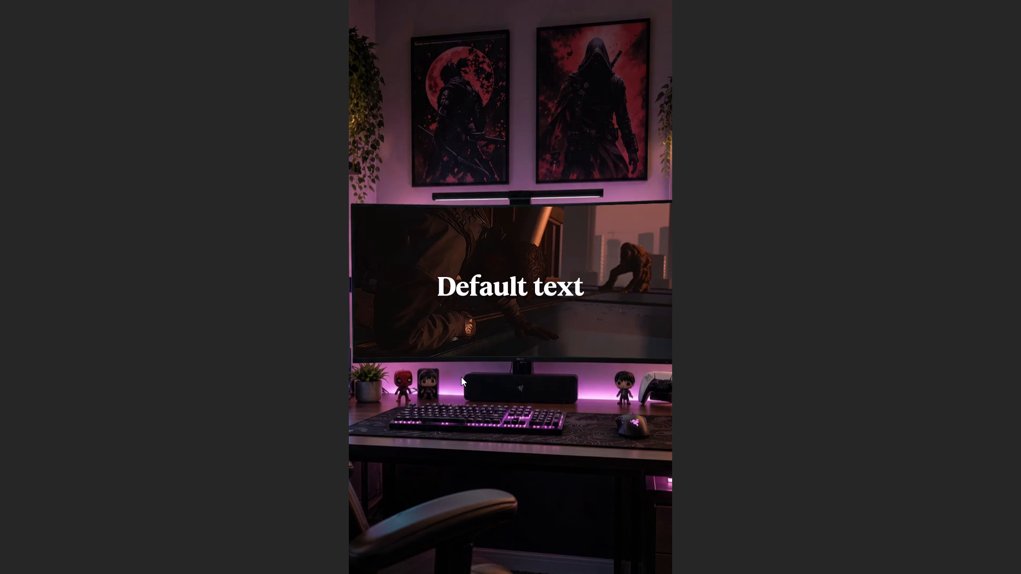
Play the full-screen preview on to about 00:00:09:10, watching the captions and text overlay, and return to the editor.
key("Return")
left_click_drag(473, 373, 479, 374)
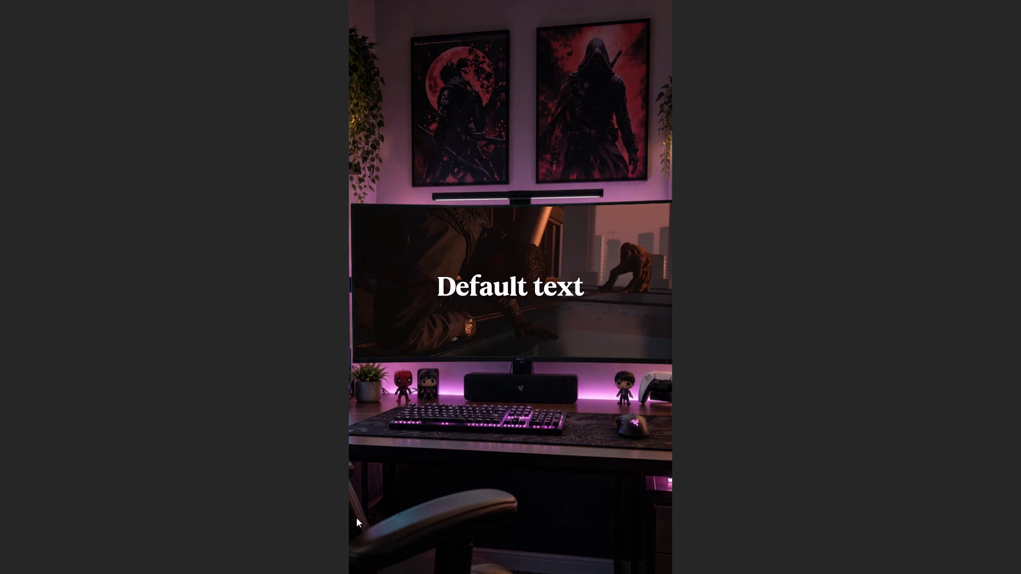
left_click(348, 510)
left_click(333, 514)
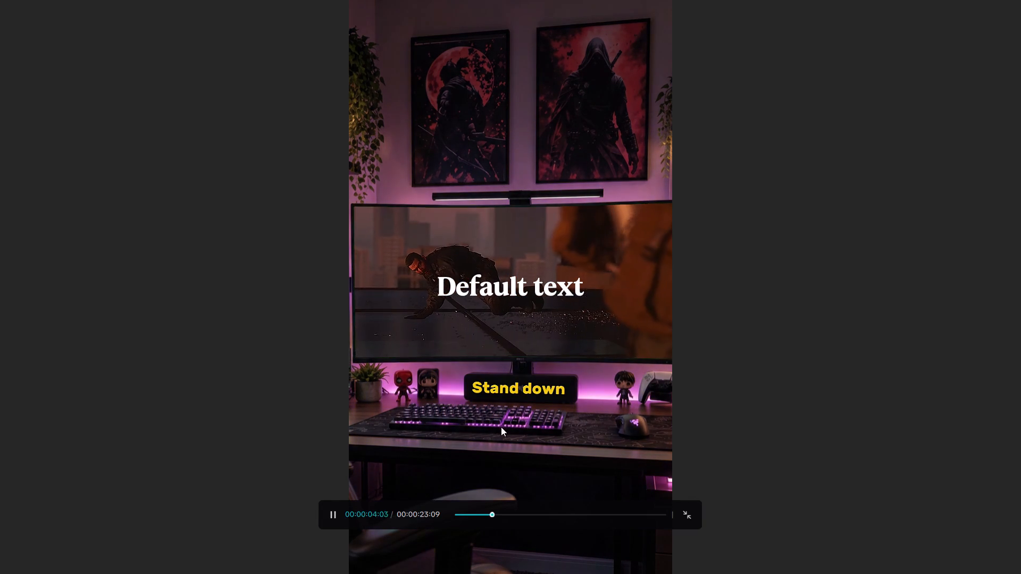
left_click(537, 417)
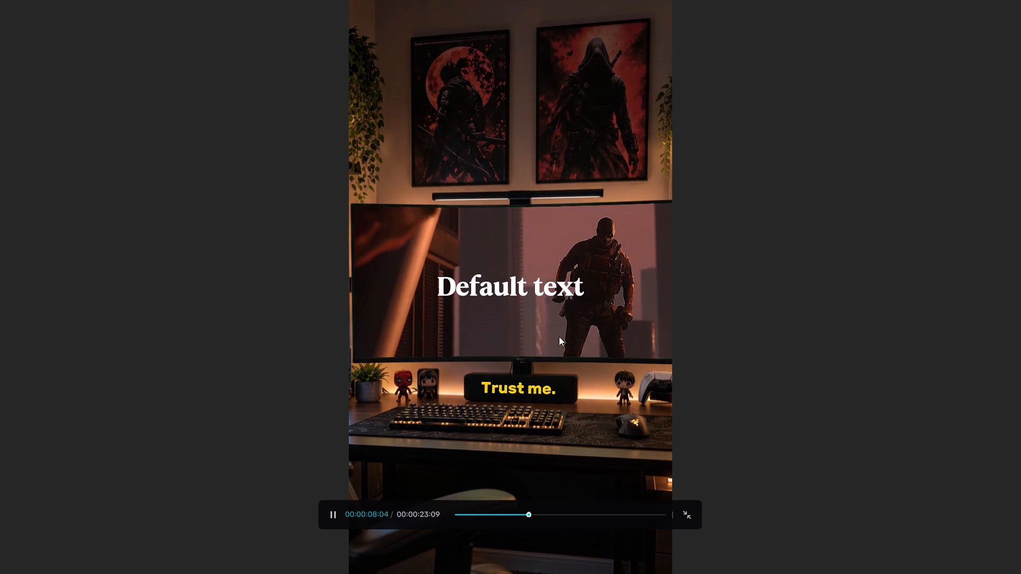
left_click(685, 508)
key("space")
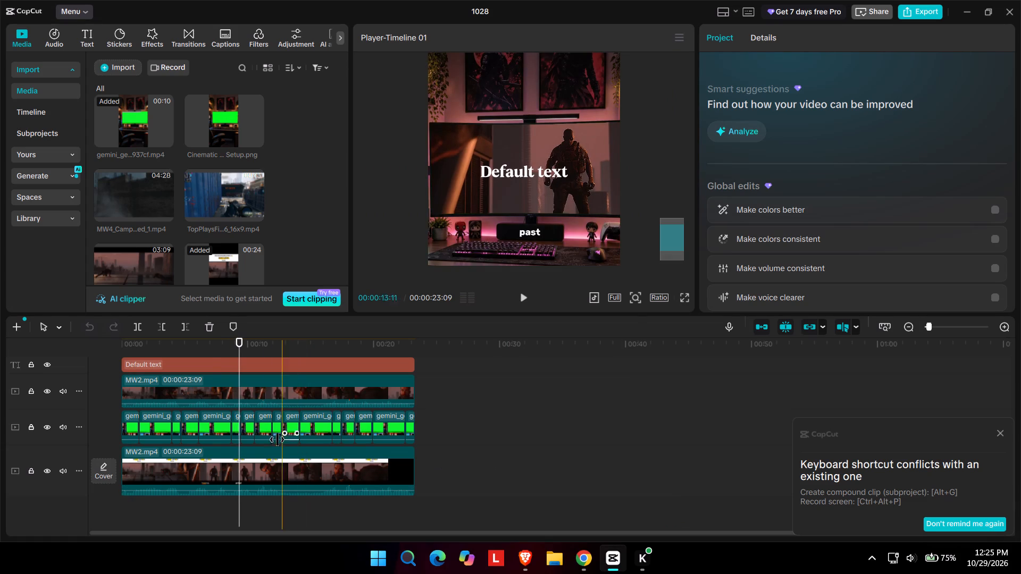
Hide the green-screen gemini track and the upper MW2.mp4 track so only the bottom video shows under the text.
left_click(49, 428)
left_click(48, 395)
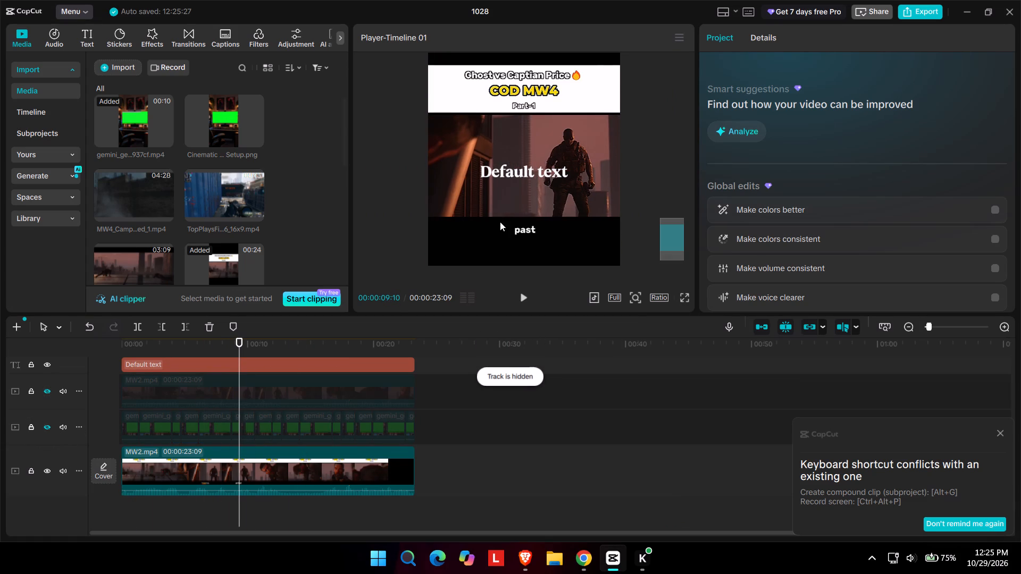
Replace the wording of the "Default text" overlay with "Ghost vs John".
left_click(542, 177)
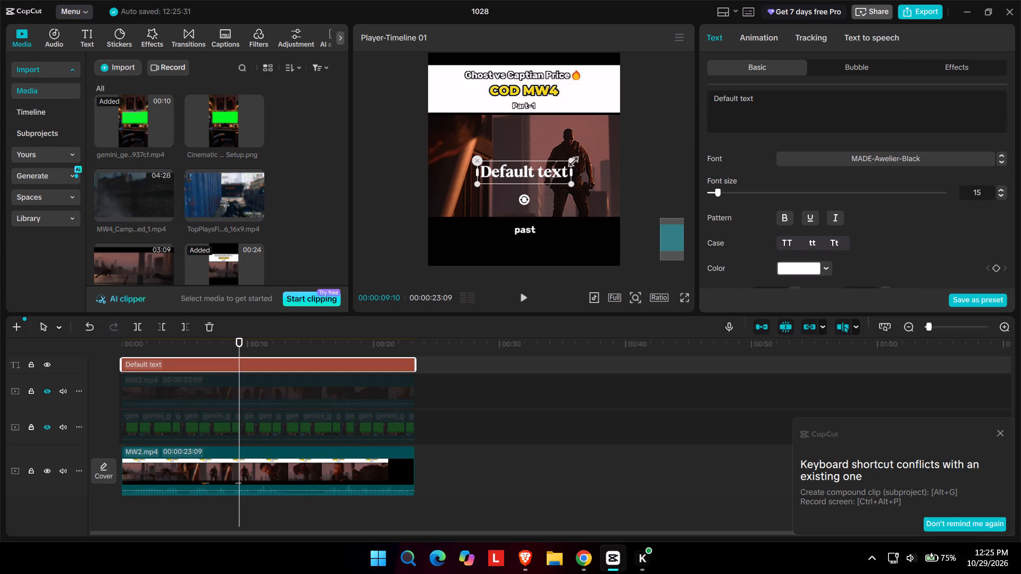
left_click_drag(765, 98, 682, 99)
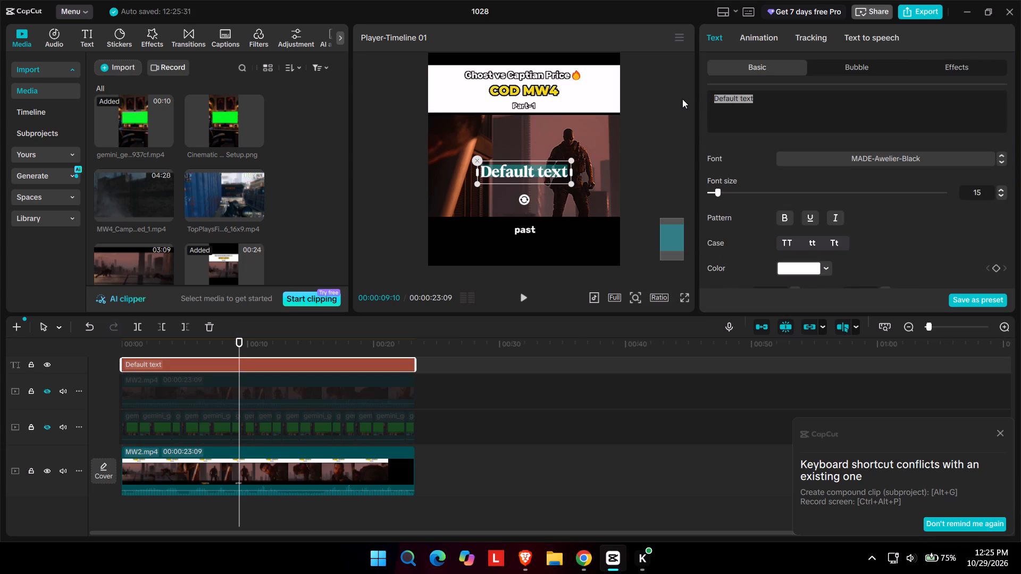
type("GHOSR")
key("BackSpace")
key("BackSpace")
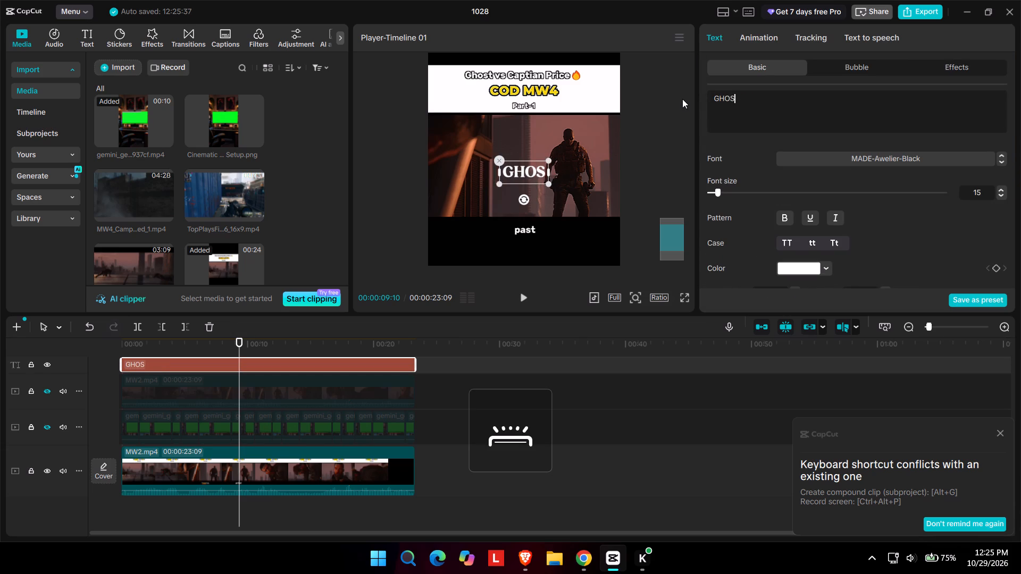
key("BackSpace")
key("BackSpace")
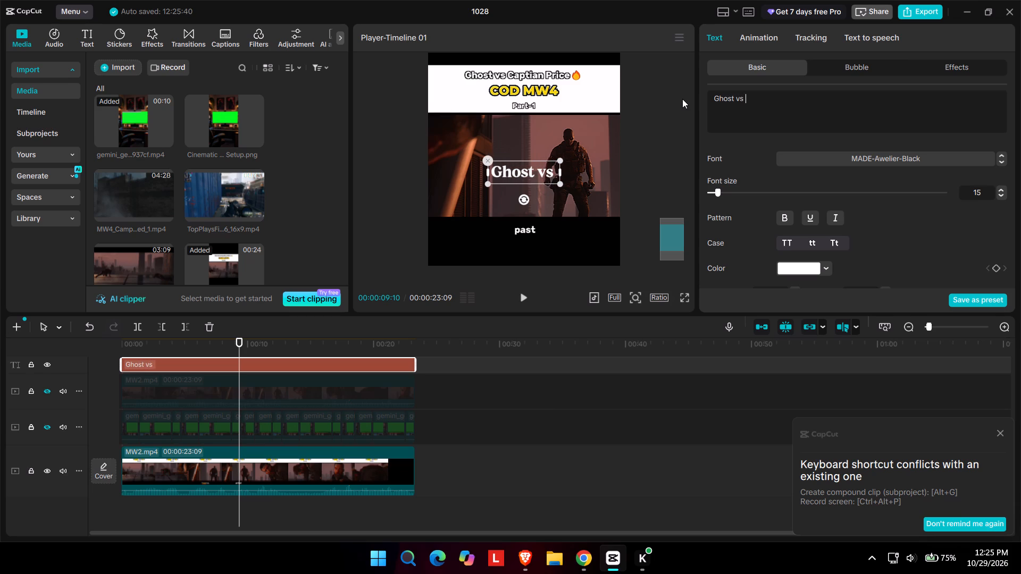
type("john")
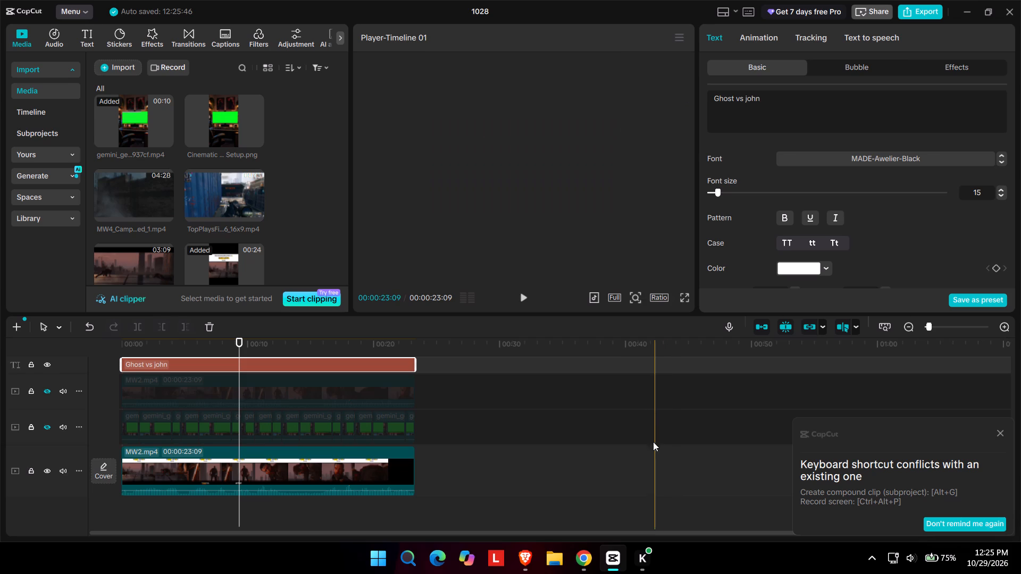
left_click(747, 100)
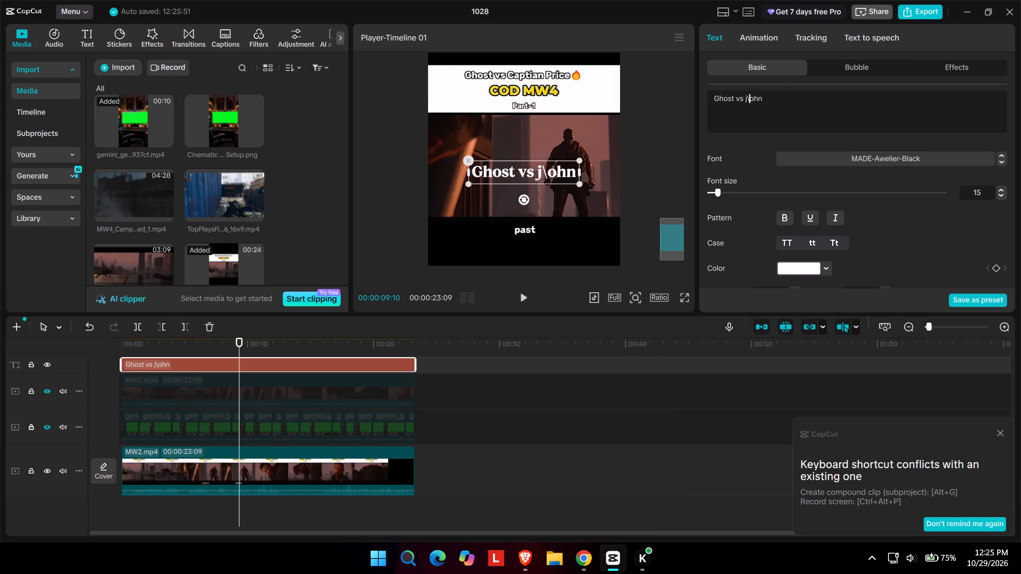
key("Left")
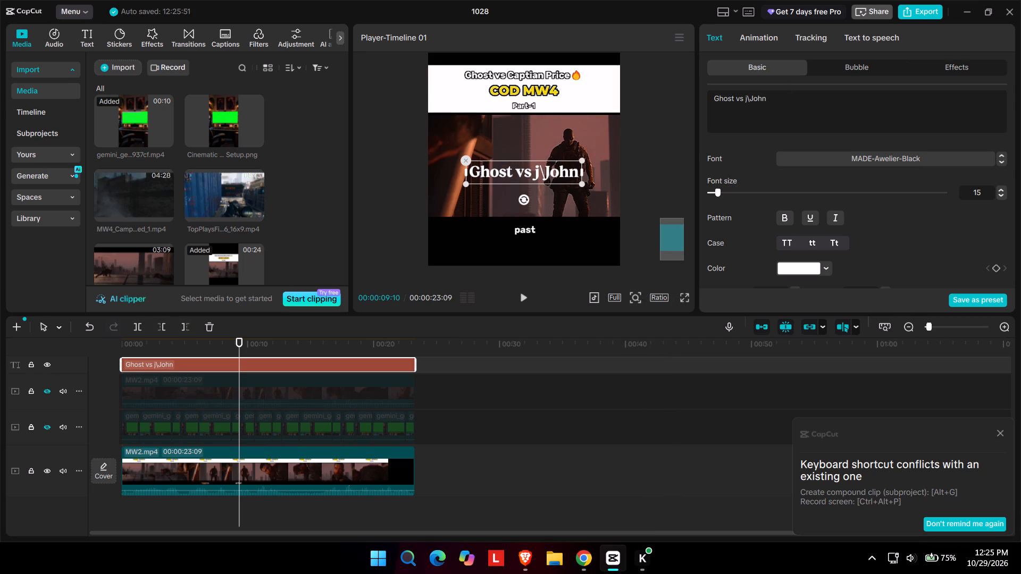
key("backslash")
key("BackSpace")
key("BackSpace")
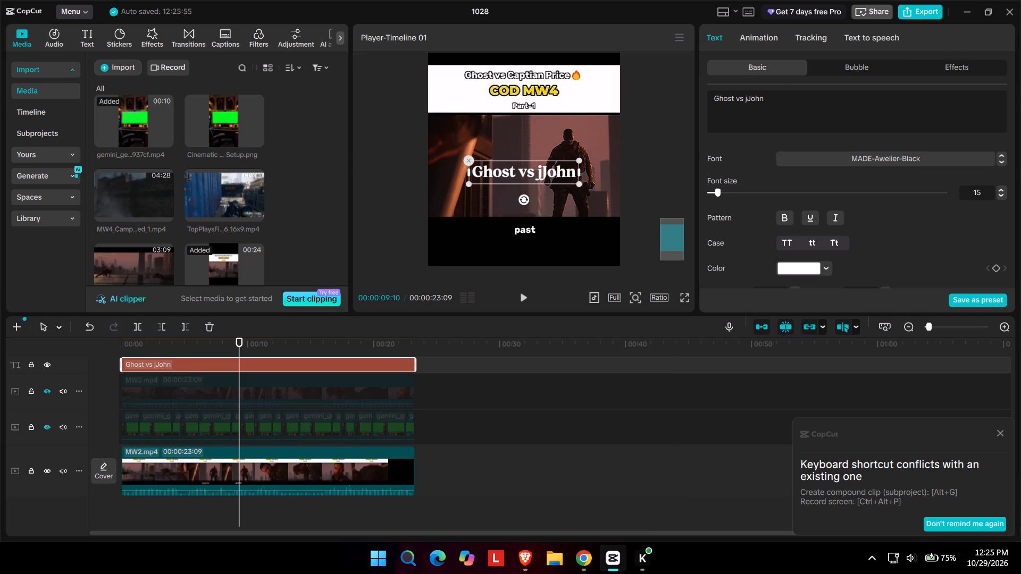
key("BackSpace")
left_click(799, 101)
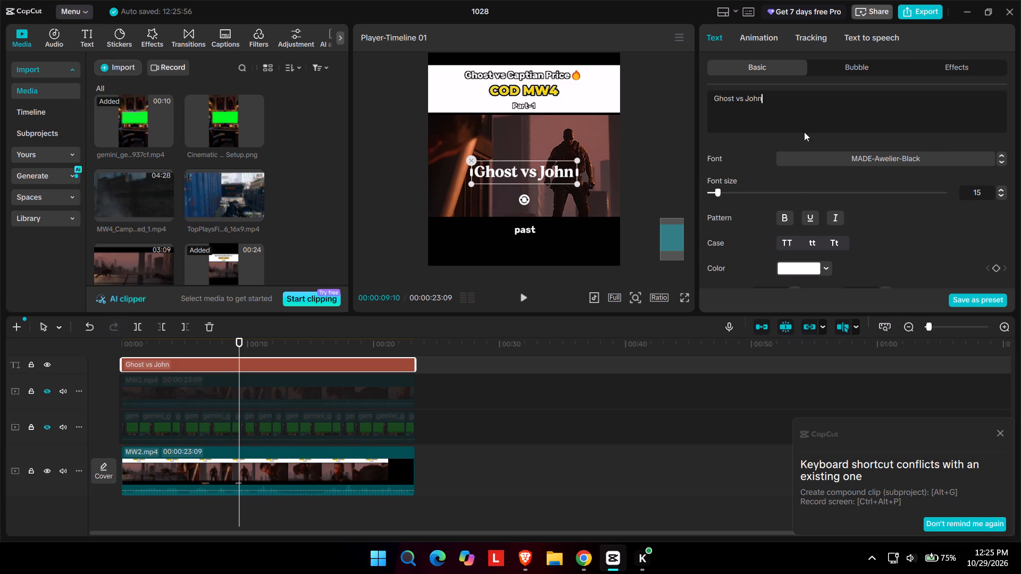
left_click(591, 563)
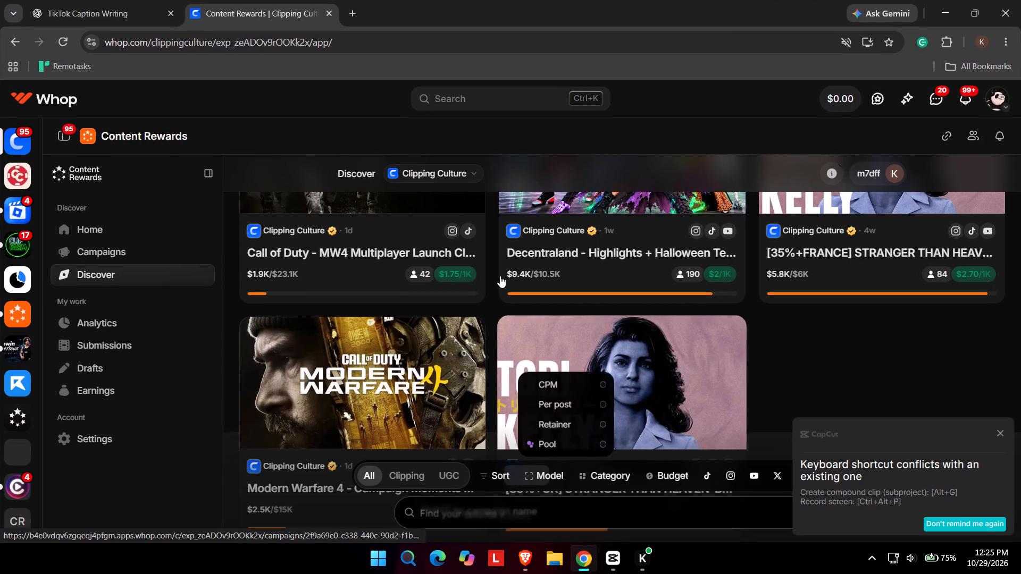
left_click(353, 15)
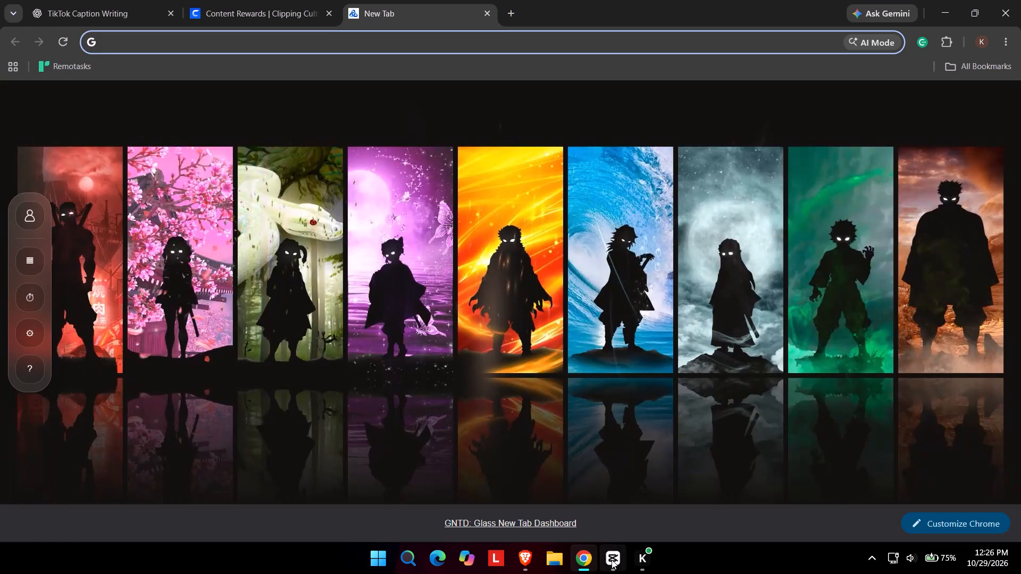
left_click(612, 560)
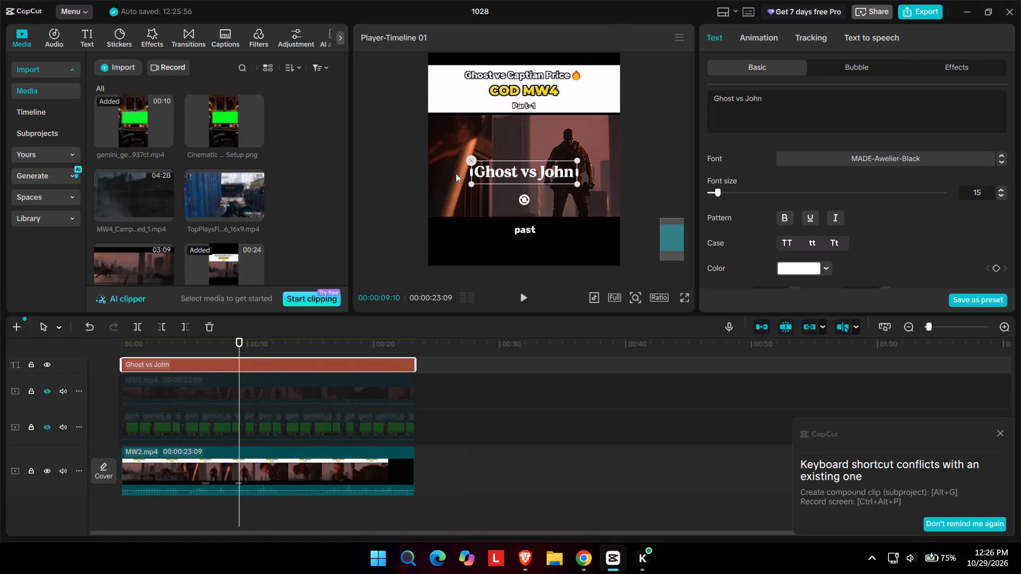
Move the "Ghost vs John" text up to the lower edge of the bottom clip's white title band.
left_click_drag(521, 179, 521, 149)
left_click_drag(528, 183, 525, 124)
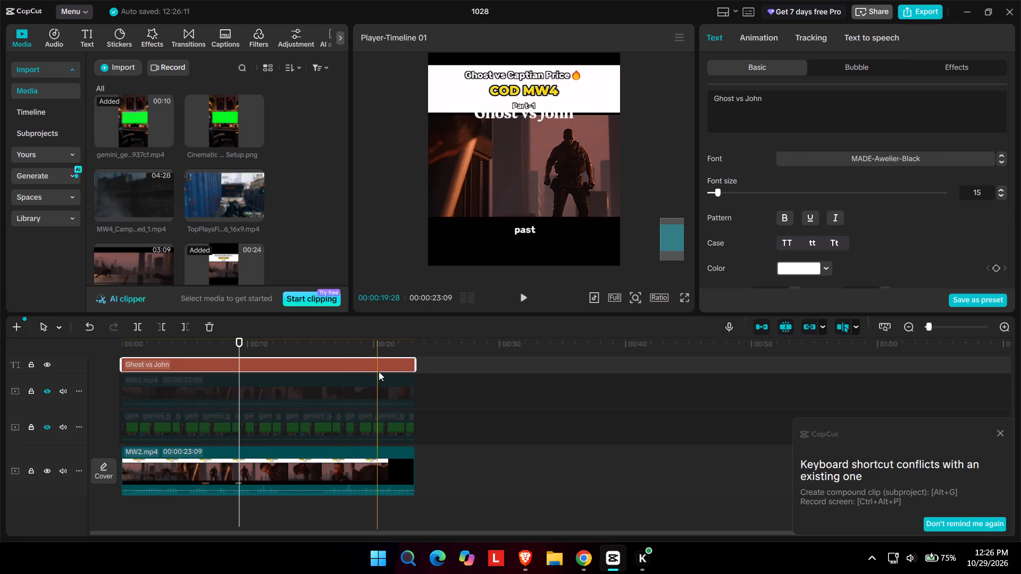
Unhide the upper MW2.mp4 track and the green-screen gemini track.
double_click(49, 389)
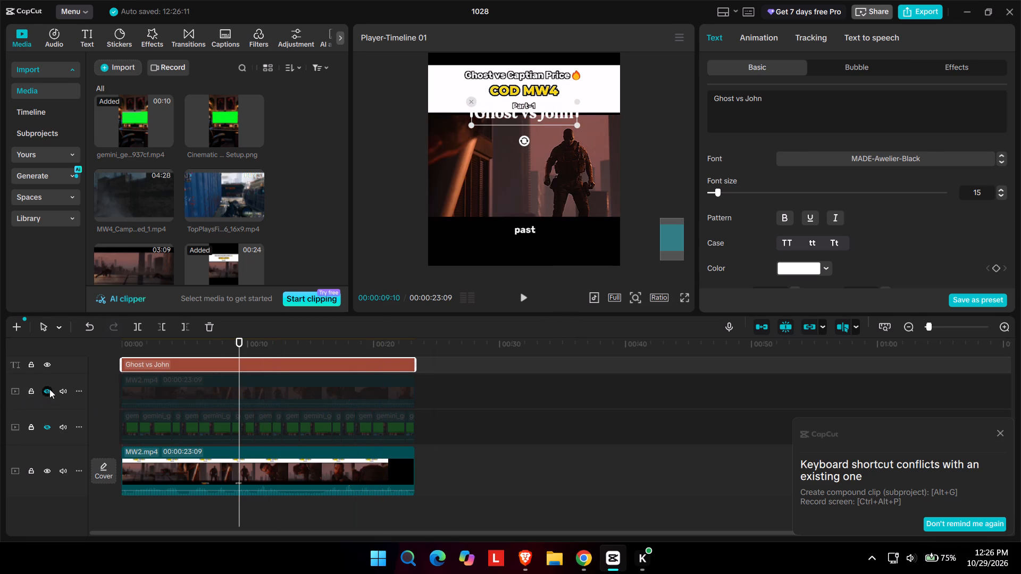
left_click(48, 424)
Check the title in full-screen preview, and nudge it slightly up and right above the monitor to about X 68, Y 735.
scroll(563, 254, "up", 1)
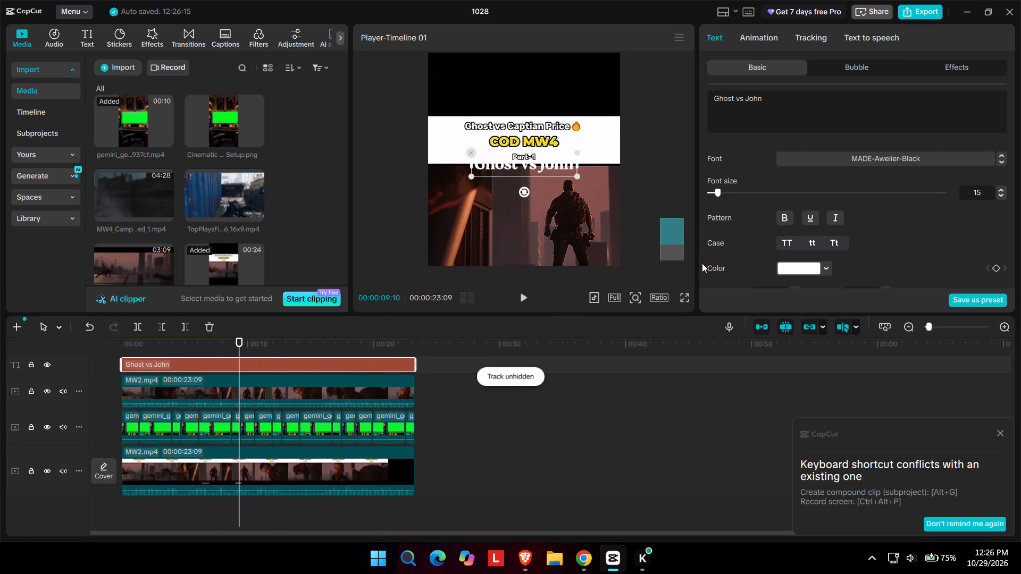
left_click(685, 301)
left_click(523, 190)
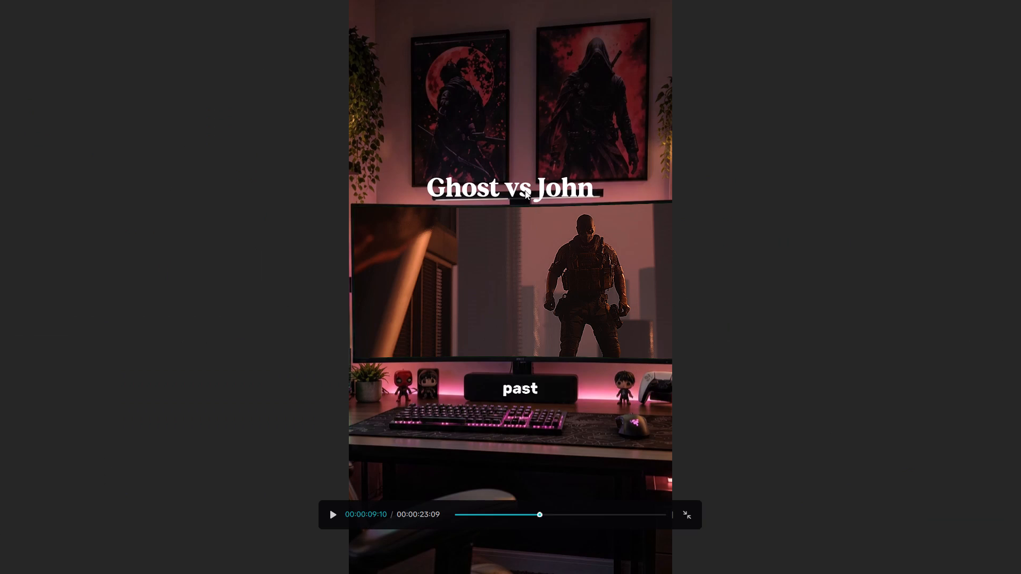
left_click(538, 191)
left_click(692, 513)
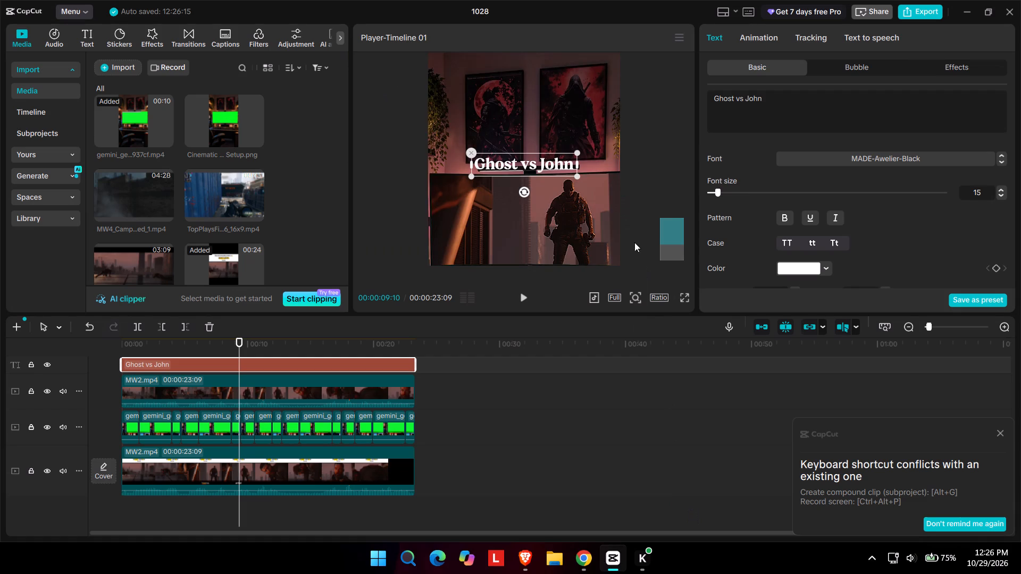
scroll(520, 162, "up", 5, "ctrl")
left_click_drag(519, 178, 525, 168)
left_click_drag(529, 166, 534, 164)
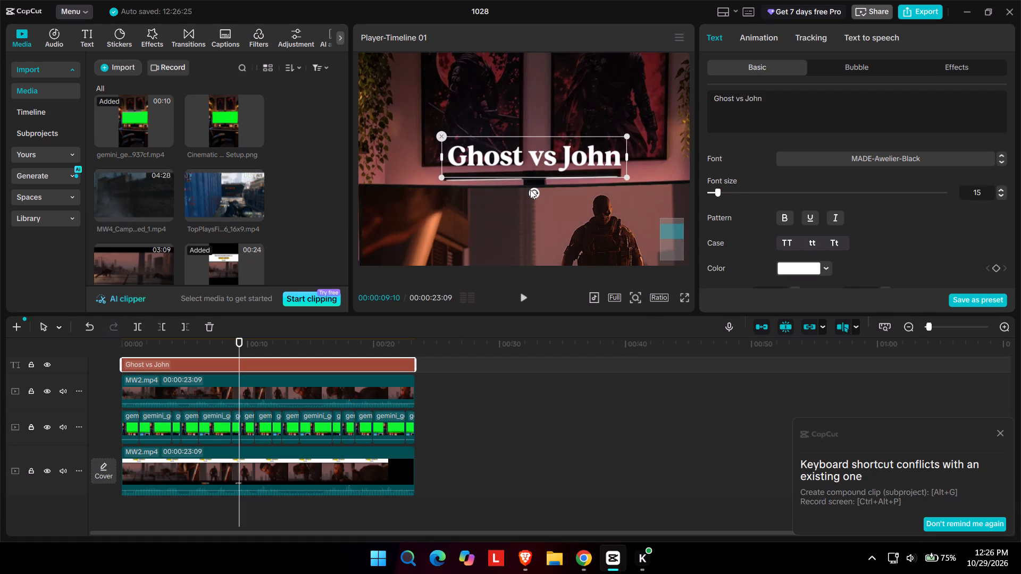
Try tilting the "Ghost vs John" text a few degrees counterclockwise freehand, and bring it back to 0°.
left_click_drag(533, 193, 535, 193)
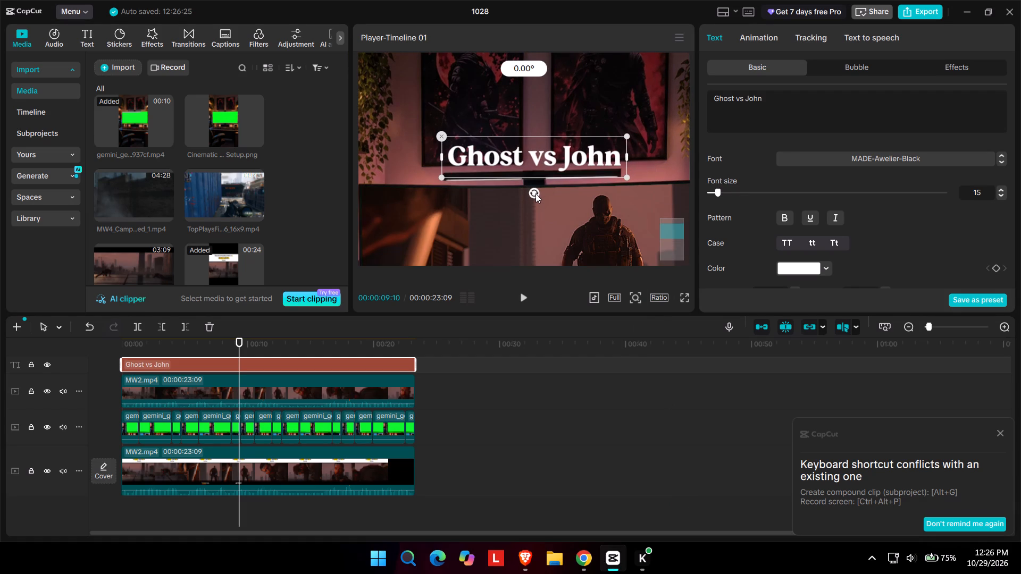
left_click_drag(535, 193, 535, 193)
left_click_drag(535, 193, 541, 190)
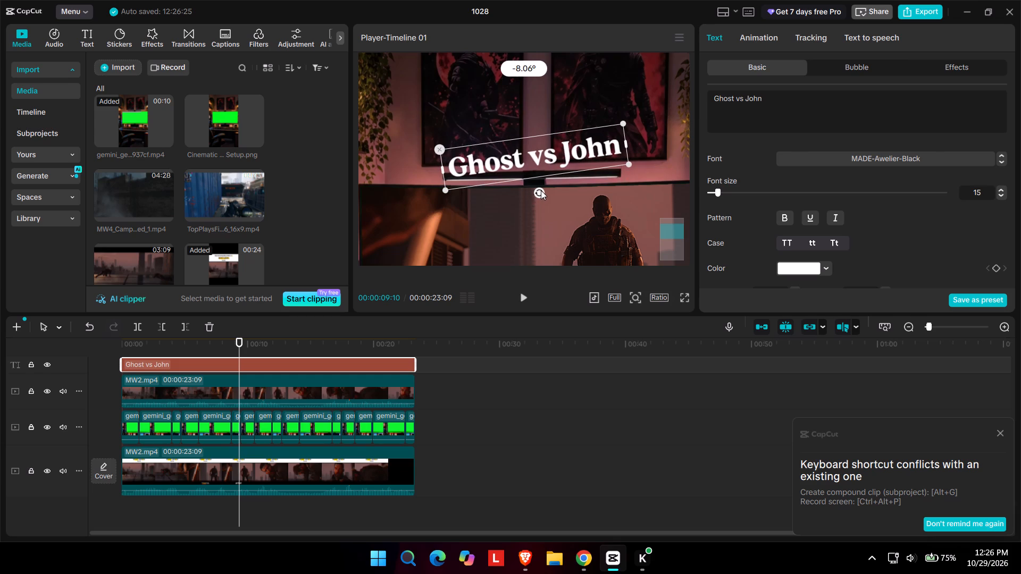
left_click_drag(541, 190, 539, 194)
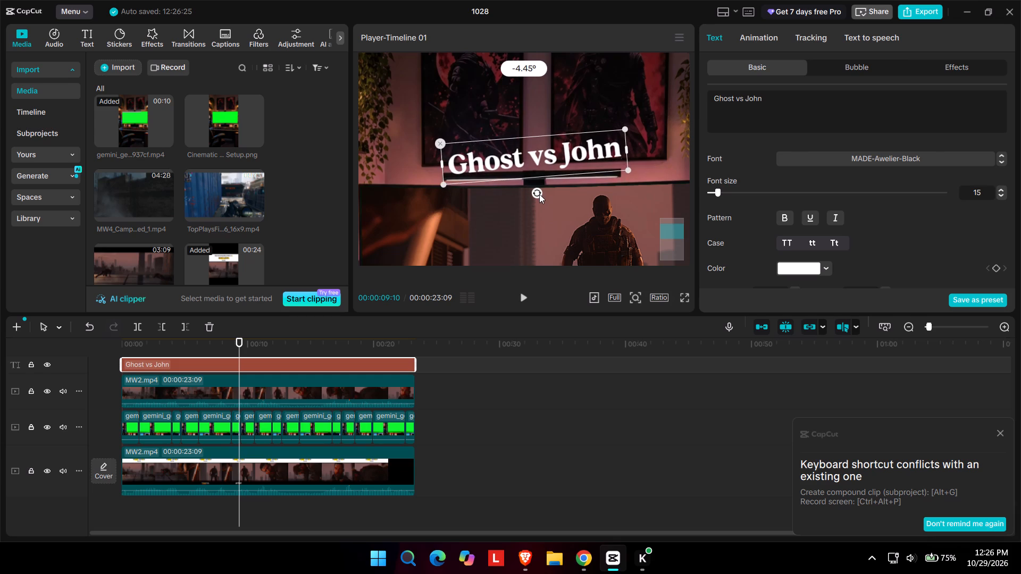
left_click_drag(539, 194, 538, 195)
Set the plane rotation of the "Ghost vs John" text to -1.00°.
scroll(759, 185, "down", 2)
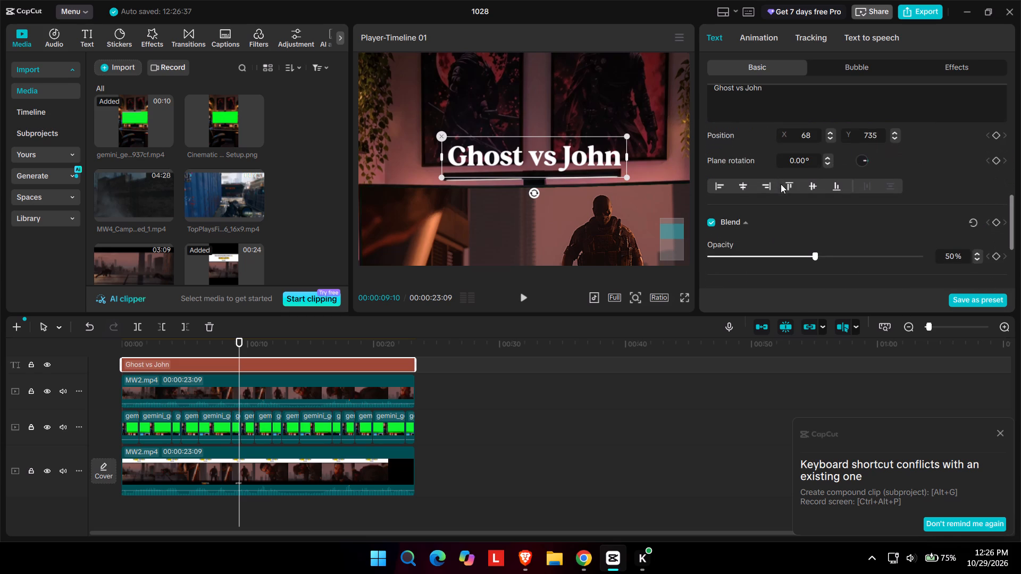
scroll(791, 174, "down", 1)
left_click(825, 156)
double_click(826, 165)
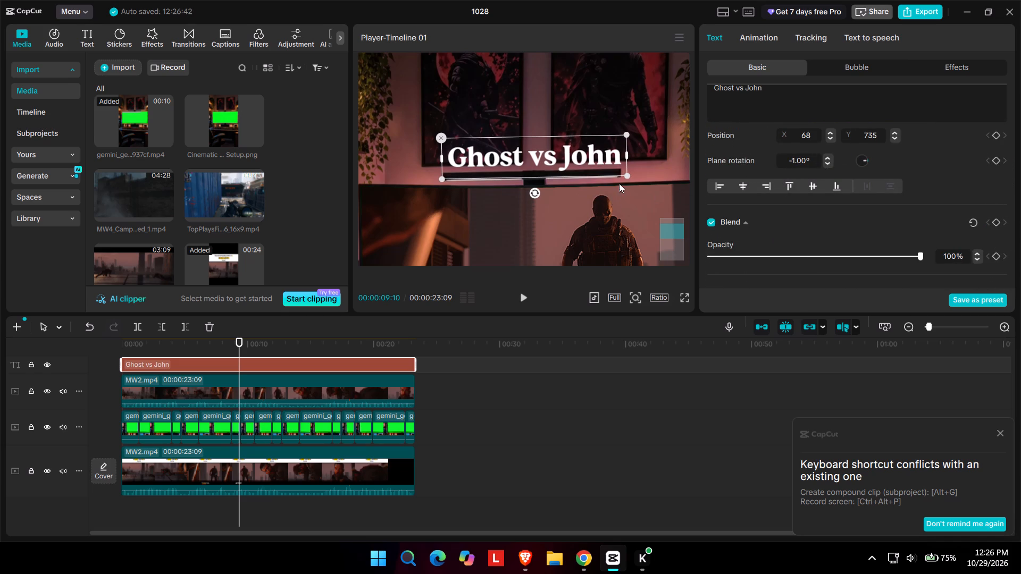
Reselect the "Ghost vs John" text and shift it left onto the frame's vertical centre line, keeping it above the monitor.
left_click(651, 195)
left_click(580, 154)
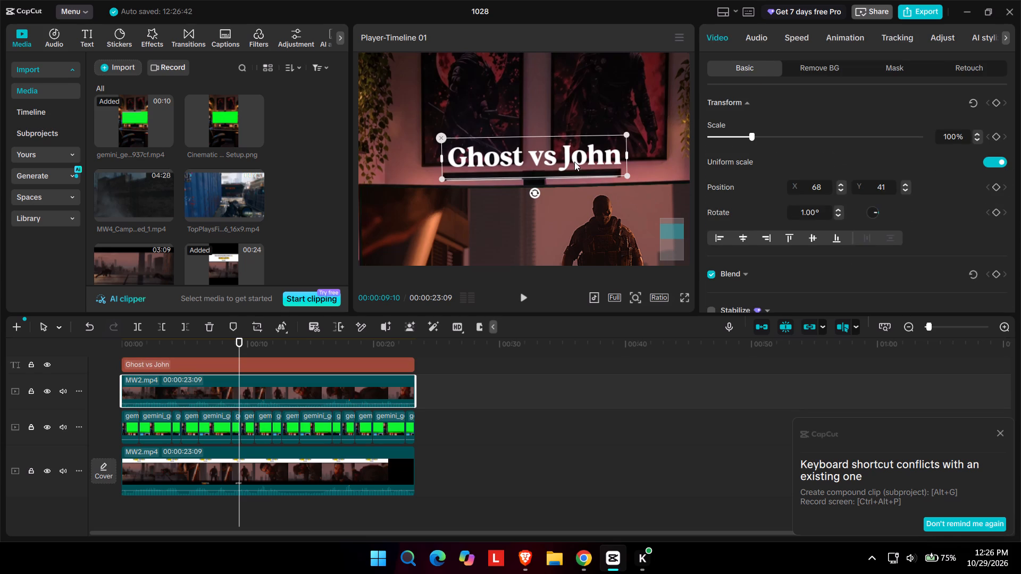
left_click(574, 162)
left_click_drag(574, 162, 560, 162)
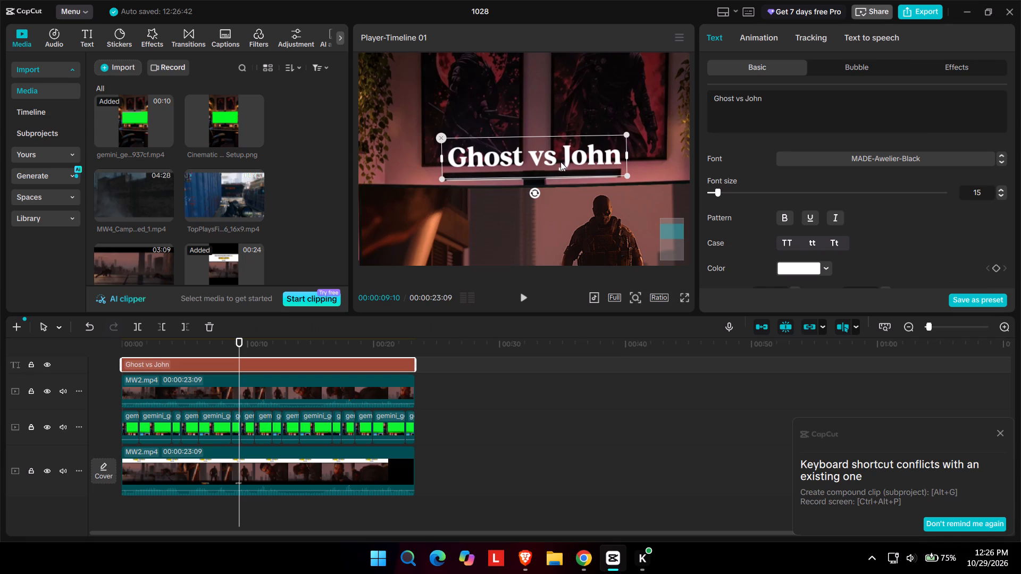
left_click_drag(560, 162, 555, 162)
left_click_drag(566, 157, 559, 159)
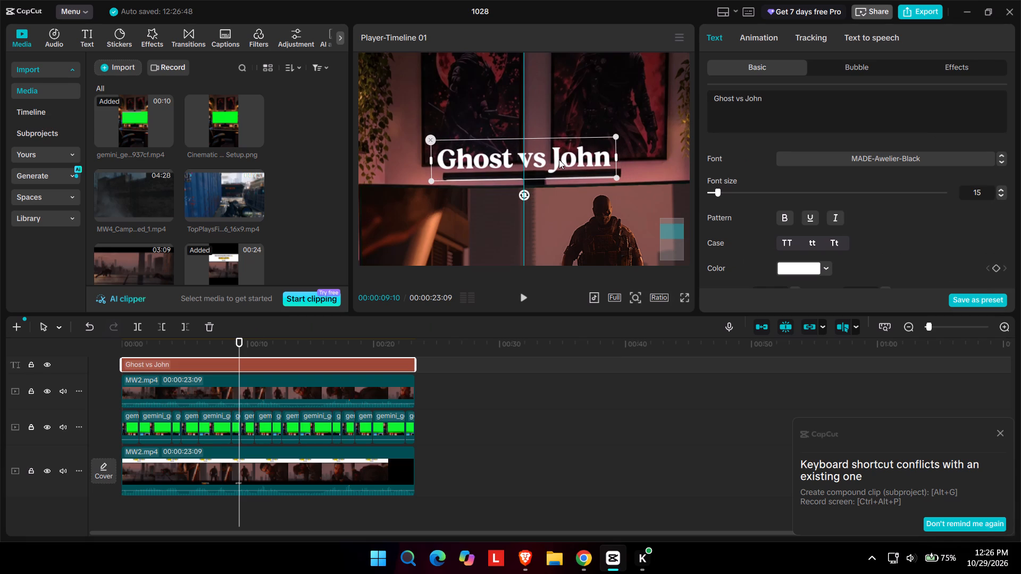
left_click_drag(559, 159, 558, 158)
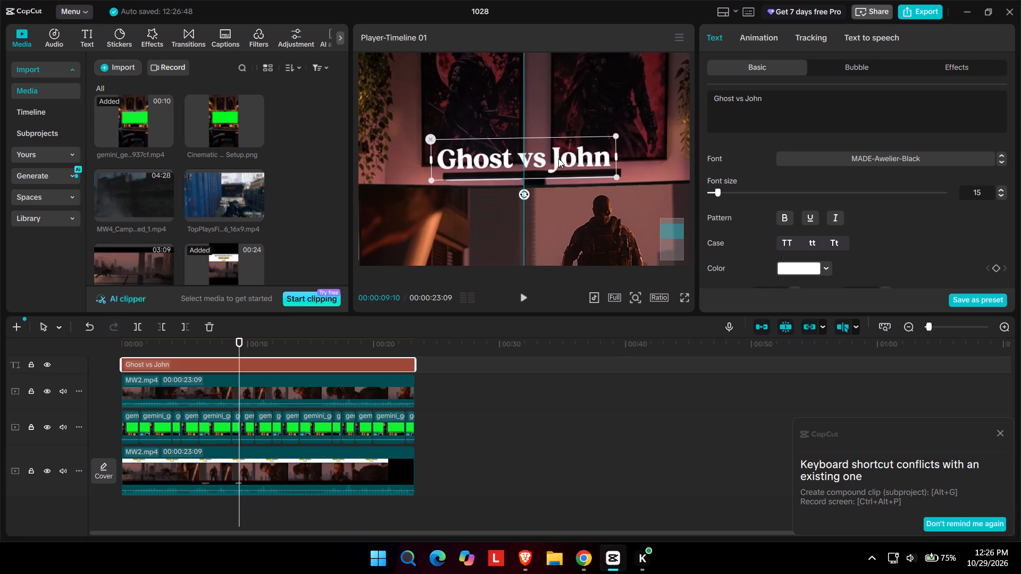
Nudge the "Ghost vs John" title very slightly upward and check it by playing the clip in full-screen preview.
left_click_drag(558, 158, 558, 158)
left_click(683, 296)
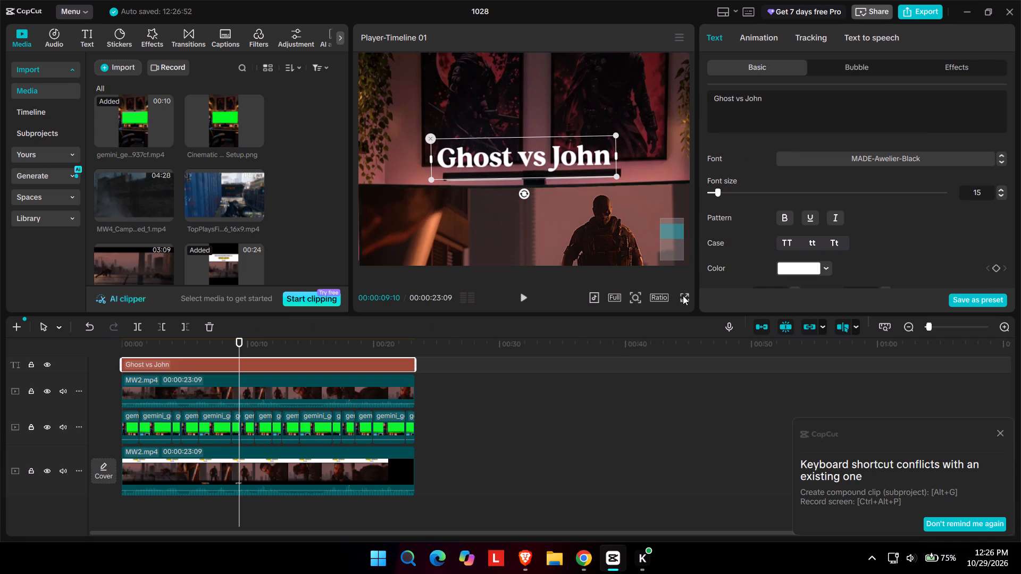
key("space")
key("space")
key("space")
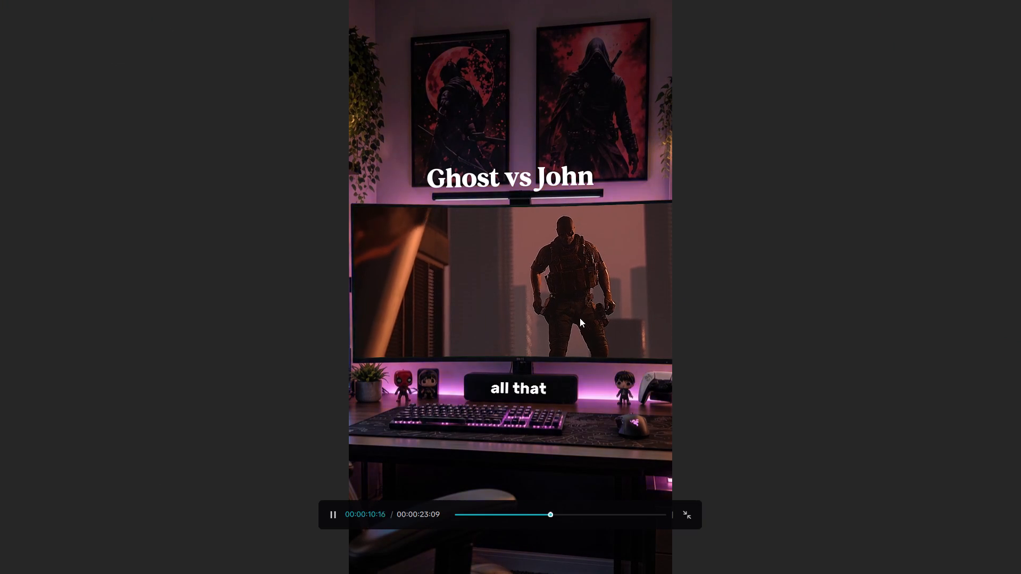
key("space")
left_click(587, 376)
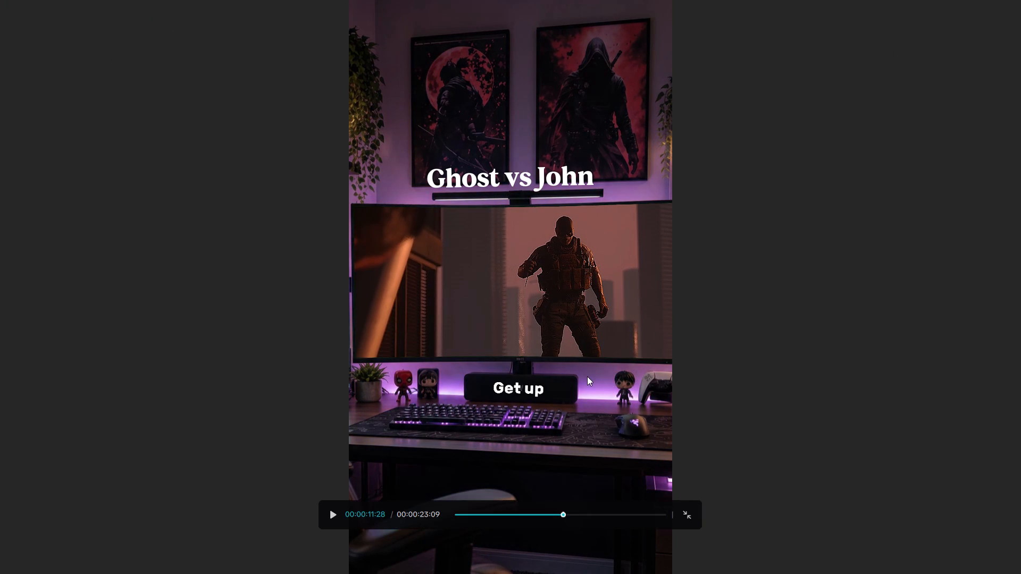
left_click(681, 517)
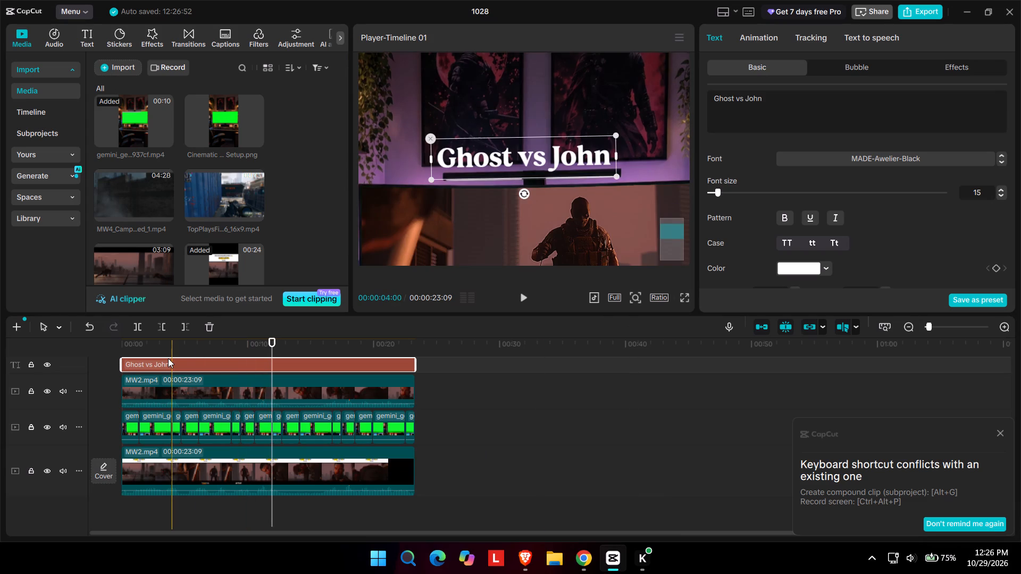
Duplicate the "Ghost vs John" text clip onto a track above the original, aligned with the start of the timeline.
key("ctrl+c")
key("ctrl+v")
left_click_drag(220, 360, 205, 362)
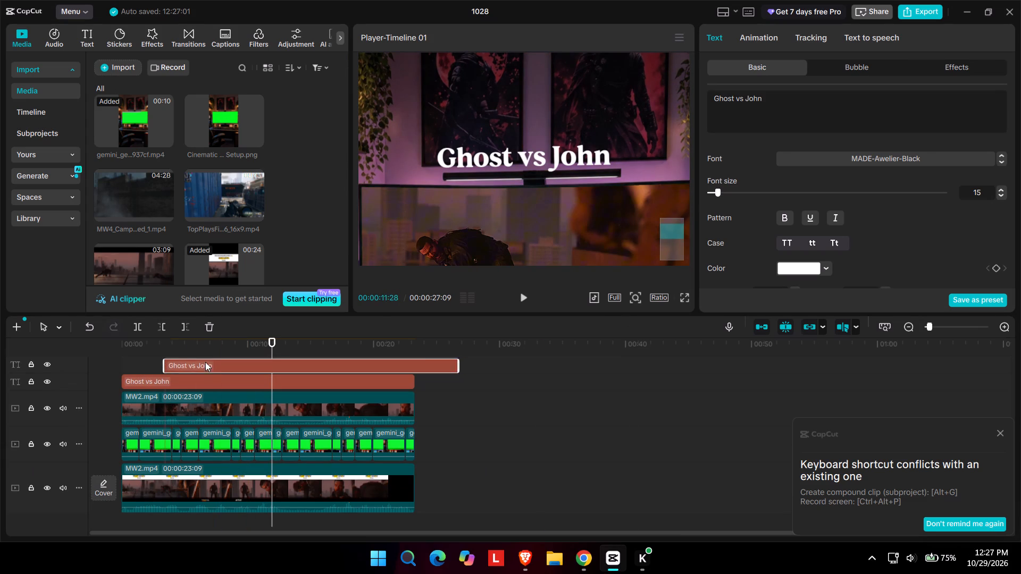
left_click_drag(205, 362, 167, 362)
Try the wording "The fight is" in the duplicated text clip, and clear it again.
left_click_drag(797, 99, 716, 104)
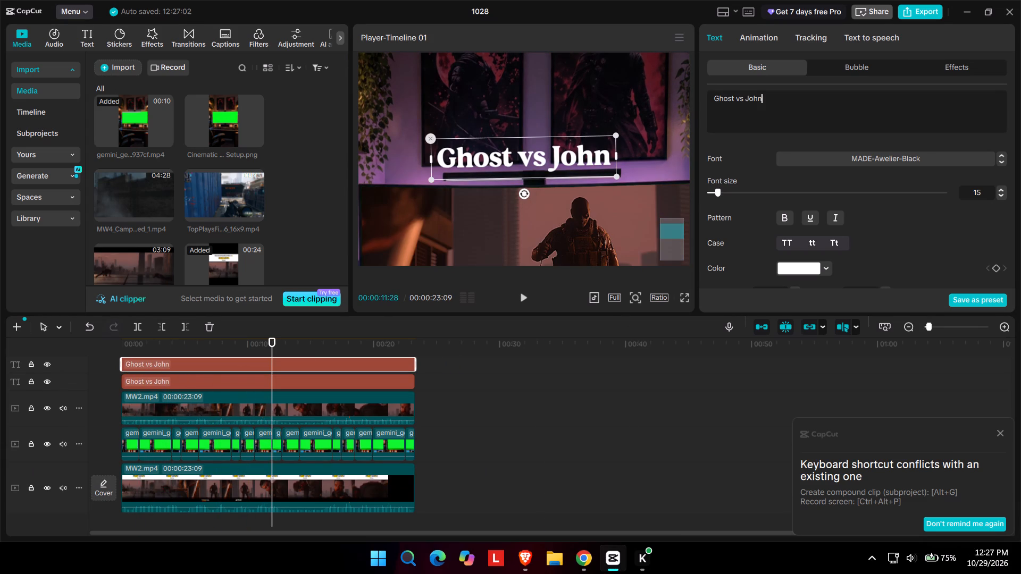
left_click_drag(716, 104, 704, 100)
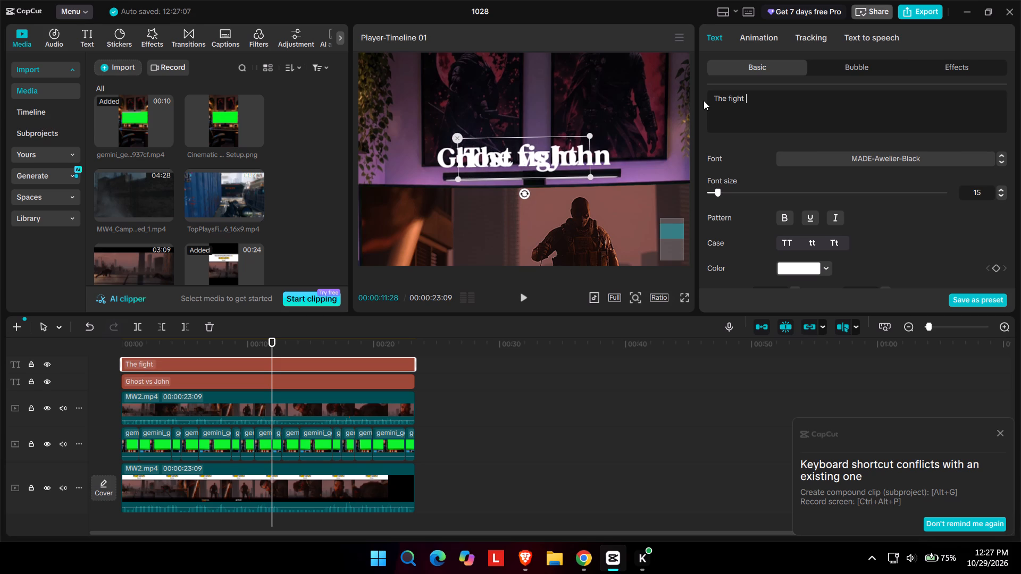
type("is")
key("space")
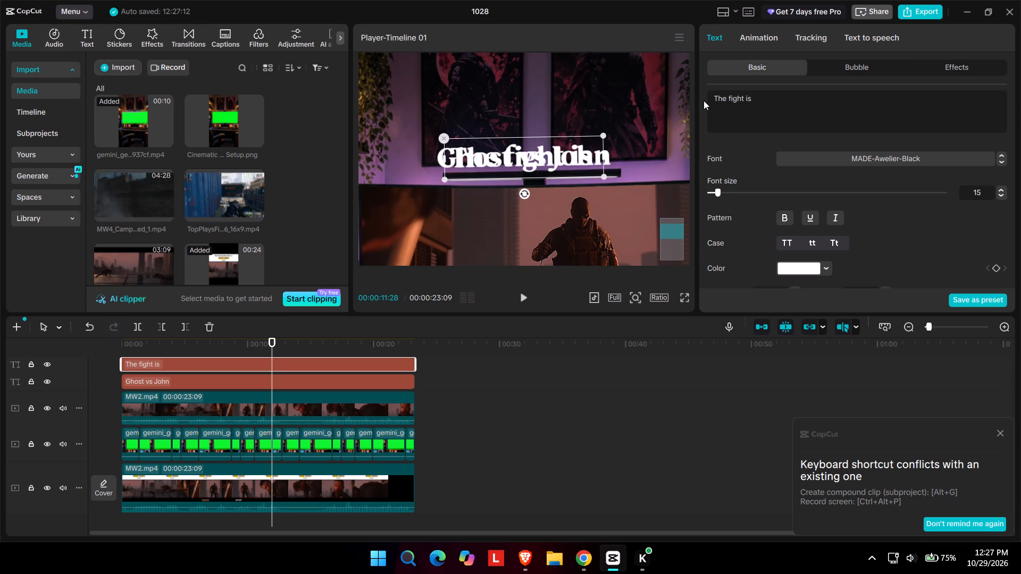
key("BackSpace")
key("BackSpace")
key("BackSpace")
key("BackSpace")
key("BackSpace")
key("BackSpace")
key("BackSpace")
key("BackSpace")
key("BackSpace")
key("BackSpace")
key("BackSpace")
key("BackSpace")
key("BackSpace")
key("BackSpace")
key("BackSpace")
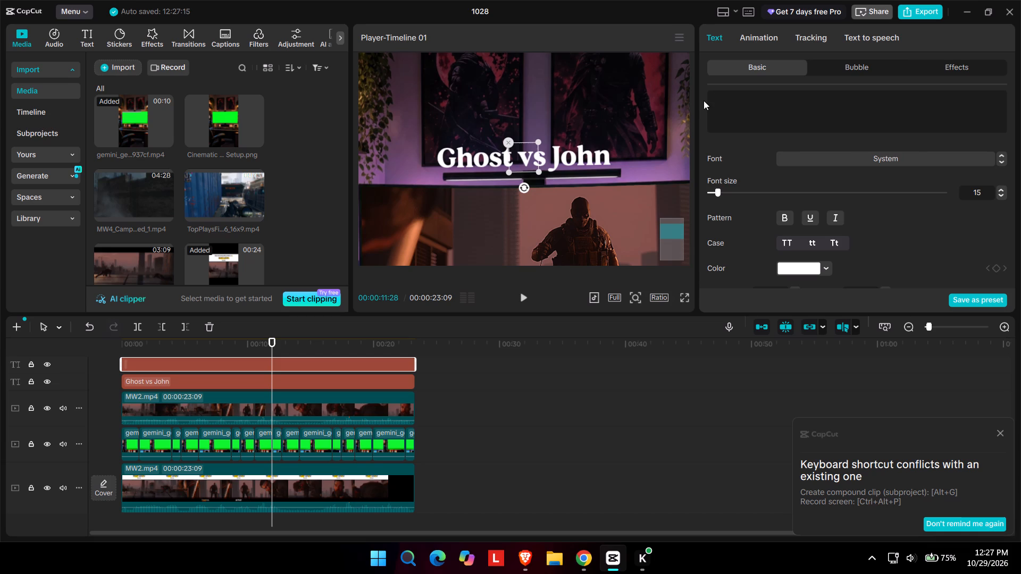
Enter "This duel is epic" as the text of the duplicated clip.
type("this")
key("space")
key("BackSpace")
key("BackSpace")
key("BackSpace")
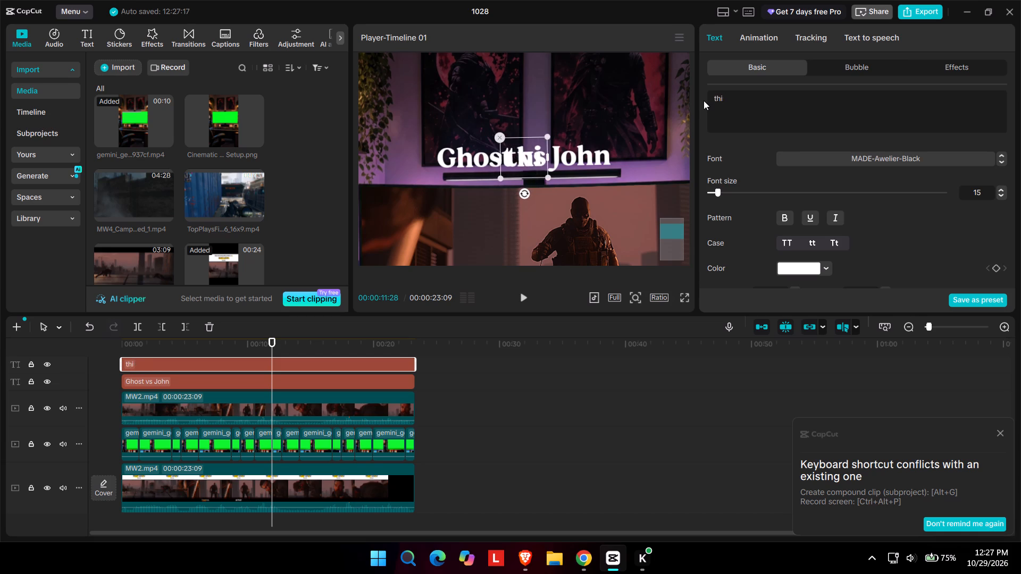
key("BackSpace")
key("t")
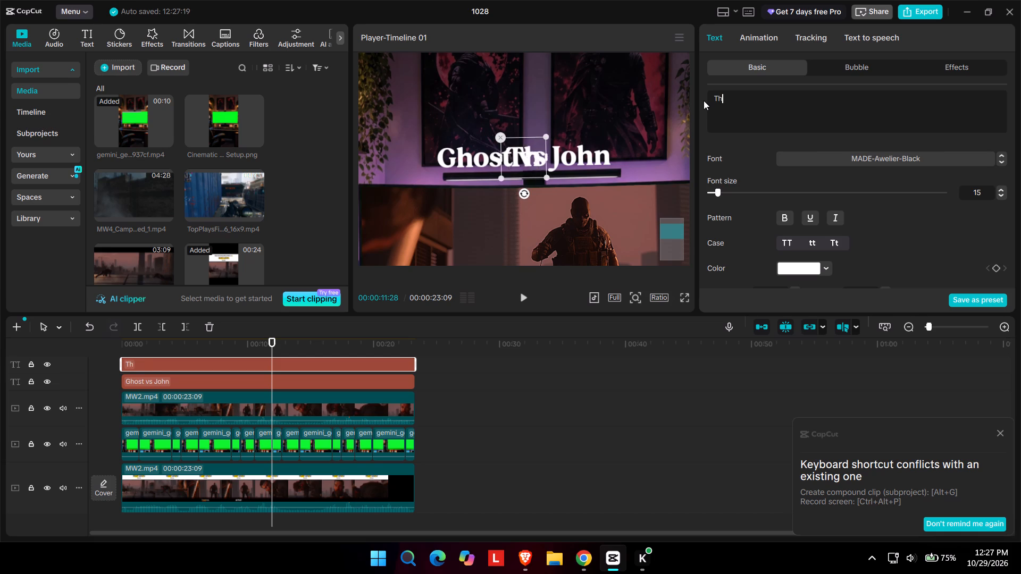
type("duel is epic")
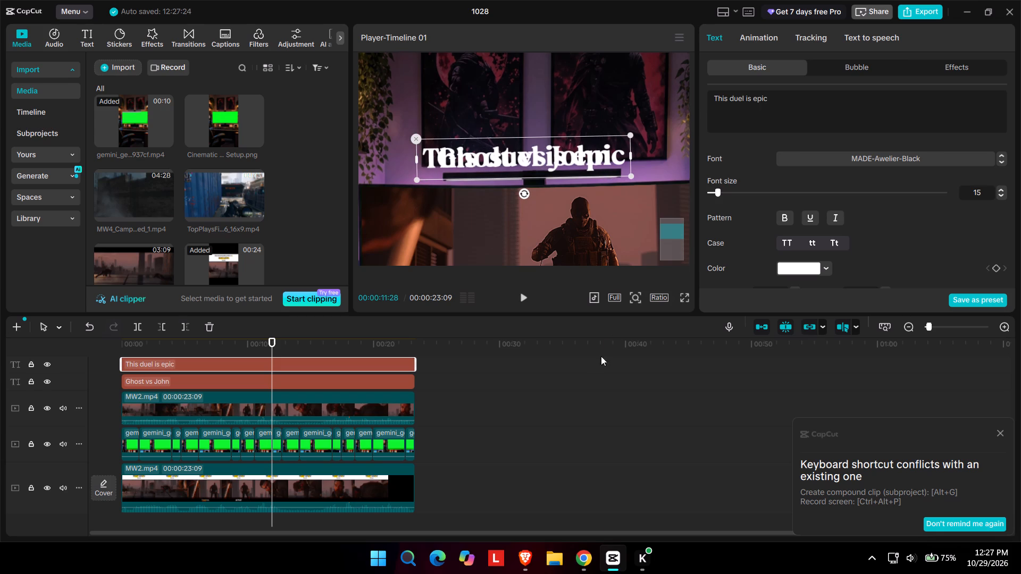
In Chrome, search for "emoji copy and paste" and copy the fire emoji from the EmojiCopy site.
left_click(578, 557)
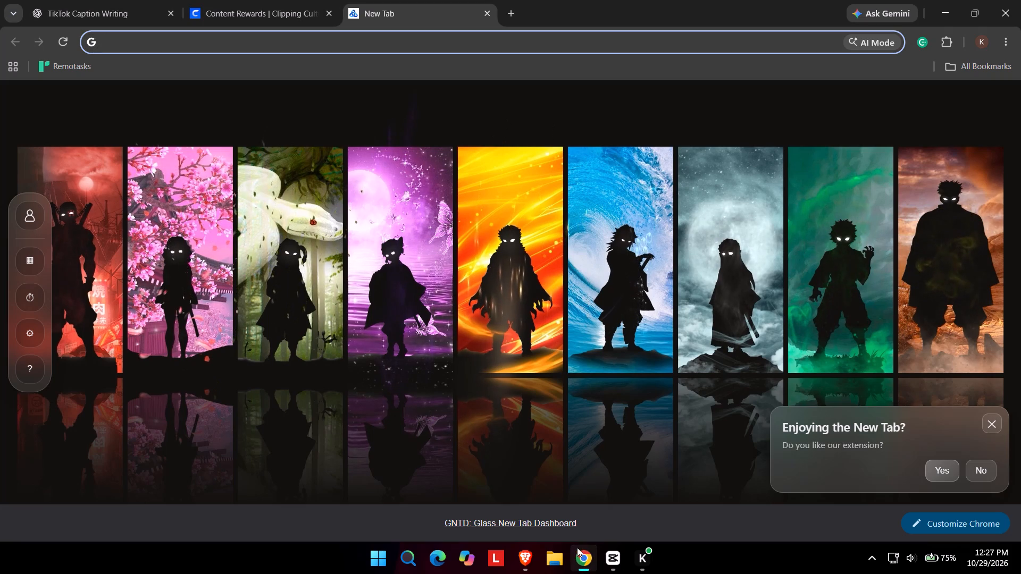
left_click(611, 558)
left_click(587, 561)
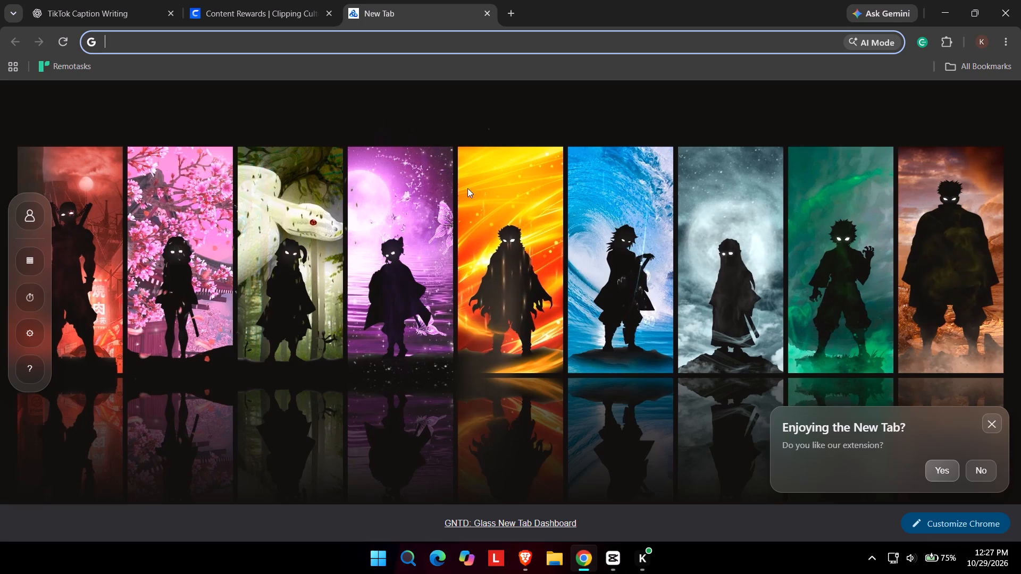
type("emoji")
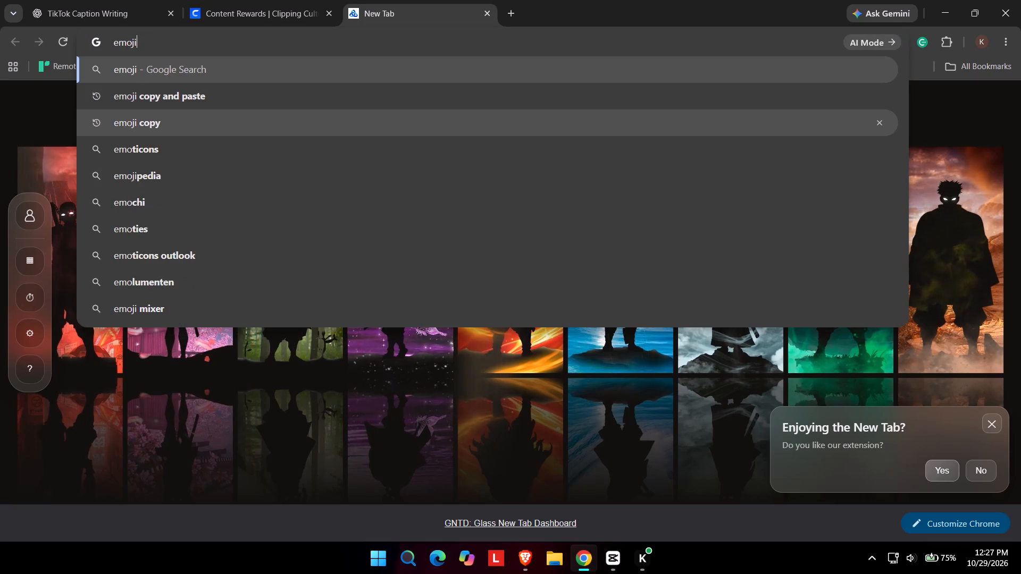
key("Down")
key("Return")
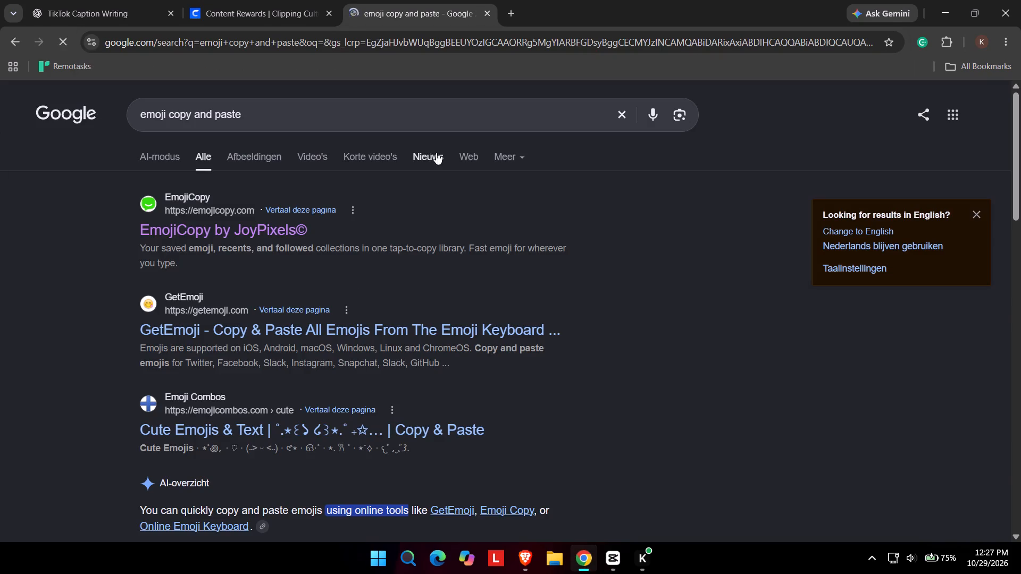
left_click(270, 227)
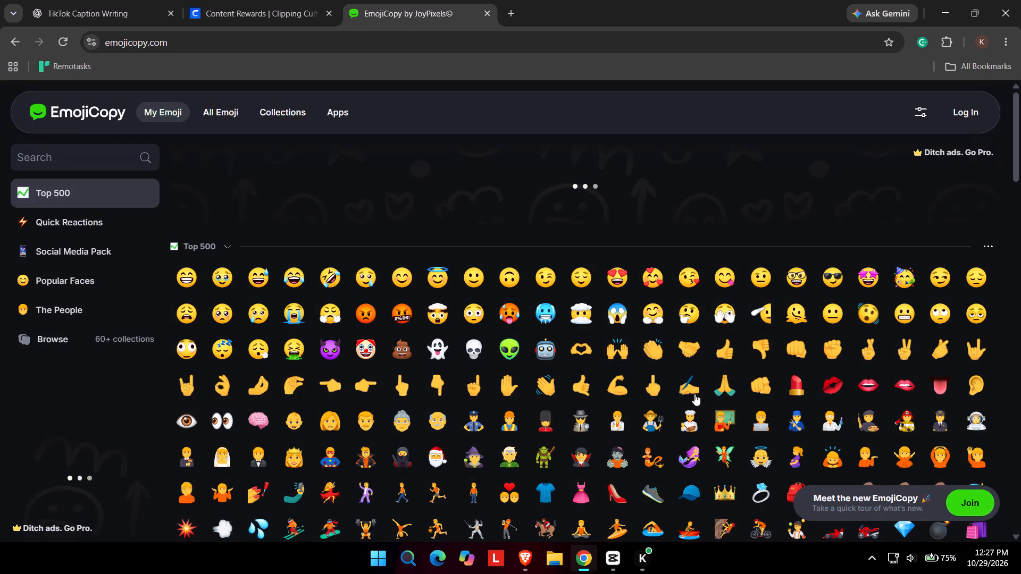
scroll(514, 458, "down", 10)
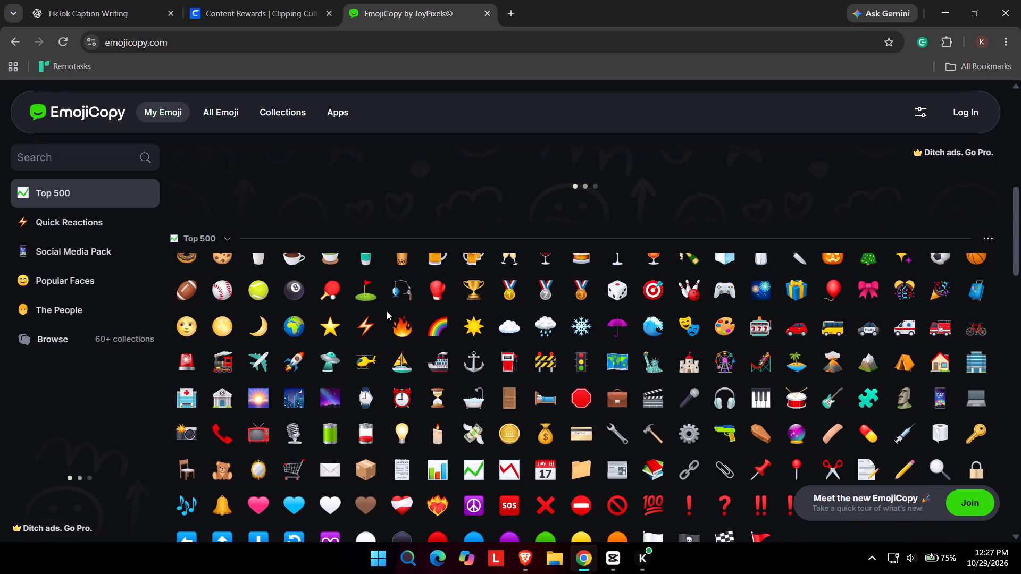
left_click(405, 332)
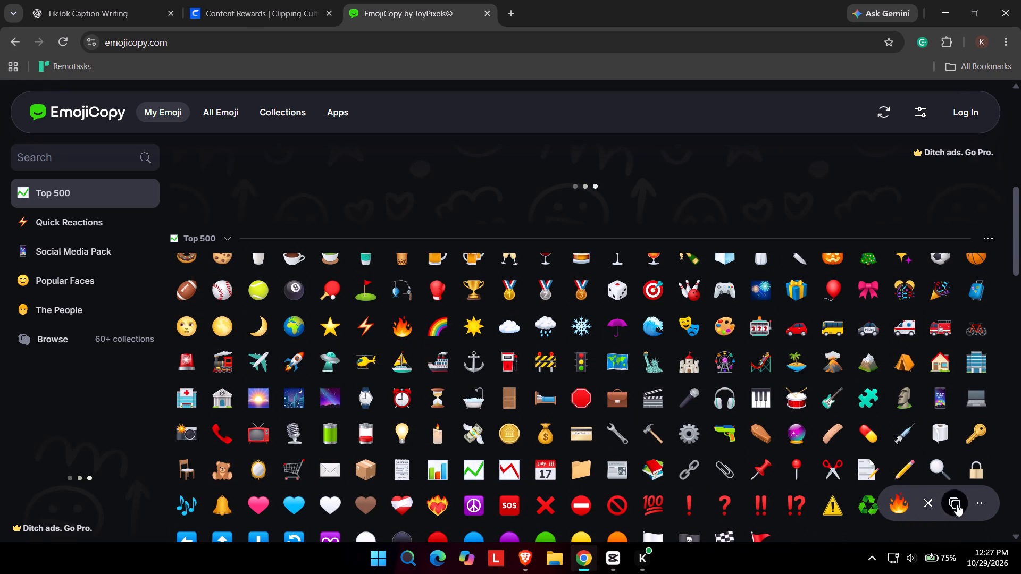
left_click(957, 504)
scroll(582, 293, "up", 12)
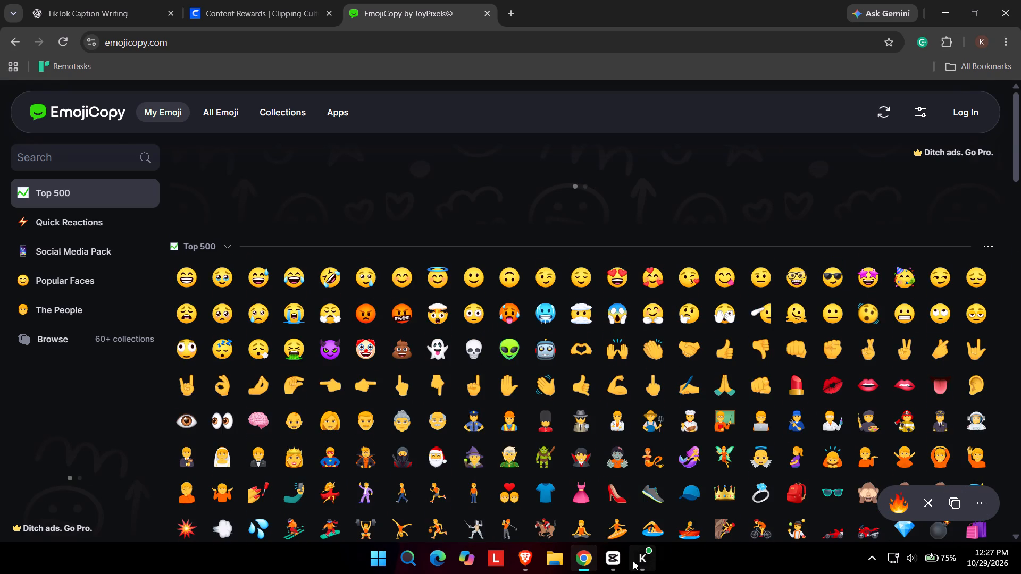
Switch back to CapCut and paste the fire emoji at the end of the "This duel is epic" text.
left_click(605, 563)
left_click(834, 103)
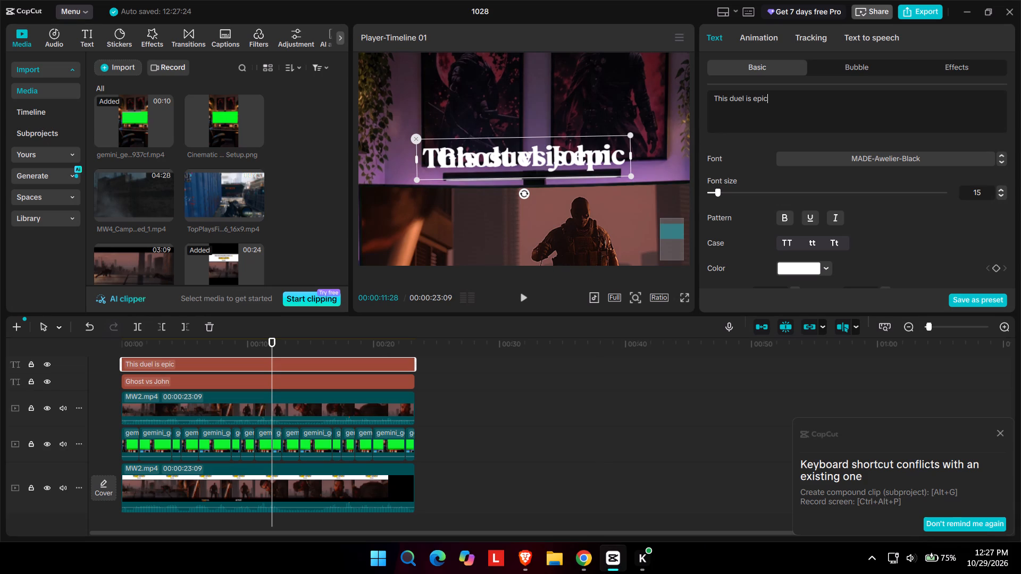
key("ctrl+v")
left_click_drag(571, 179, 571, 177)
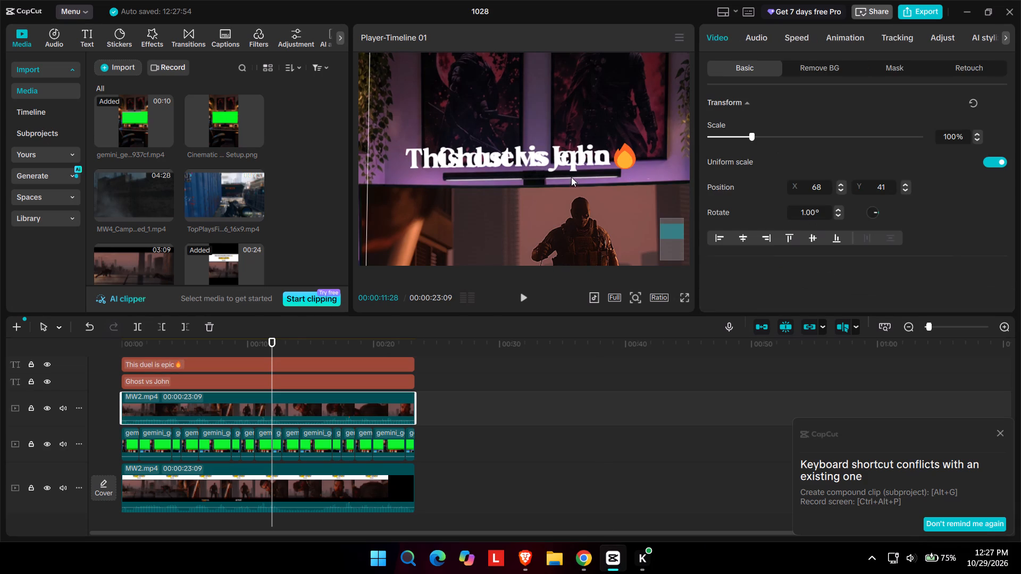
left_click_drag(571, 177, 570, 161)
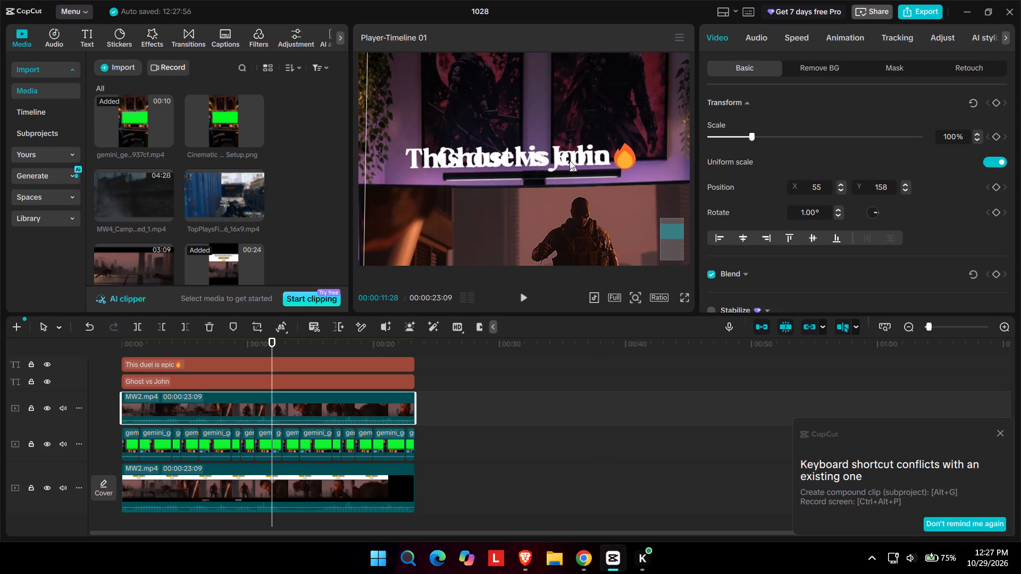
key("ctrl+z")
Select only the "This duel is epic" text with the fire emoji and move it up to sit just above "Ghost vs John".
left_click(571, 152, "ctrl")
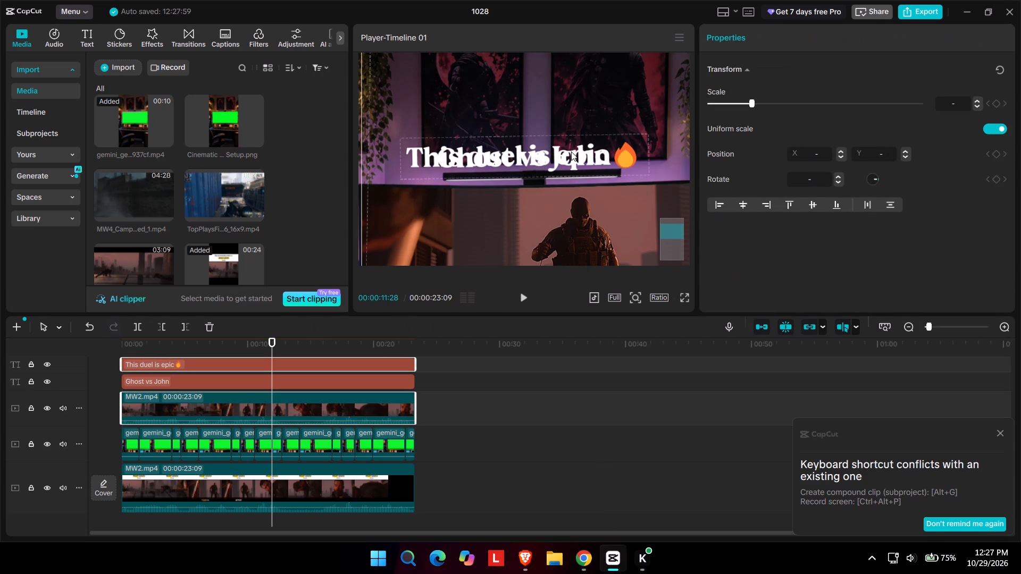
left_click(271, 381)
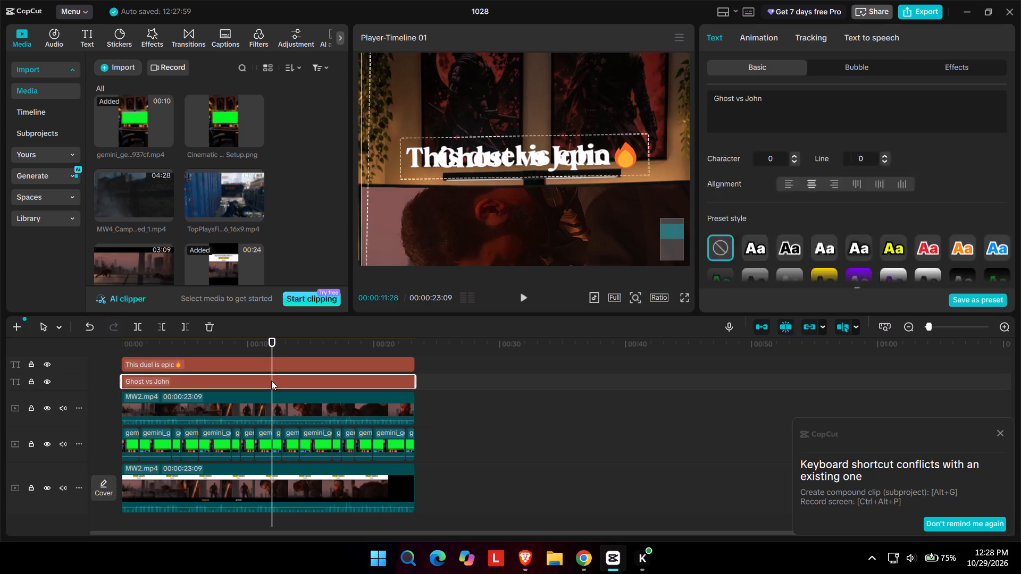
left_click(321, 357)
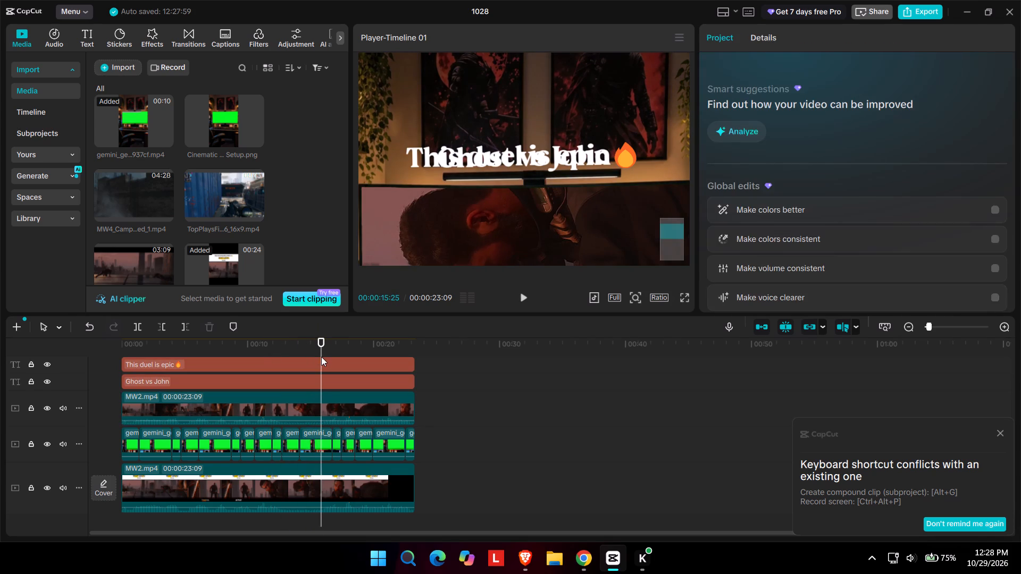
left_click(321, 362)
left_click_drag(510, 161, 513, 132)
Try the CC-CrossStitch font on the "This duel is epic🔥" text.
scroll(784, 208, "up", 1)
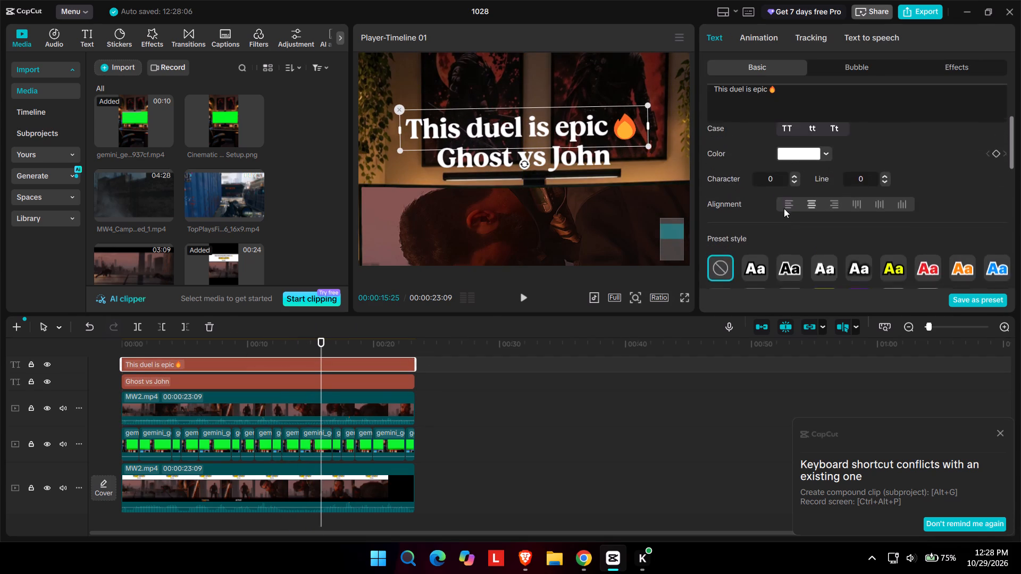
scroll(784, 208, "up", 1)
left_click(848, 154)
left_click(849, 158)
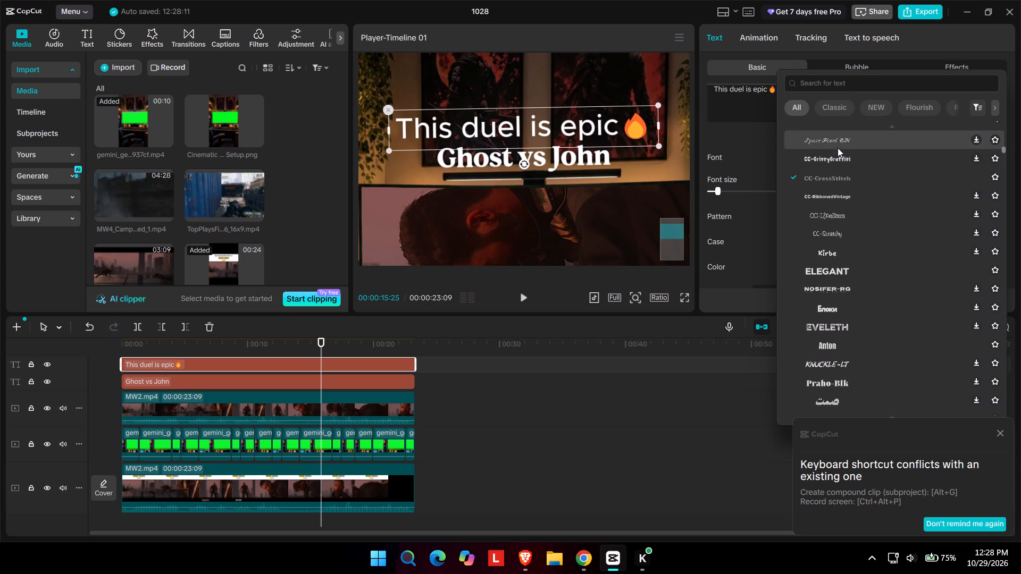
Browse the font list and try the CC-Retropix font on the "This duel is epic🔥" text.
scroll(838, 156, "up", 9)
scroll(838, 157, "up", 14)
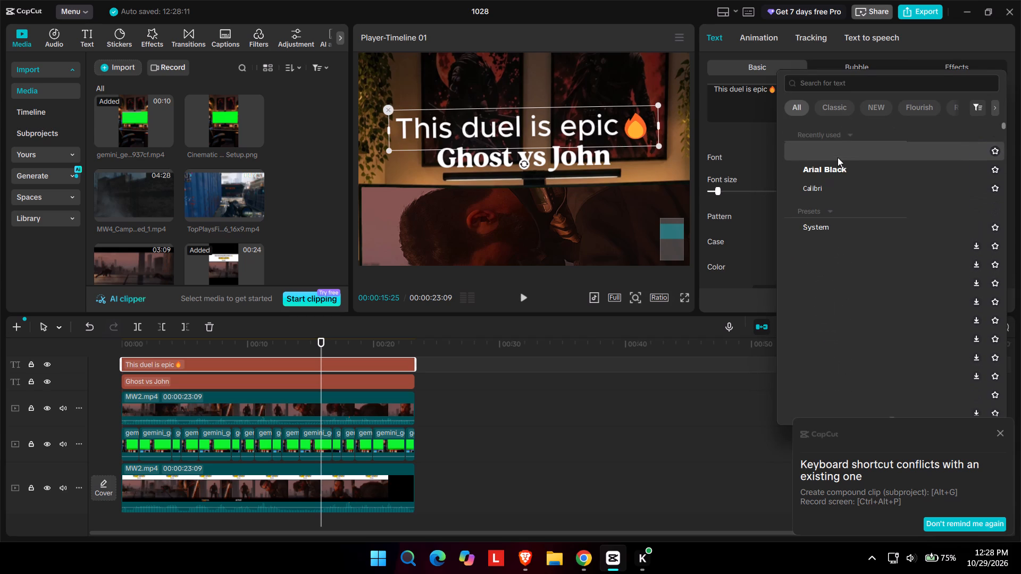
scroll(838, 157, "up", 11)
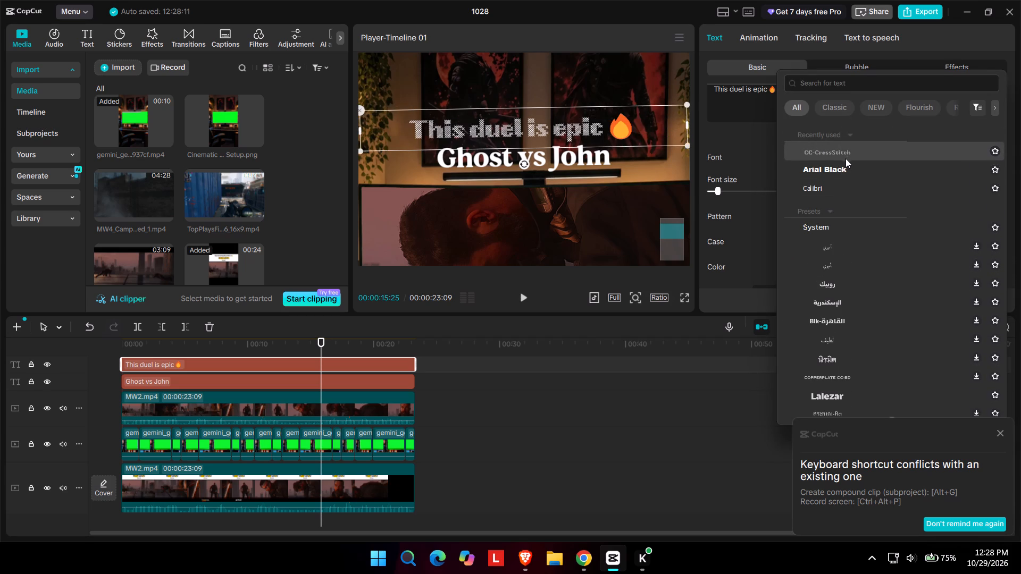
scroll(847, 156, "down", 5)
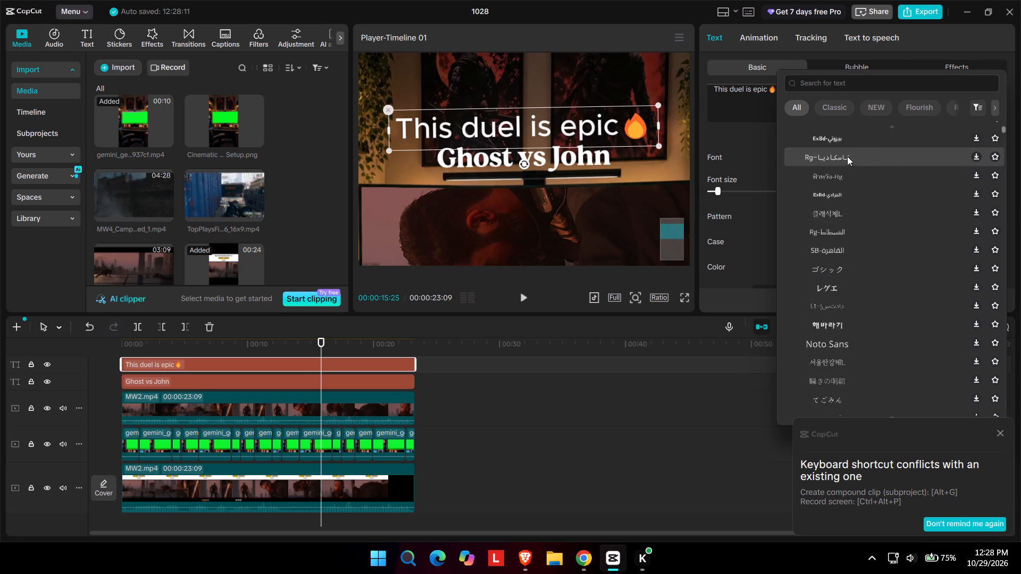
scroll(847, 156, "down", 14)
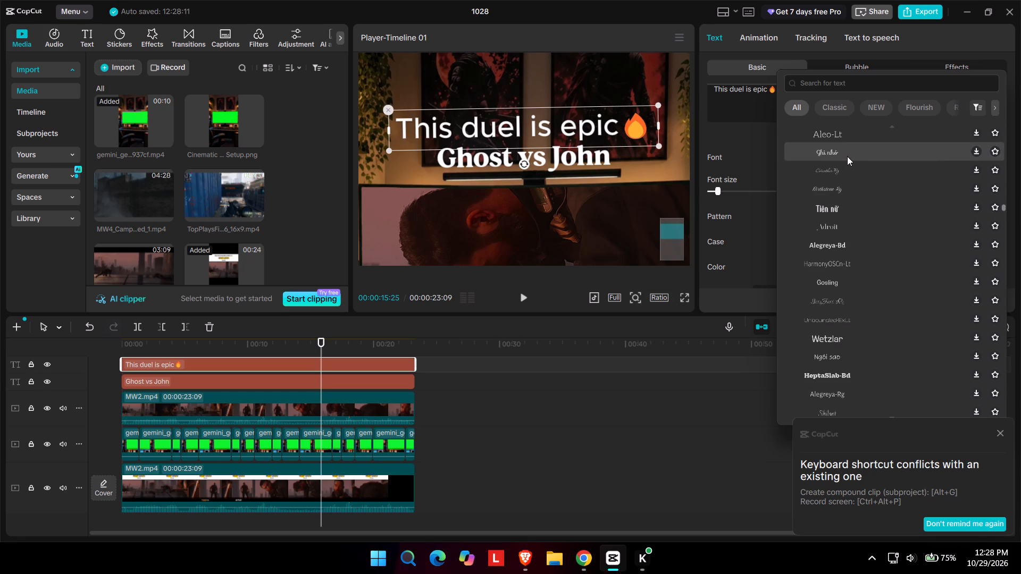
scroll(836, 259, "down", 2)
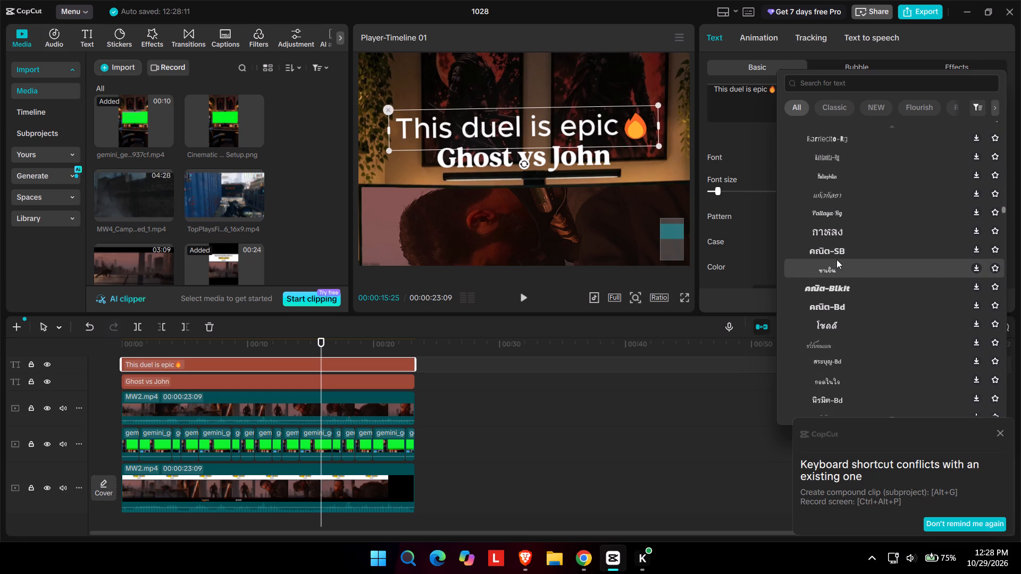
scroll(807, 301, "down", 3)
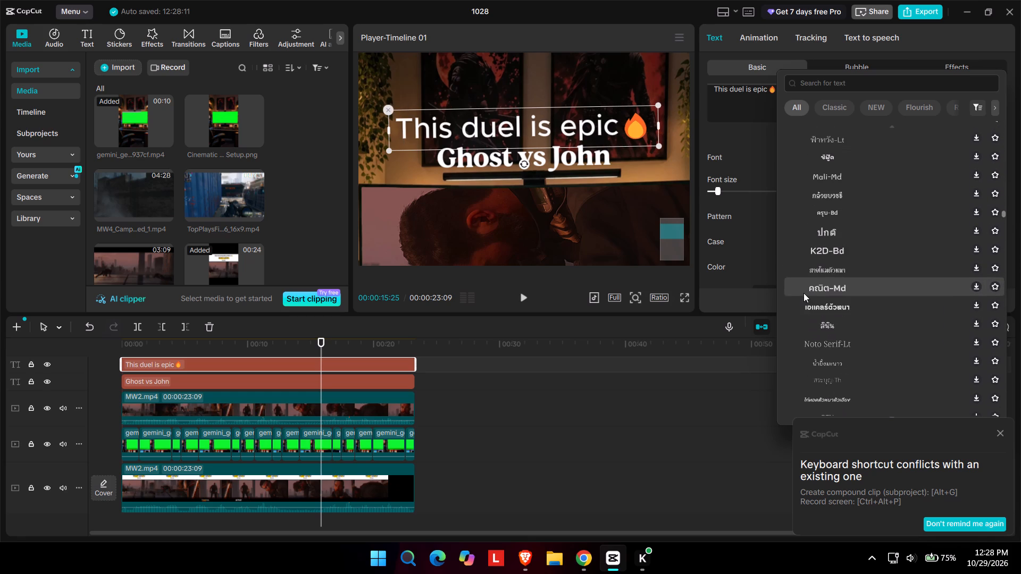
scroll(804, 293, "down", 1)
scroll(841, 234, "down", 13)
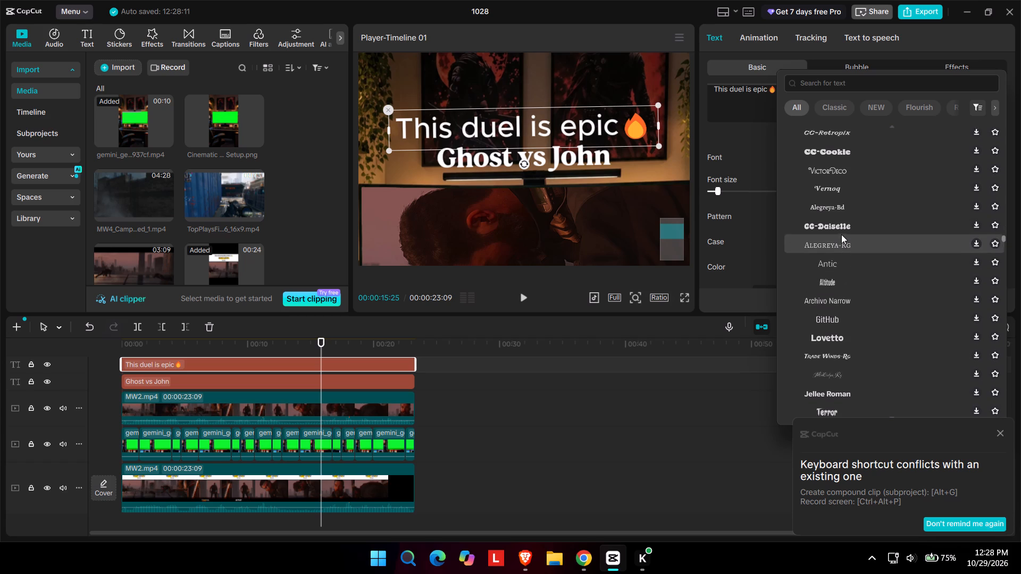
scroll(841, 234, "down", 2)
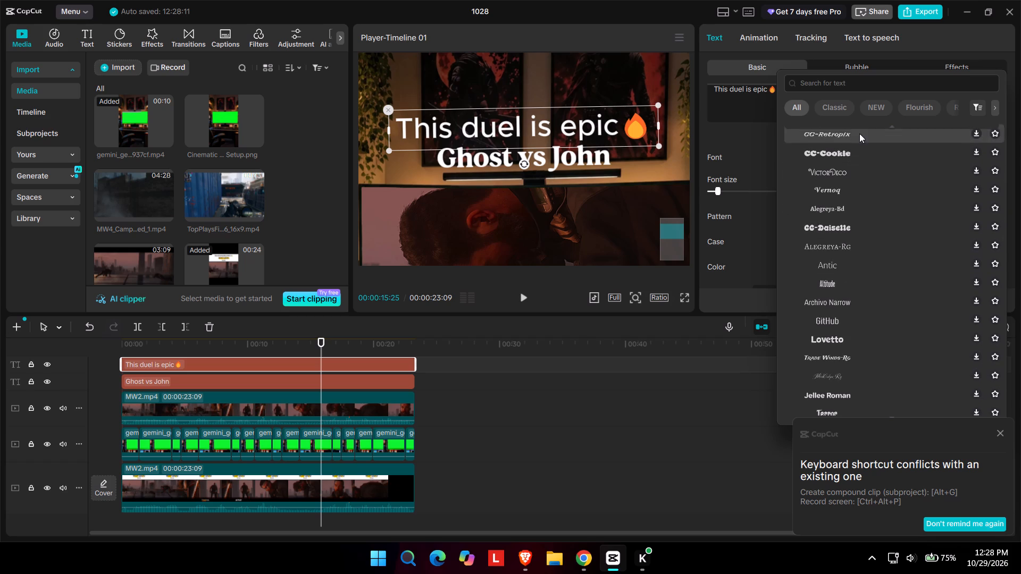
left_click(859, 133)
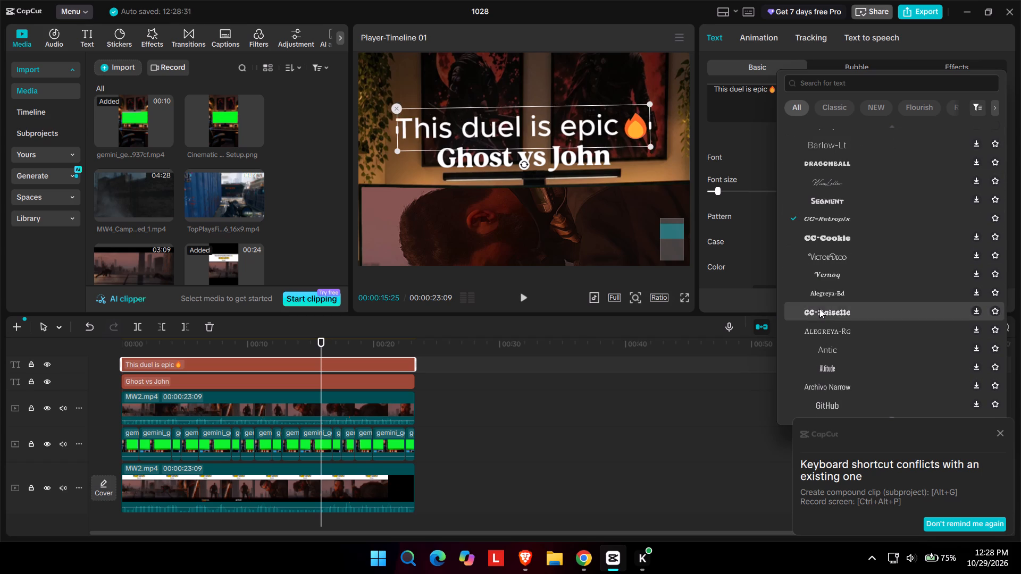
Set the font of the "This duel is epic🔥" text to Indivisible.
scroll(843, 307, "down", 5)
scroll(922, 290, "down", 12)
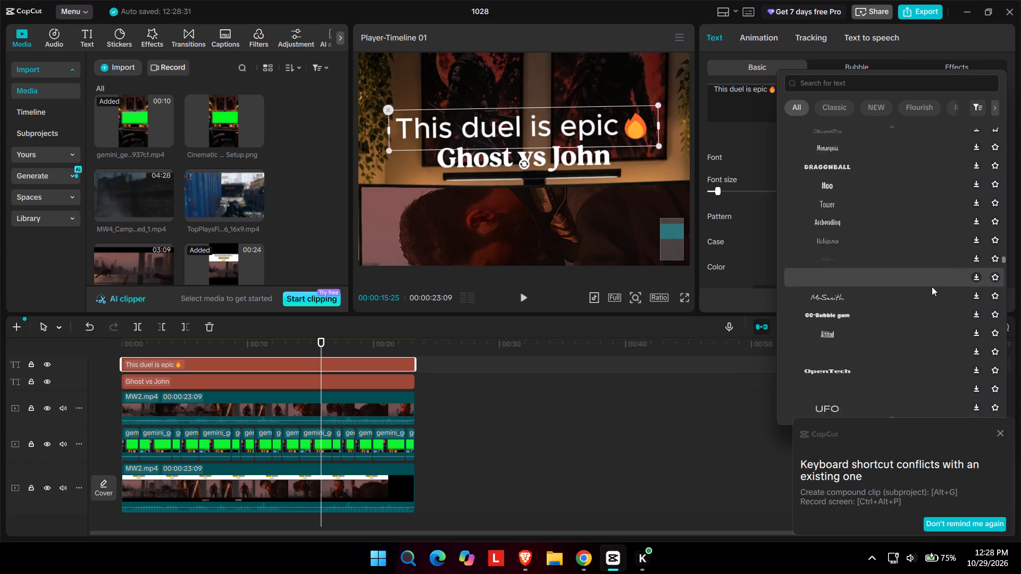
scroll(881, 341, "down", 15)
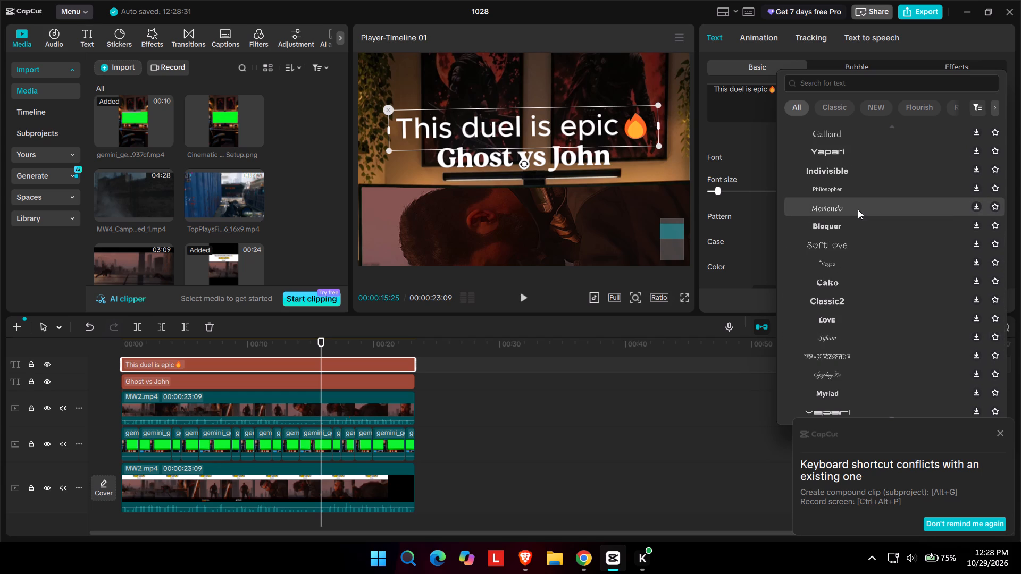
left_click(855, 170)
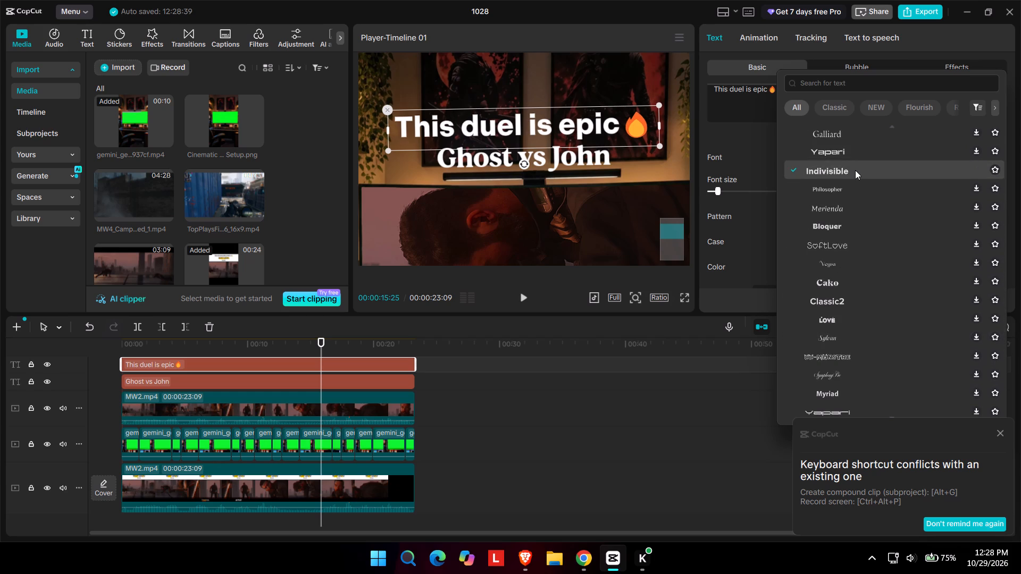
left_click(760, 123)
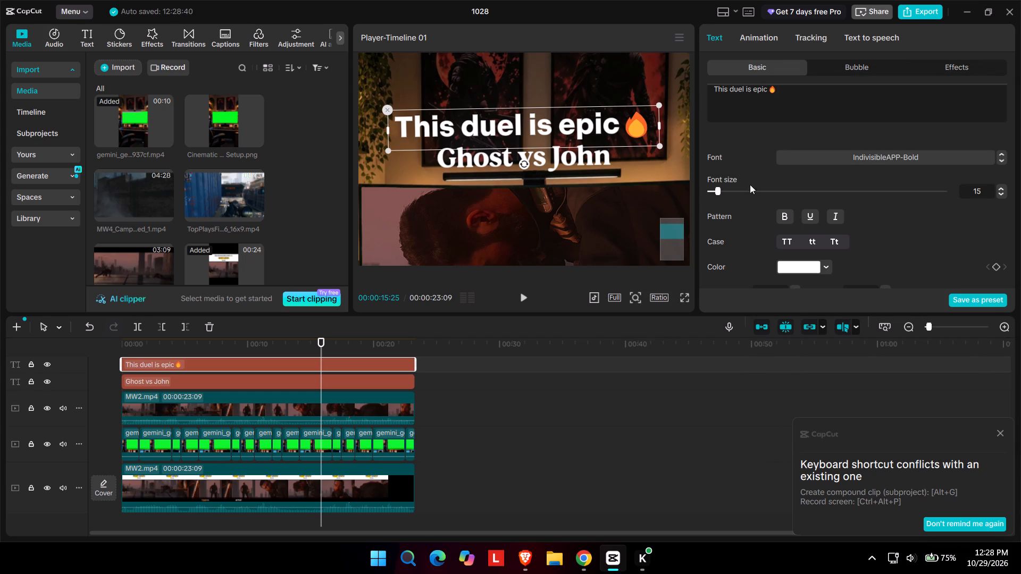
Set the font size of the "This duel is epic🔥" text to 10.
triple_click(1001, 193)
left_click(1001, 193)
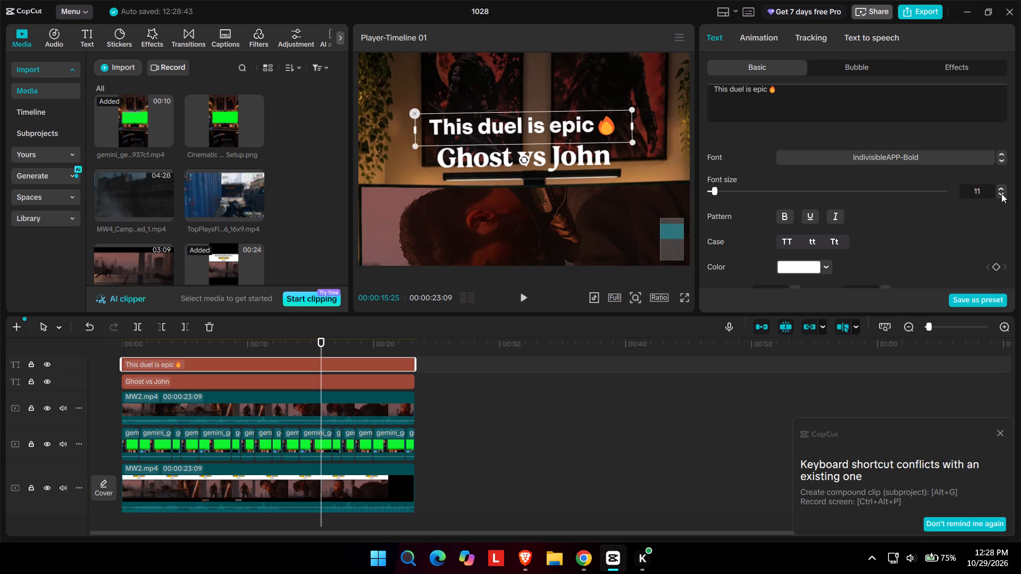
left_click(1001, 193)
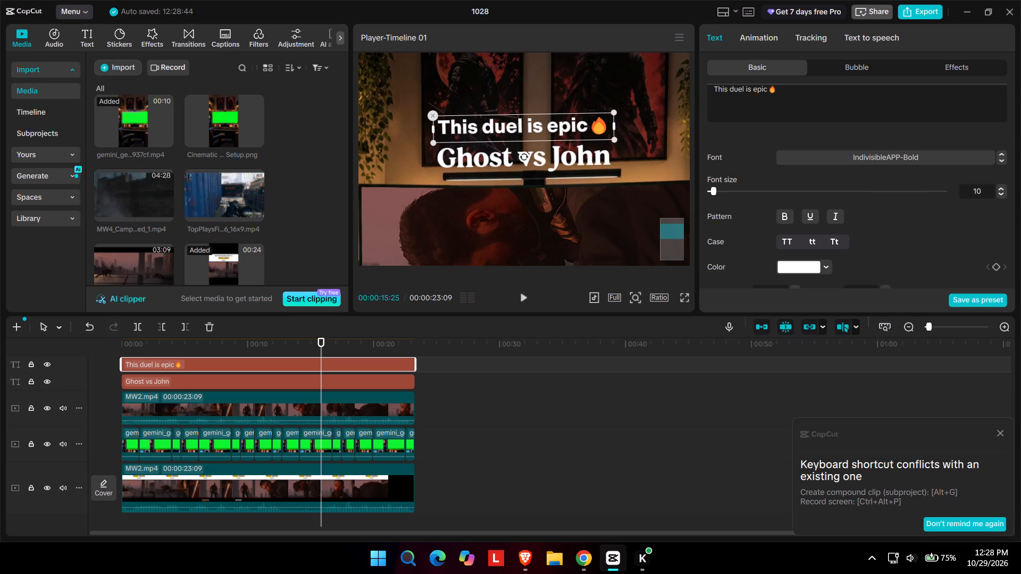
Dismiss the shortcut conflict notice and change the "Ghost vs John" text color to the golden-yellow preset.
left_click(578, 149)
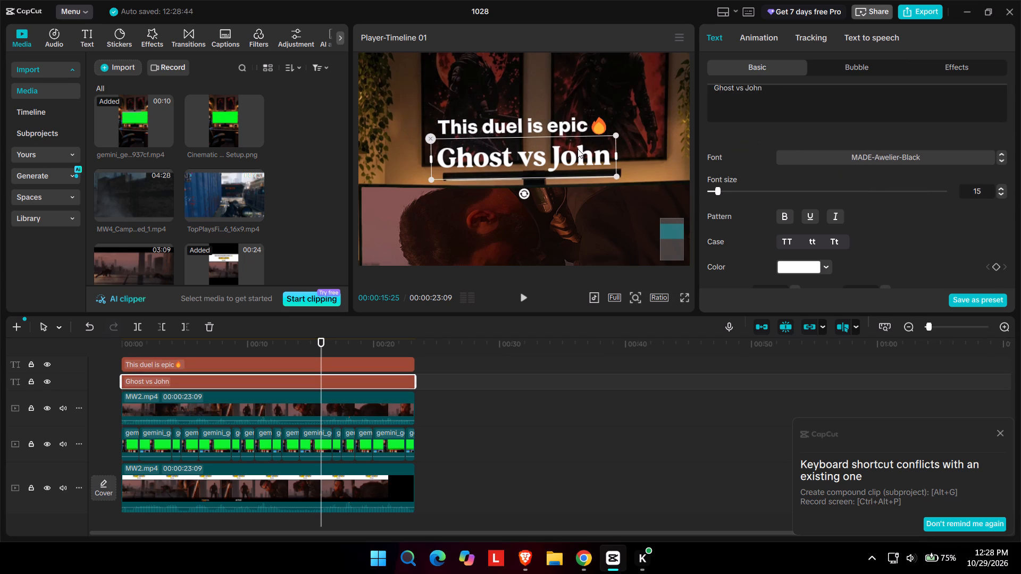
left_click(801, 272)
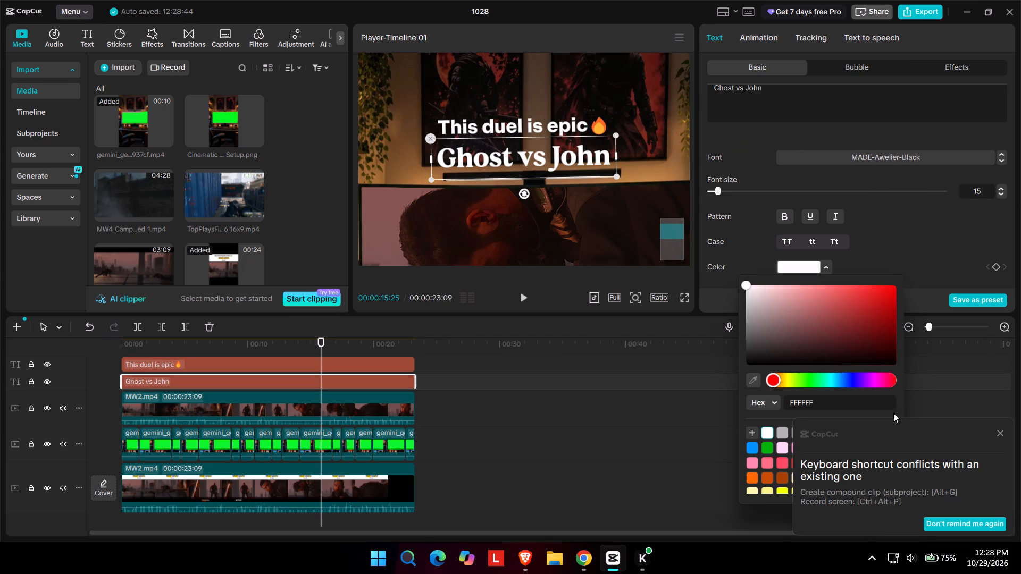
left_click(1001, 433)
left_click(809, 264)
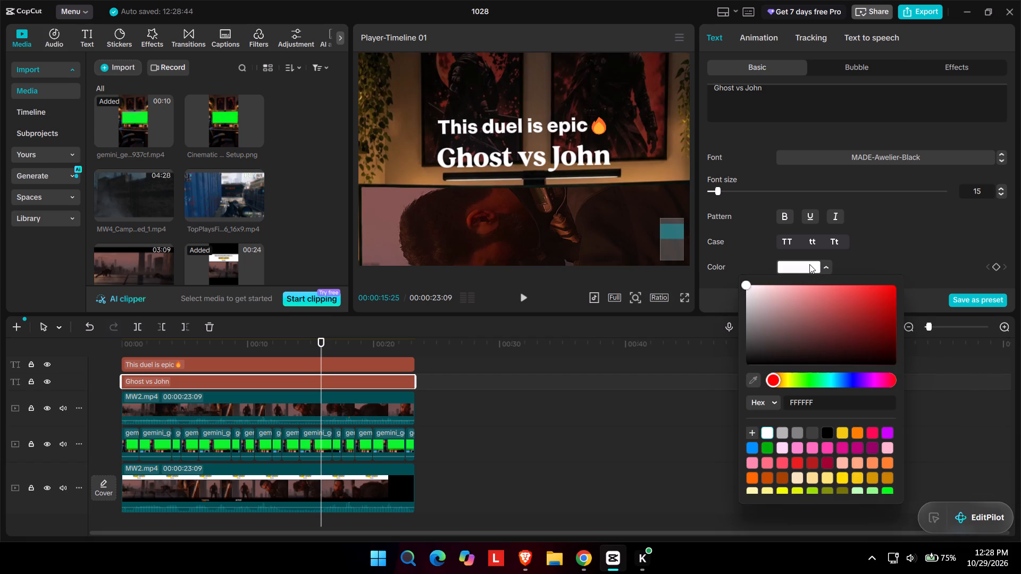
left_click(838, 433)
left_click(929, 209)
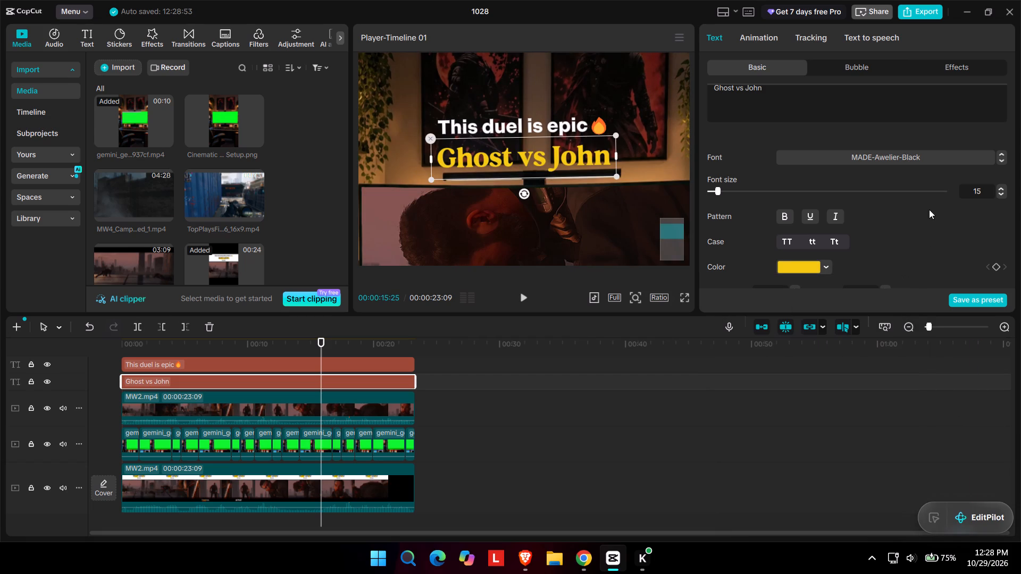
Place the text cursor after "Ghost vs John", switch to EmojiCopy in Chrome, and copy the skull emoji along with the collected fire emoji.
left_click(792, 93)
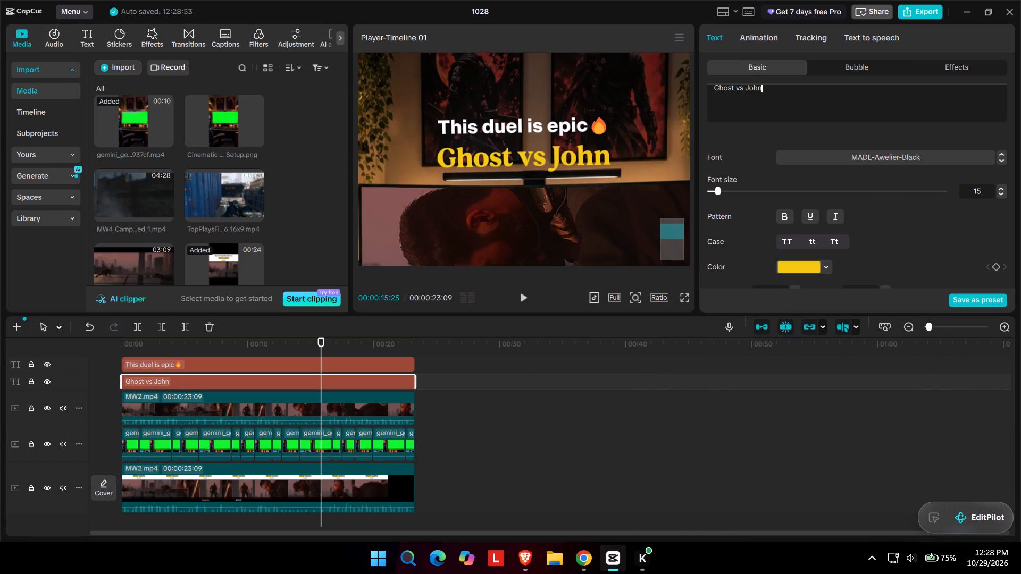
left_click(587, 563)
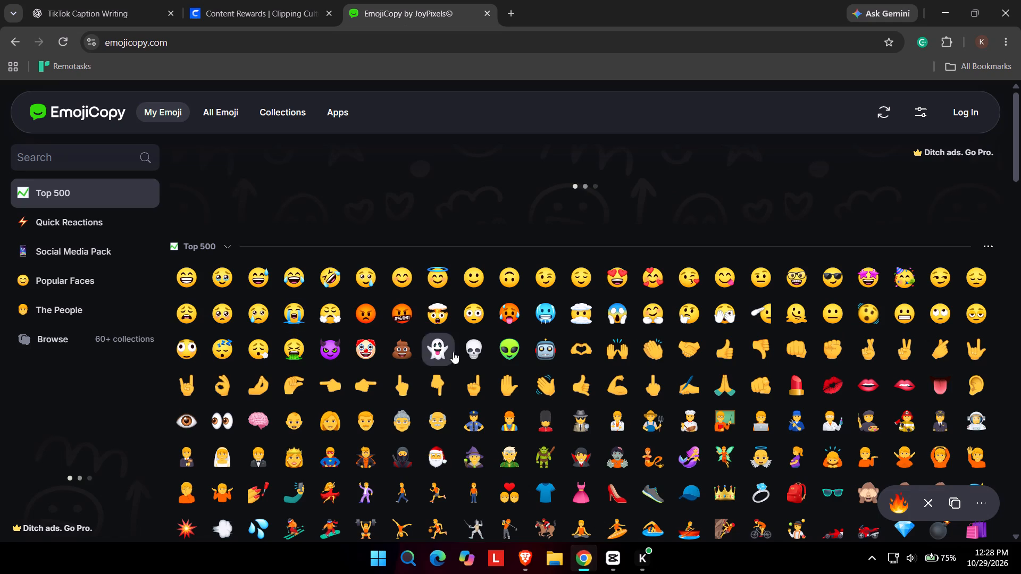
left_click(472, 352)
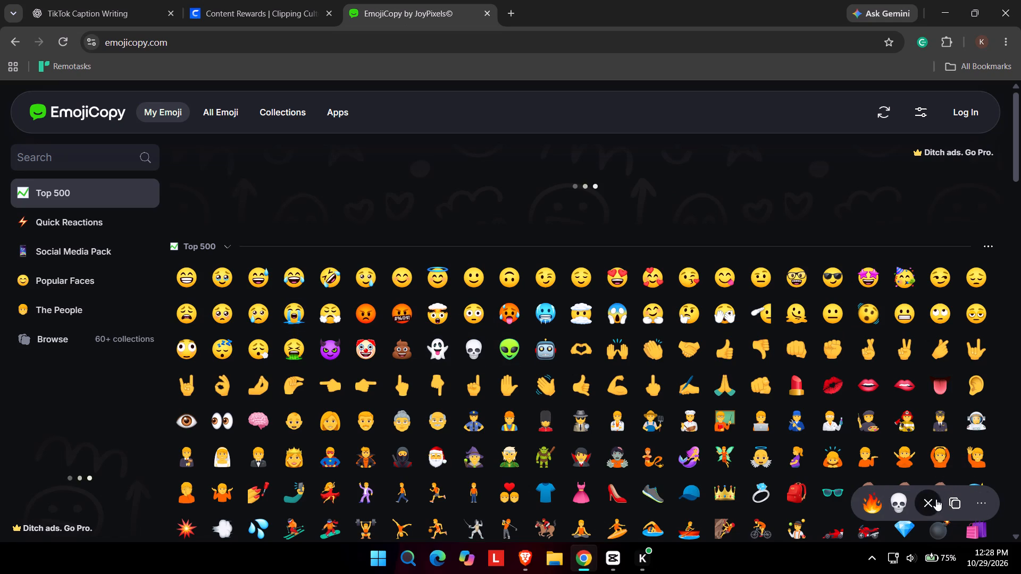
left_click(874, 504)
left_click(958, 500)
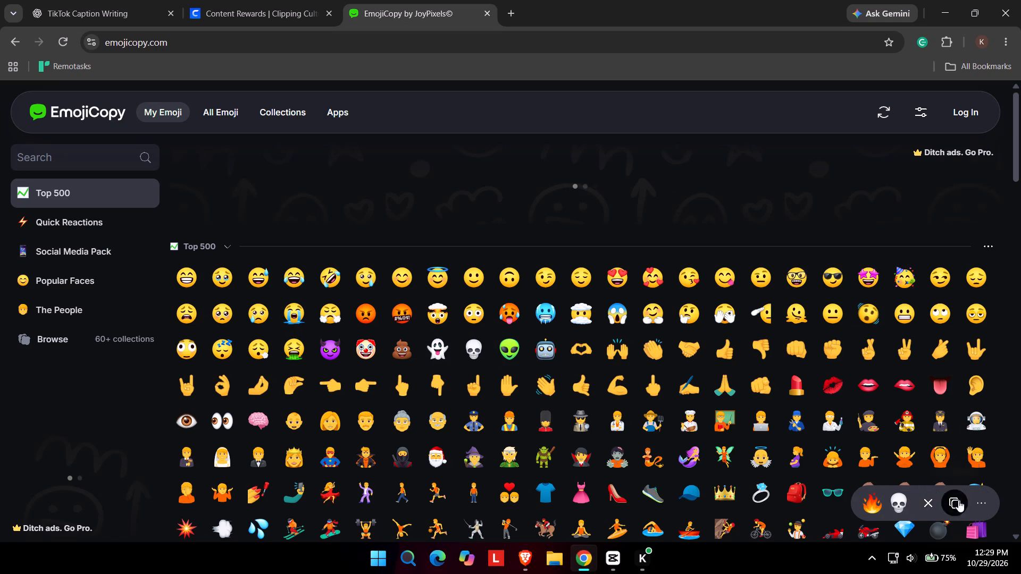
Back in CapCut, paste the copied emojis after "Ghost vs John" and remove the fire emoji so only the skull is kept.
left_click(613, 564)
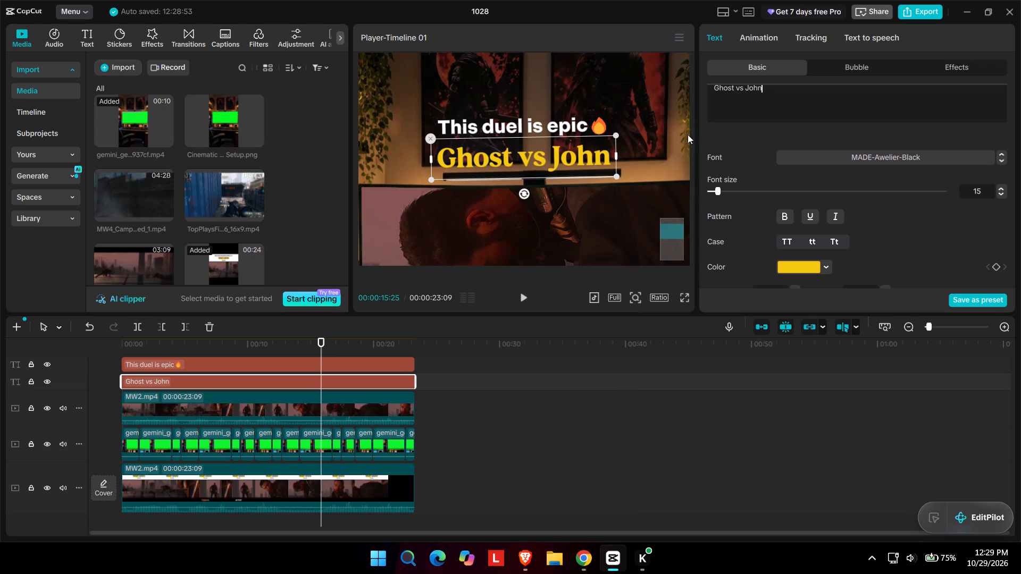
key("ctrl+v")
left_click(773, 98)
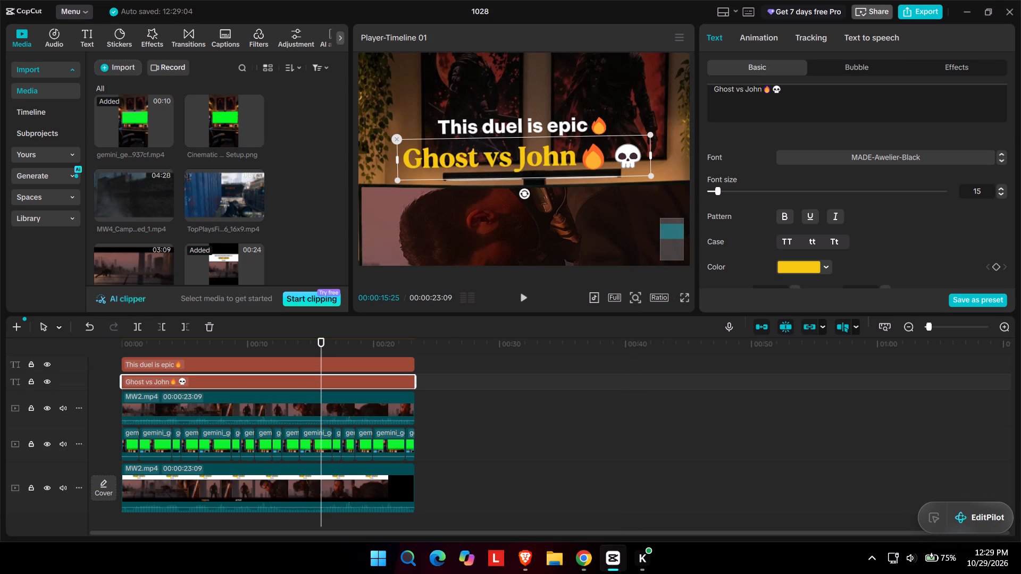
left_click(773, 95)
left_click(772, 91)
key("BackSpace")
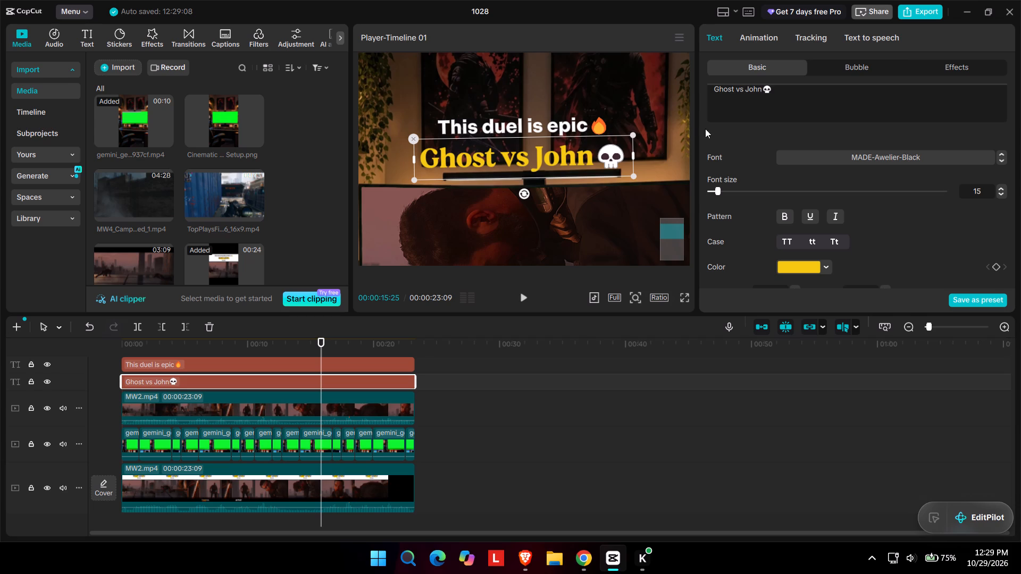
Replace the word "duel" with "fight" in the upper title so it reads "This fight is epic🔥".
scroll(551, 153, "up", 1)
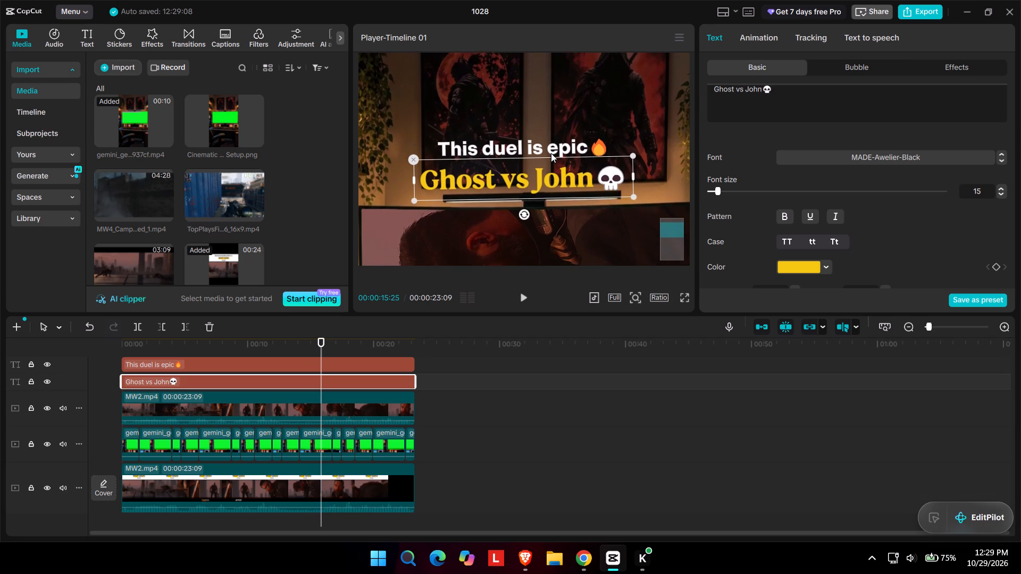
scroll(551, 153, "up", 1)
left_click(489, 190)
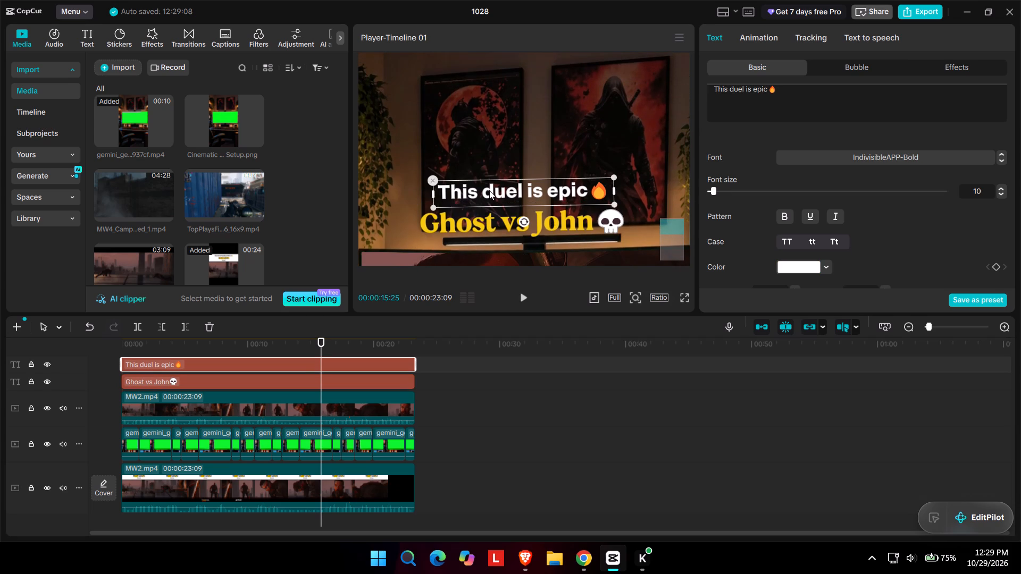
double_click(739, 92)
scroll(739, 92, "up", 1)
type("fight")
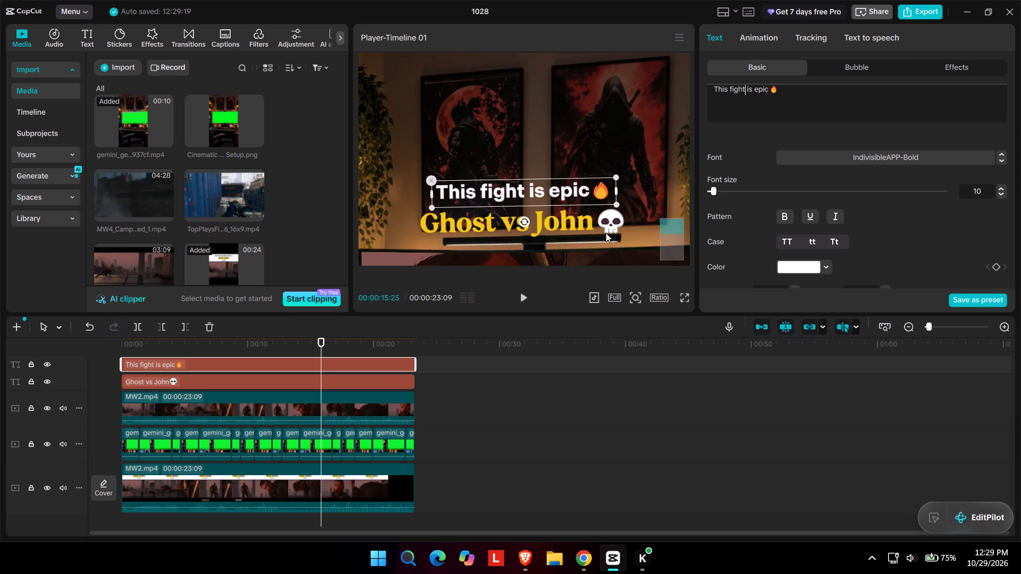
Scale down the "Ghost vs John💀" text in the preview to about the width of "This fight is epic🔥".
left_click(576, 233)
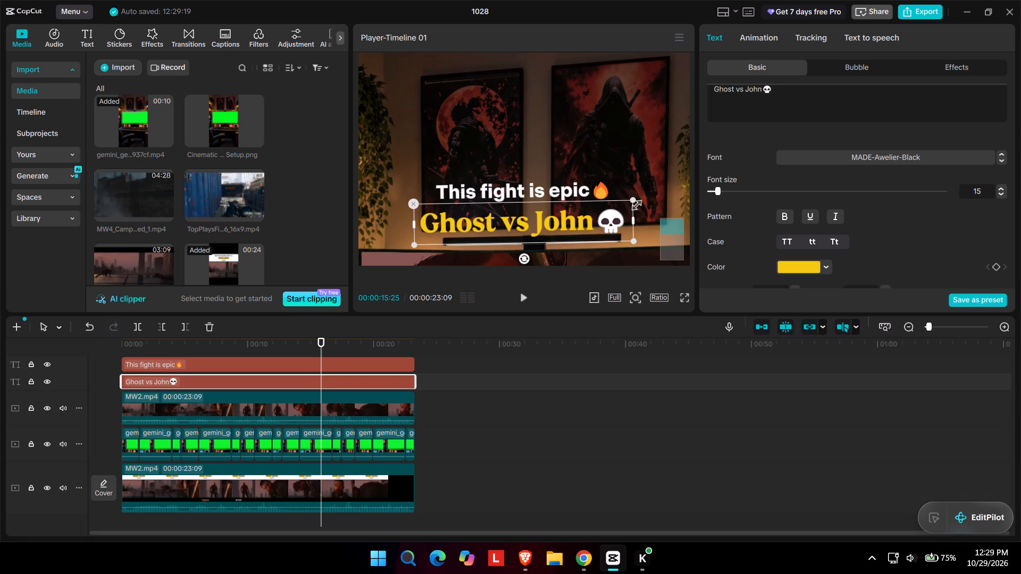
left_click_drag(633, 201, 610, 218)
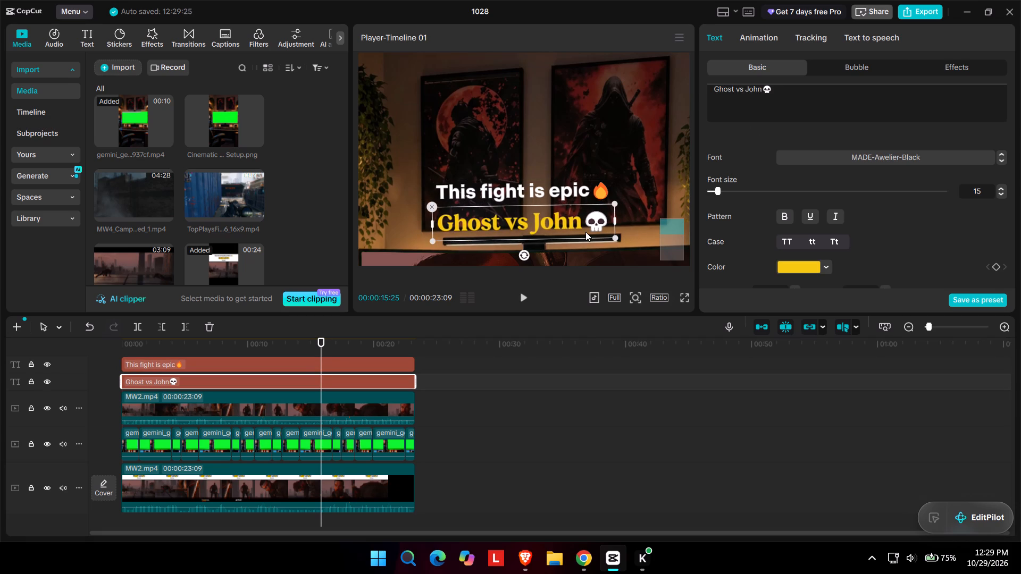
Nudge the "Ghost vs John💀" text slightly right and down in the frame, to about X 41, Y 692.
left_click_drag(584, 230, 586, 230)
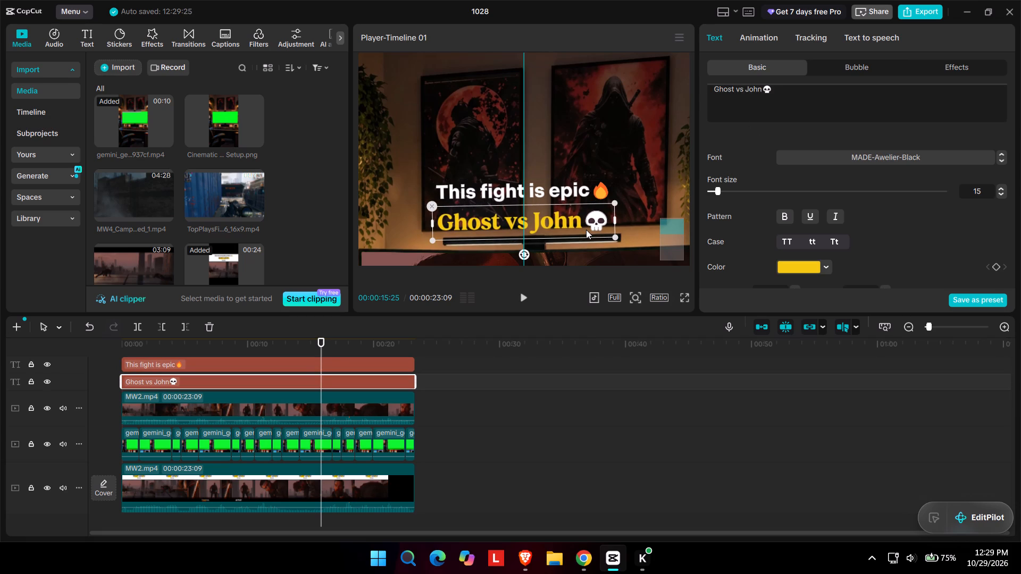
left_click_drag(586, 230, 591, 230)
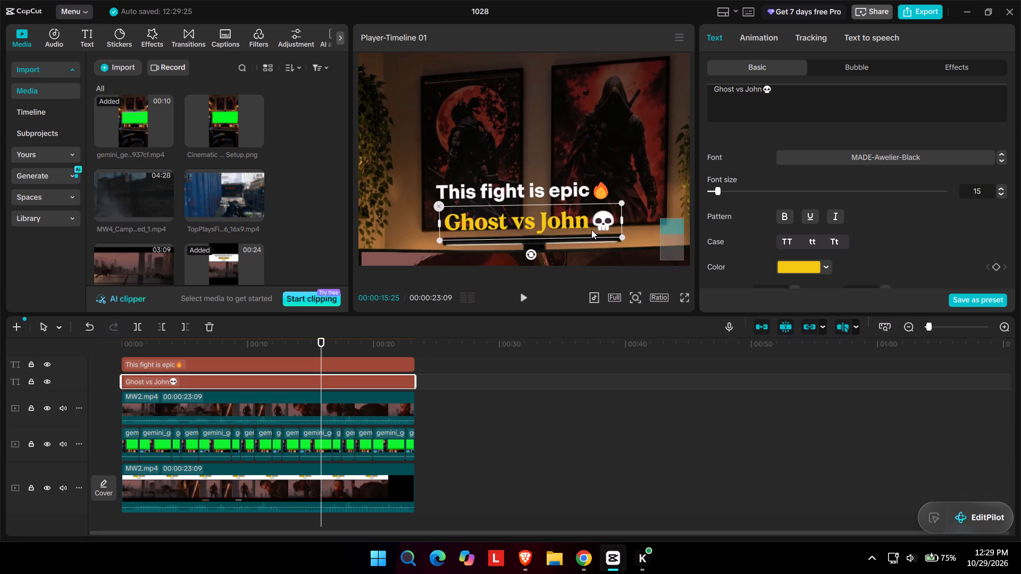
left_click_drag(591, 230, 591, 236)
Set the plane rotation of the "Ghost vs John💀" text to -1.50°.
scroll(764, 213, "down", 1)
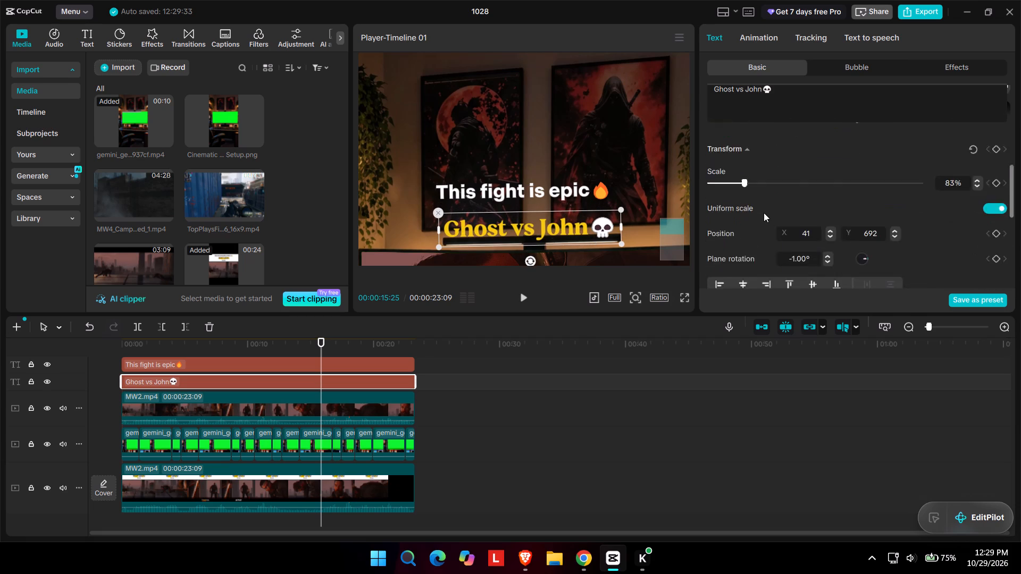
scroll(764, 213, "down", 1)
scroll(777, 204, "up", 1)
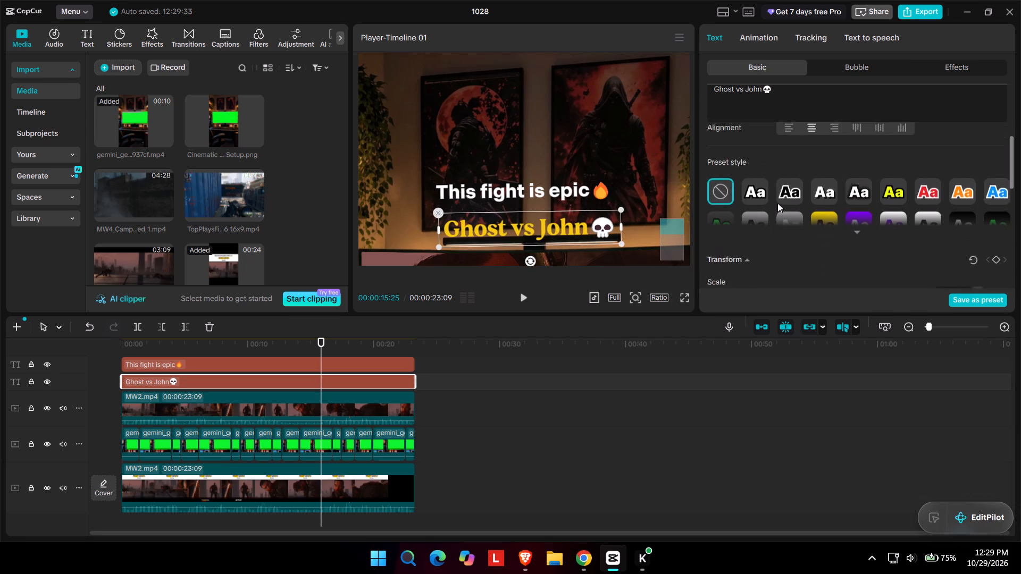
scroll(777, 203, "up", 1)
left_click(827, 187)
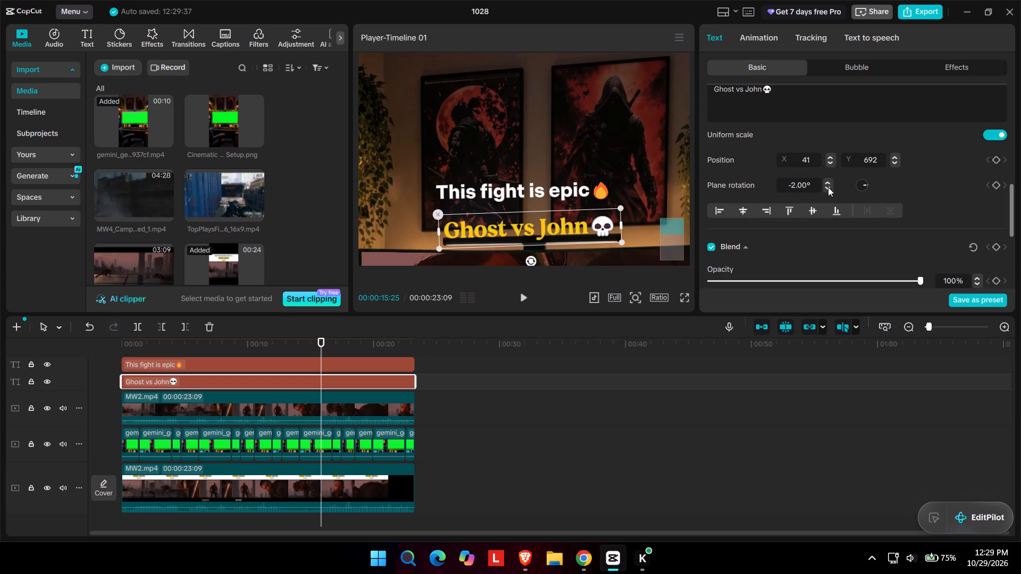
left_click(807, 187)
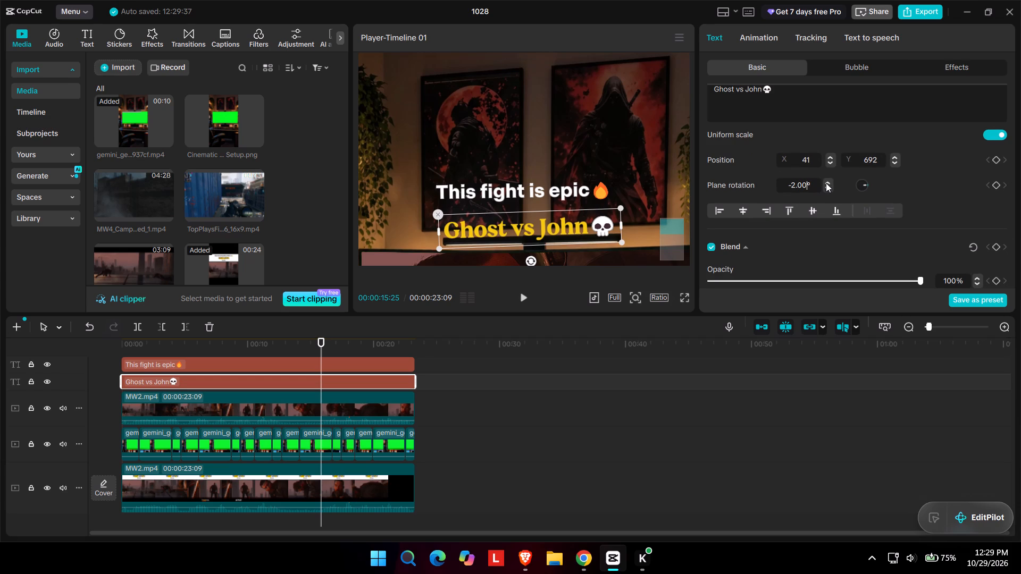
left_click(826, 183)
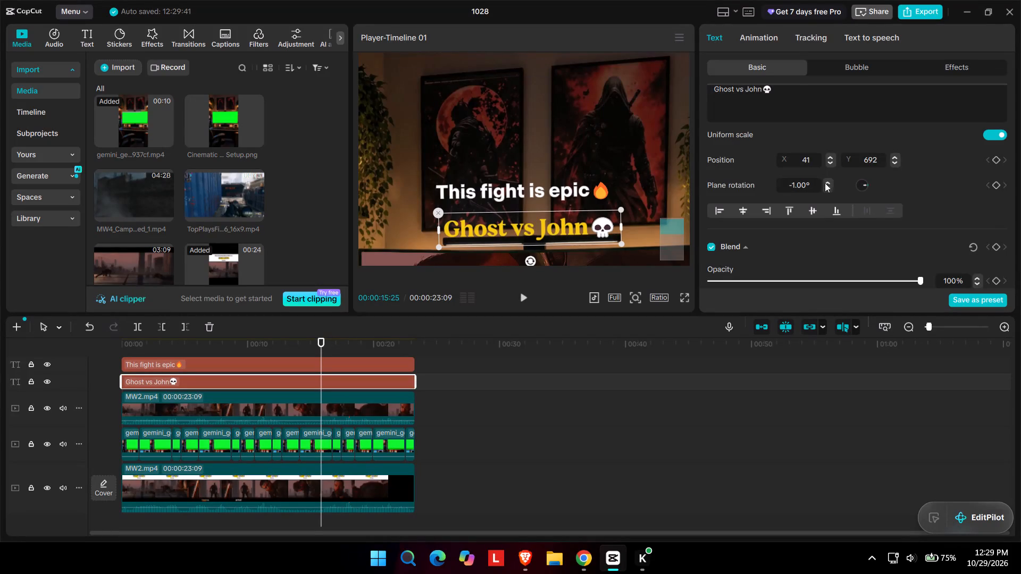
left_click(804, 184)
left_click(807, 185)
key("BackSpace")
key("BackSpace")
type("50")
key("Return")
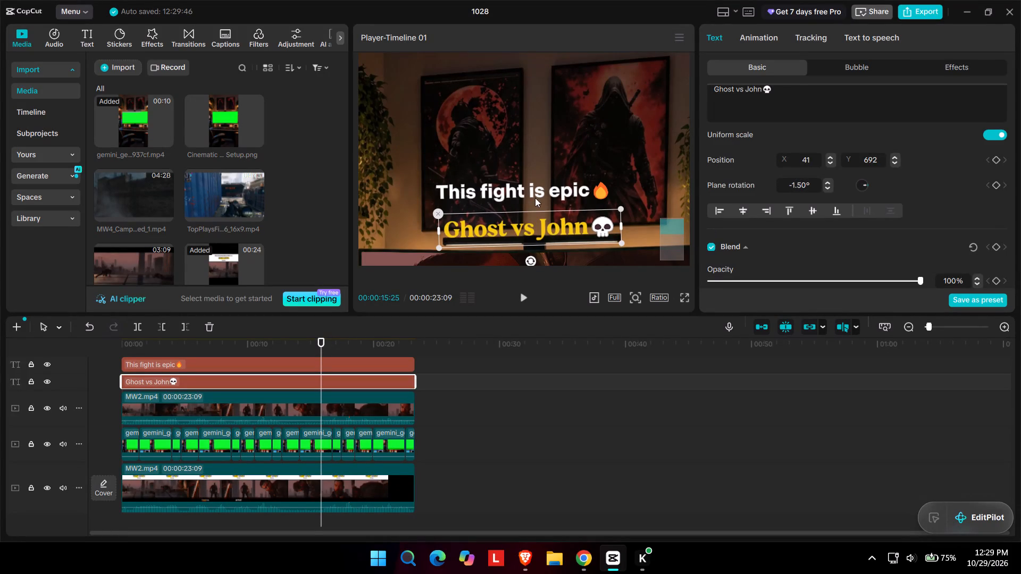
Set the plane rotation of the "This fight is epic🔥" text to -1.50° as well.
left_click(534, 197)
left_click(807, 187)
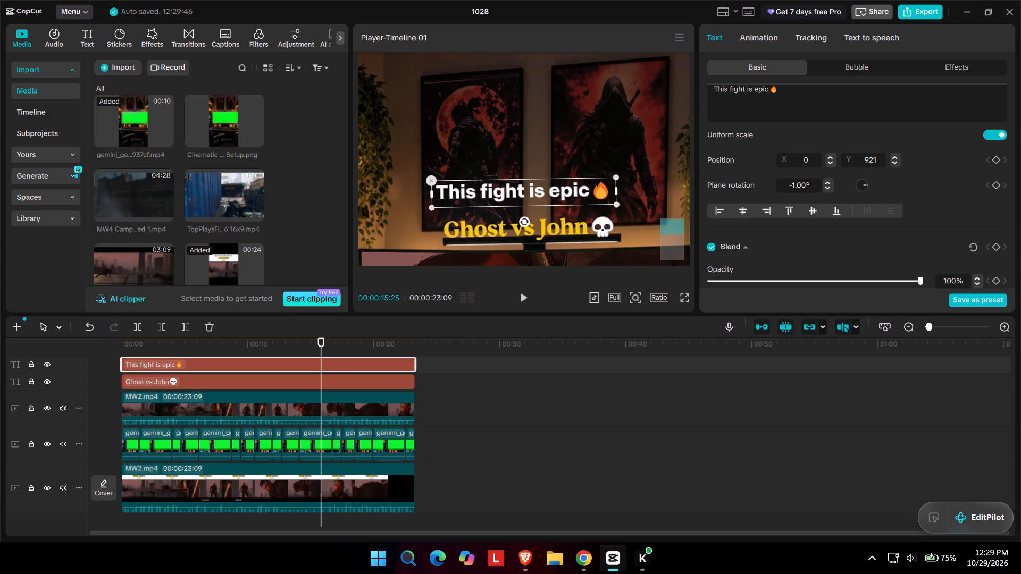
key("BackSpace")
key("BackSpace")
type("50")
key("Return")
Lower "This fight is epic🔥" to about Y 863, close above the yellow line, and enlarge it wider than that line.
left_click_drag(543, 187, 543, 197)
left_click_drag(616, 189, 612, 192)
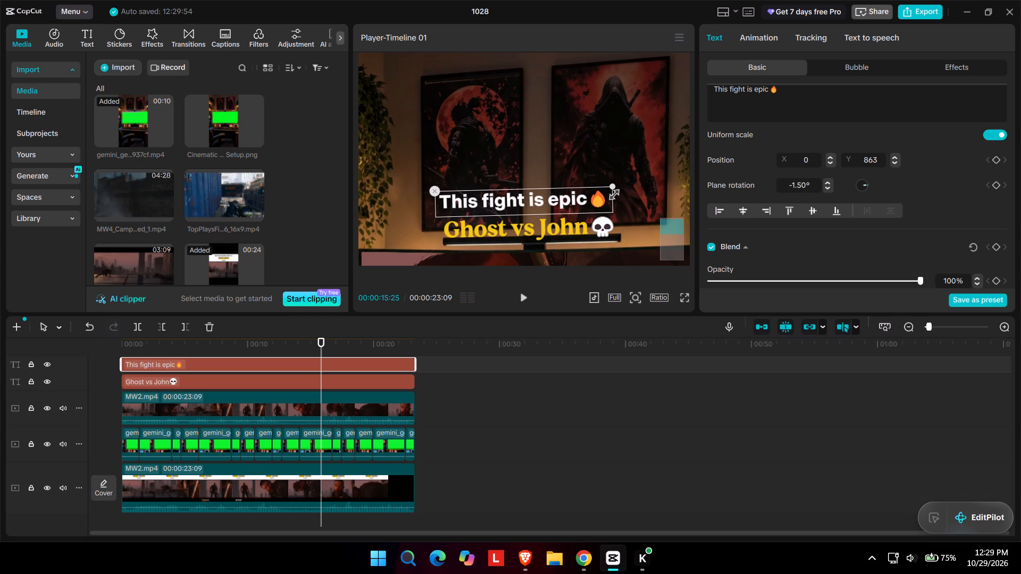
left_click_drag(612, 192, 650, 184)
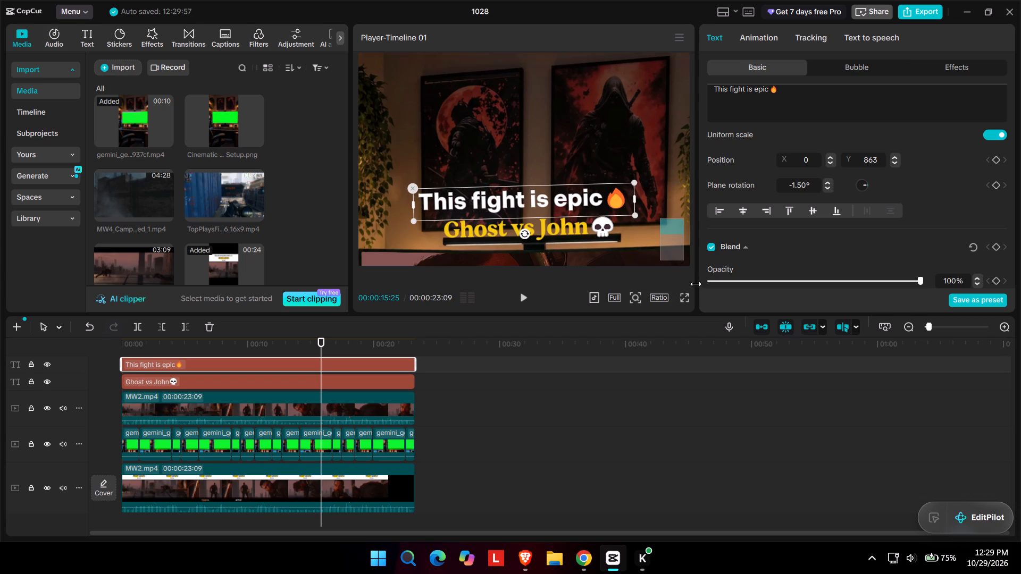
Play the clip in full screen through to its end to check the resized two-line title, and return to the editor.
left_click(692, 301)
left_click(689, 299)
key("space")
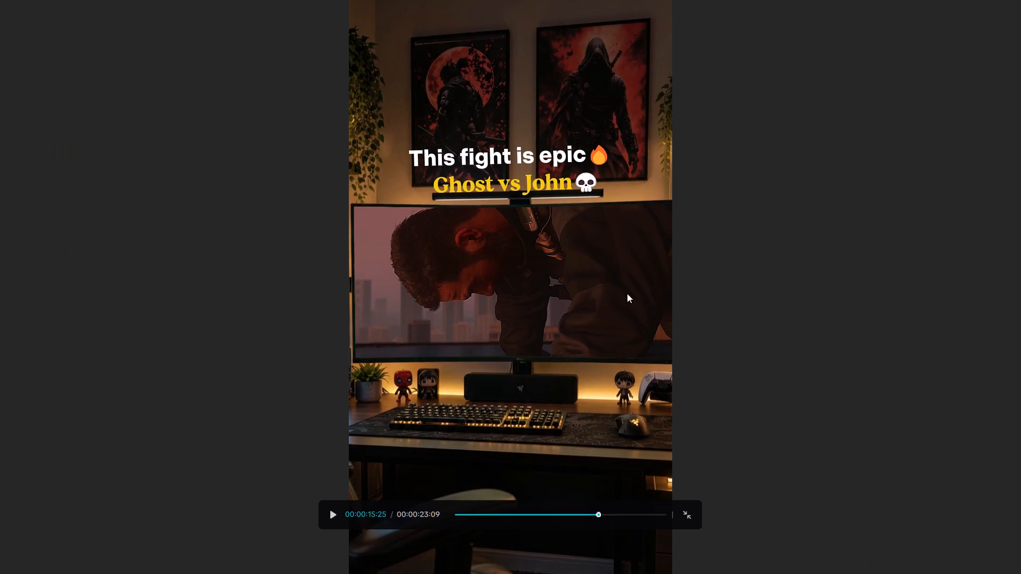
left_click(625, 325)
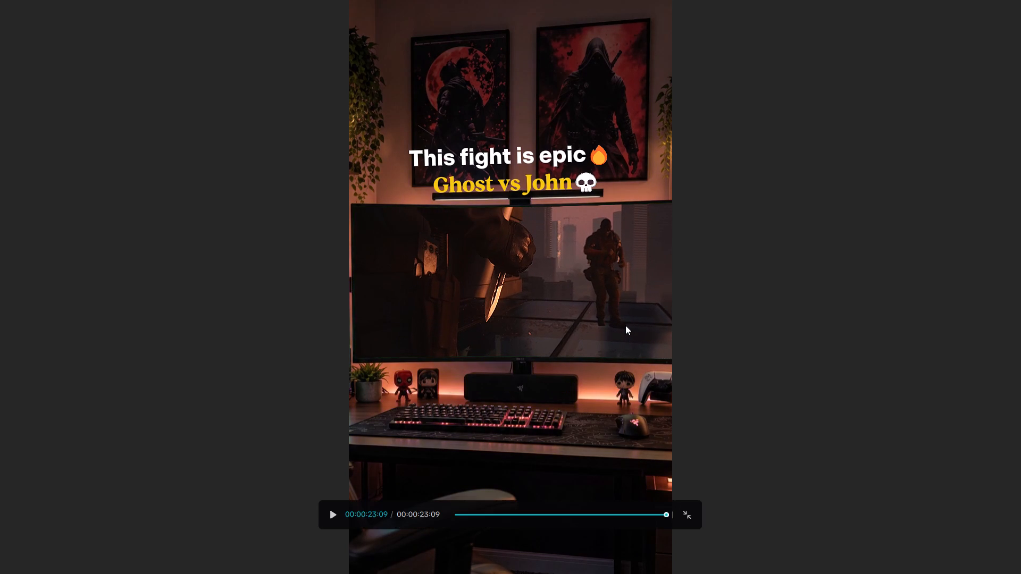
left_click(698, 521)
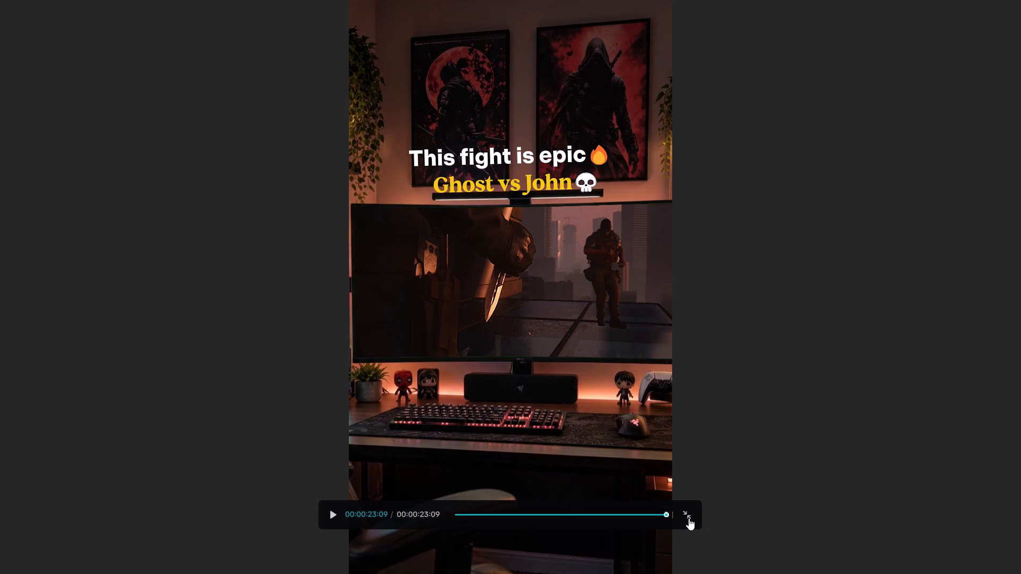
left_click(689, 518)
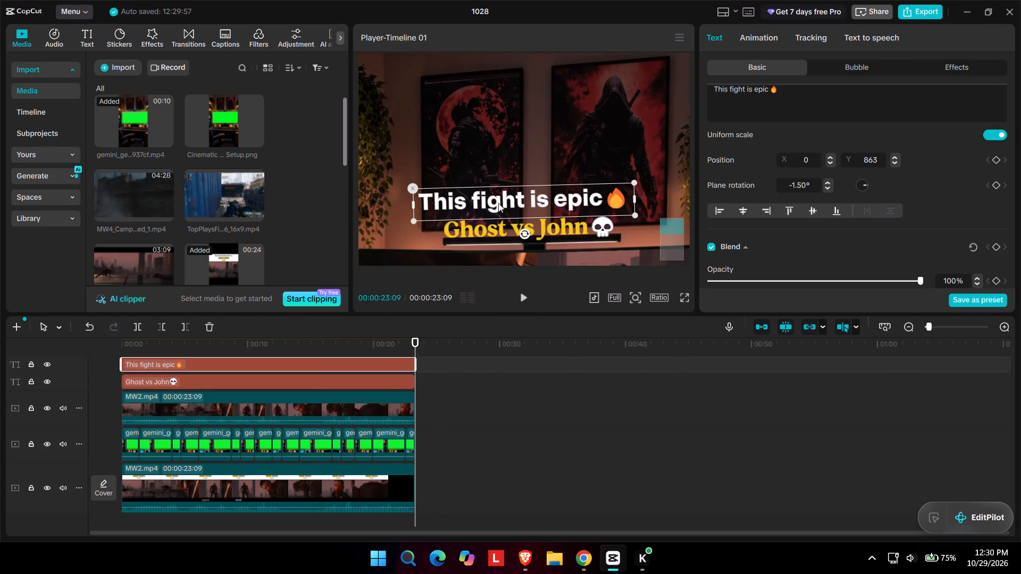
Deselect everything, replay the opening seconds in full screen to check title and captions, pause at about 4 seconds and exit full screen.
left_click(559, 158)
scroll(445, 181, "down", 2)
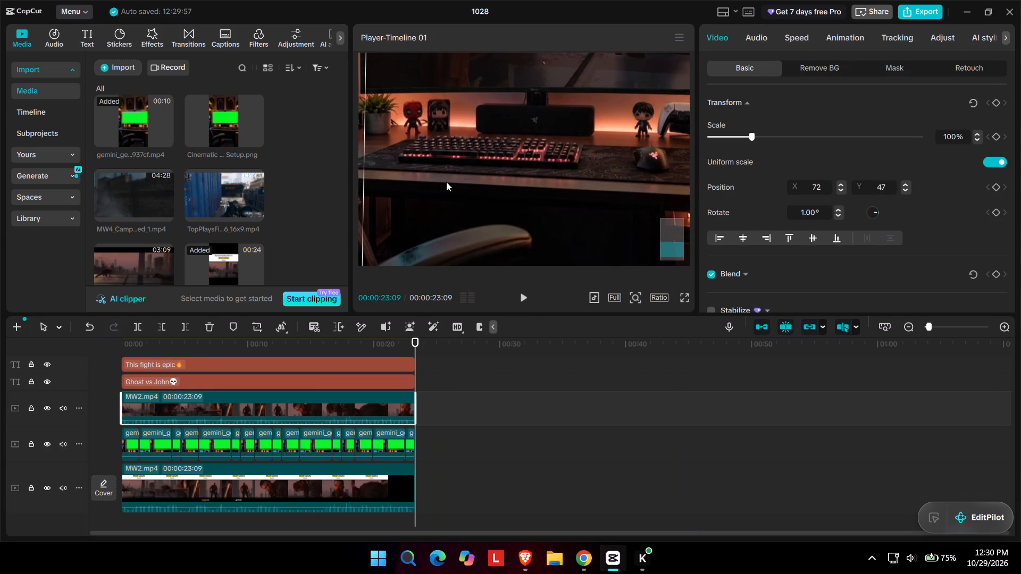
scroll(447, 182, "down", 6, "ctrl")
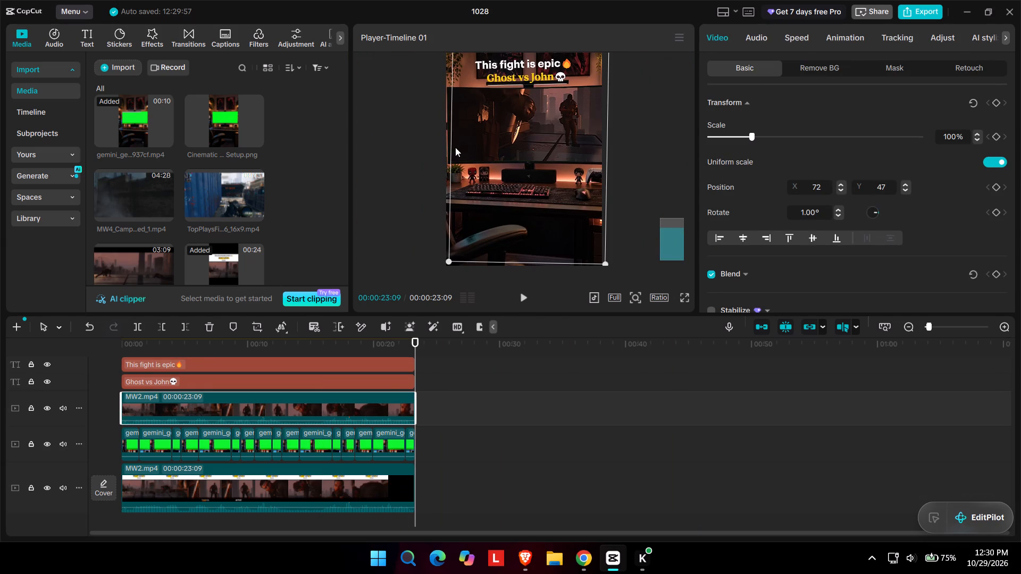
left_click(507, 214)
left_click(650, 192)
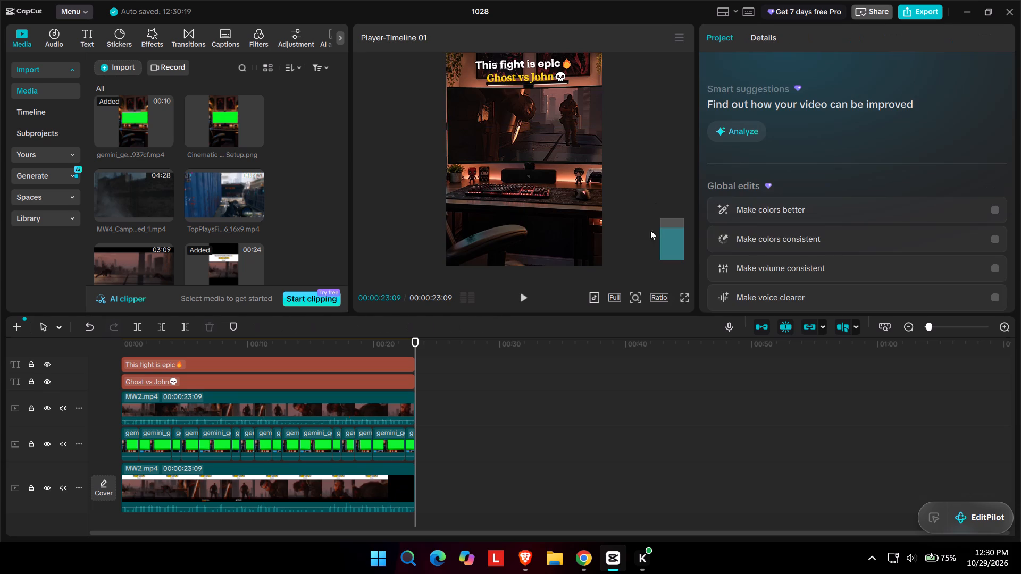
left_click(683, 298)
key("space")
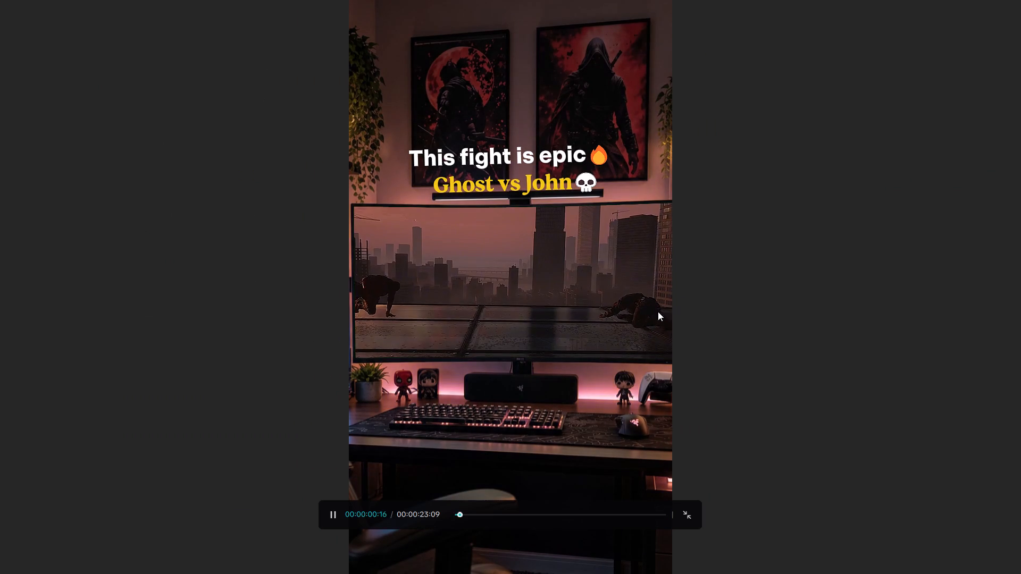
left_click(705, 363)
key("space")
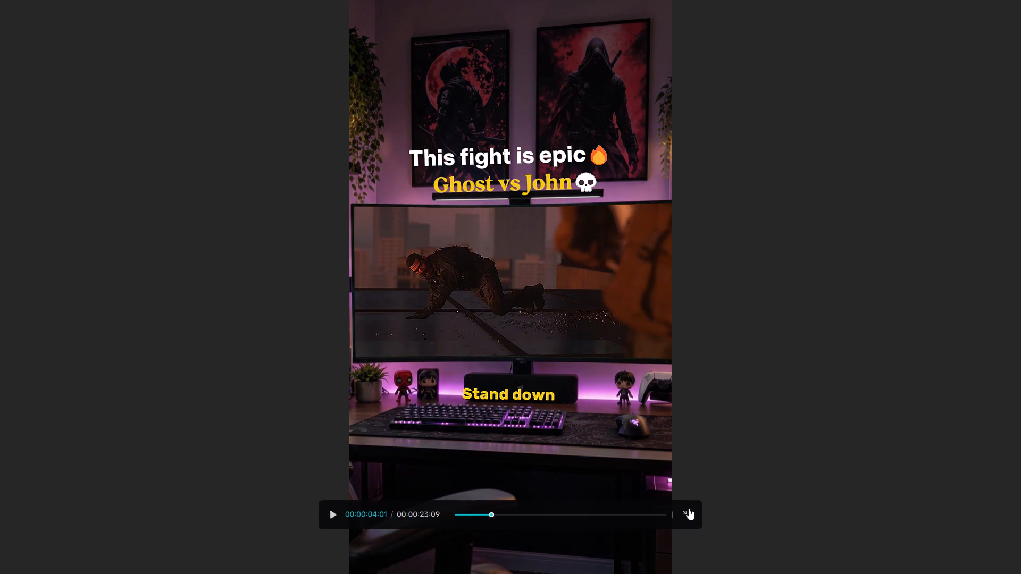
left_click(689, 510)
Reposition the uppermost MW2.mp4 clip to about X 69, Y 55 so its caption sits over the soundbar below the monitor.
scroll(515, 131, "up", 3)
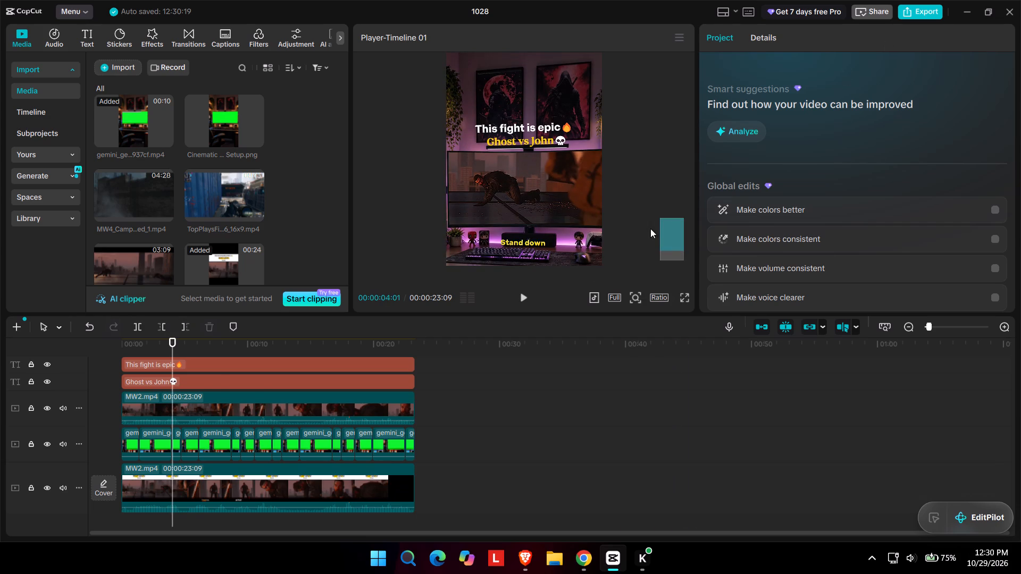
scroll(554, 225, "up", 1)
scroll(314, 285, "up", 1)
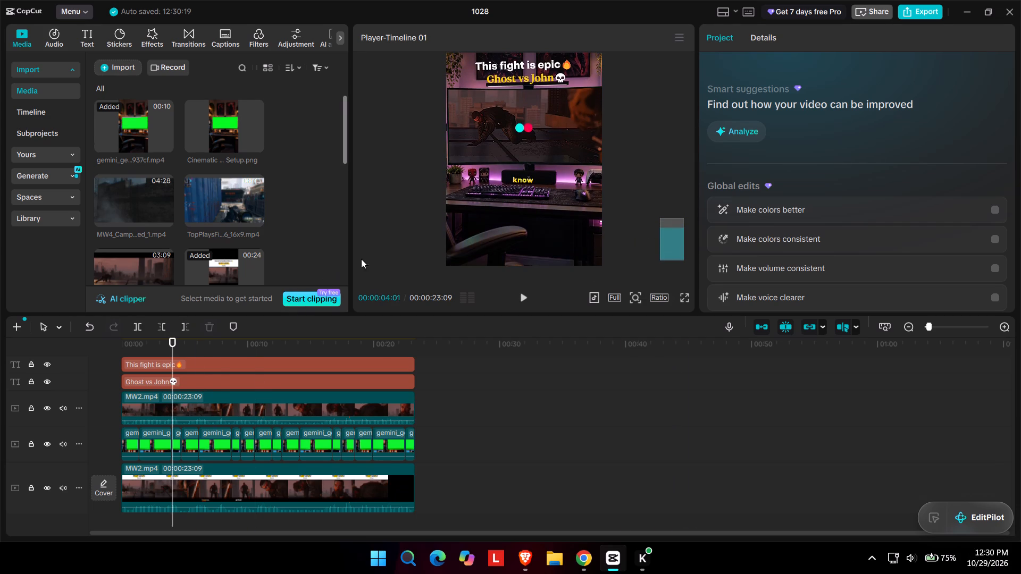
scroll(361, 259, "up", 1)
scroll(423, 238, "down", 1)
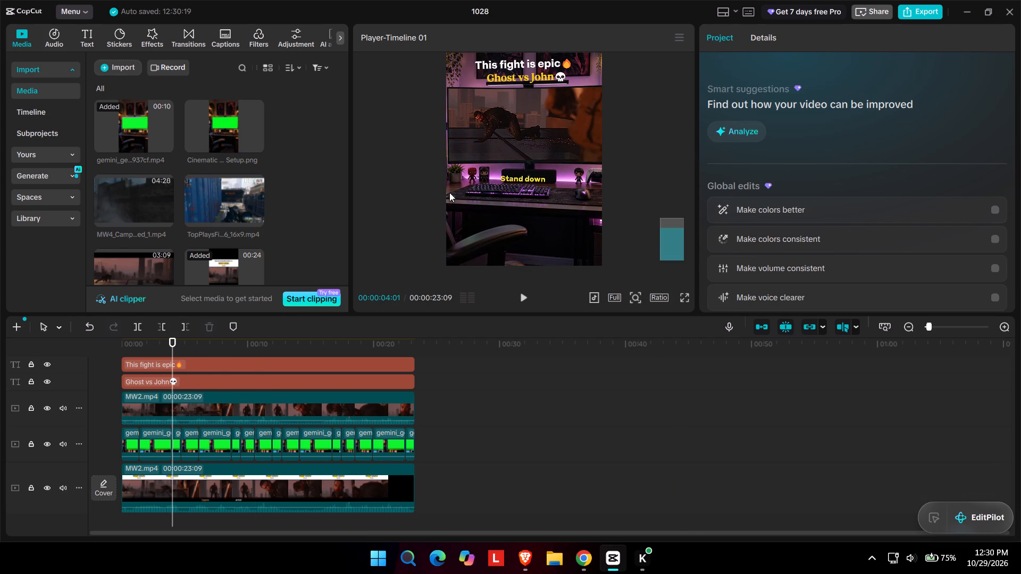
scroll(449, 192, "down", 1)
left_click(219, 483)
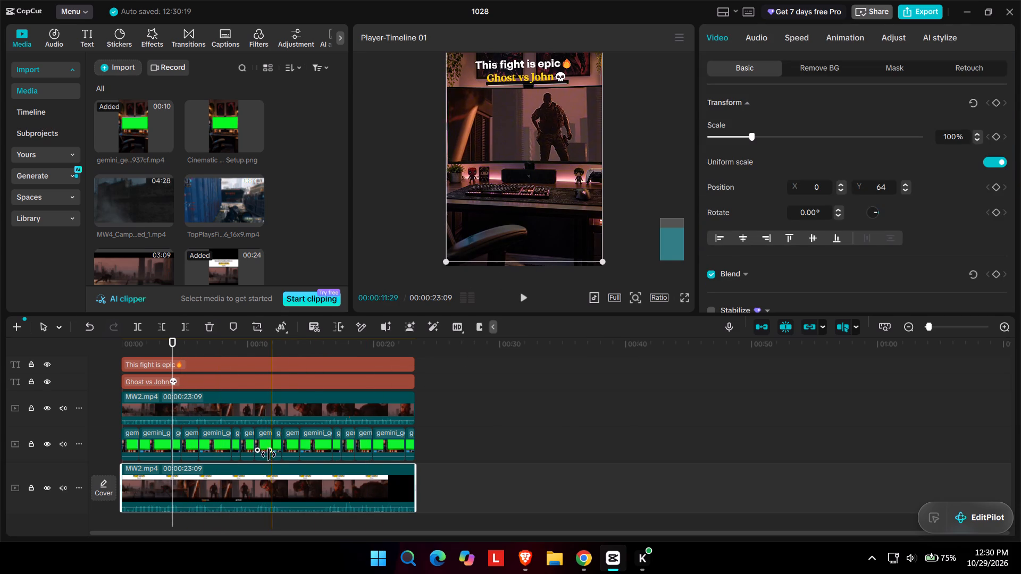
left_click(292, 413)
left_click_drag(541, 217, 544, 212)
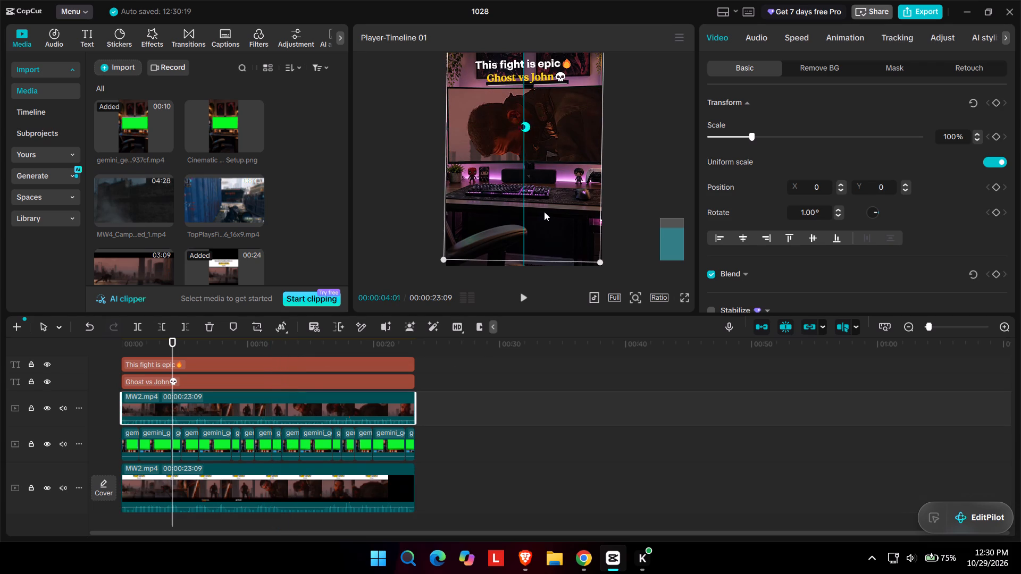
left_click_drag(544, 212, 546, 214)
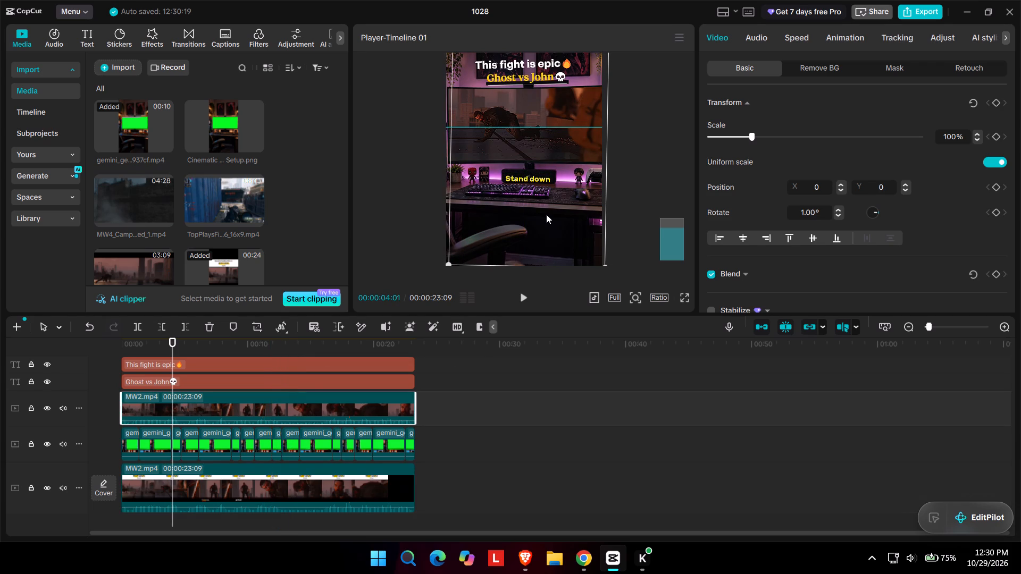
left_click_drag(546, 214, 546, 212)
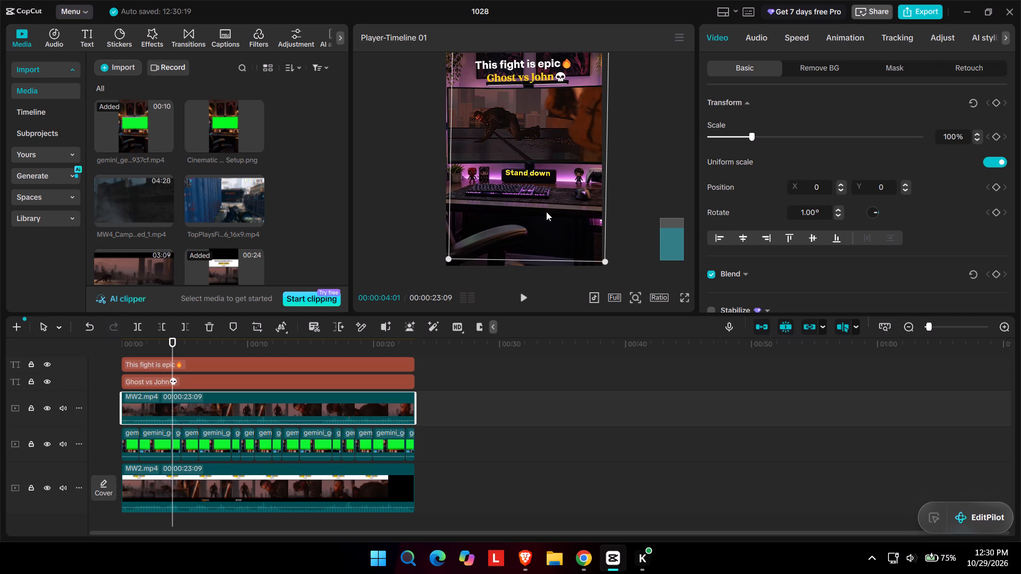
left_click_drag(546, 212, 546, 214)
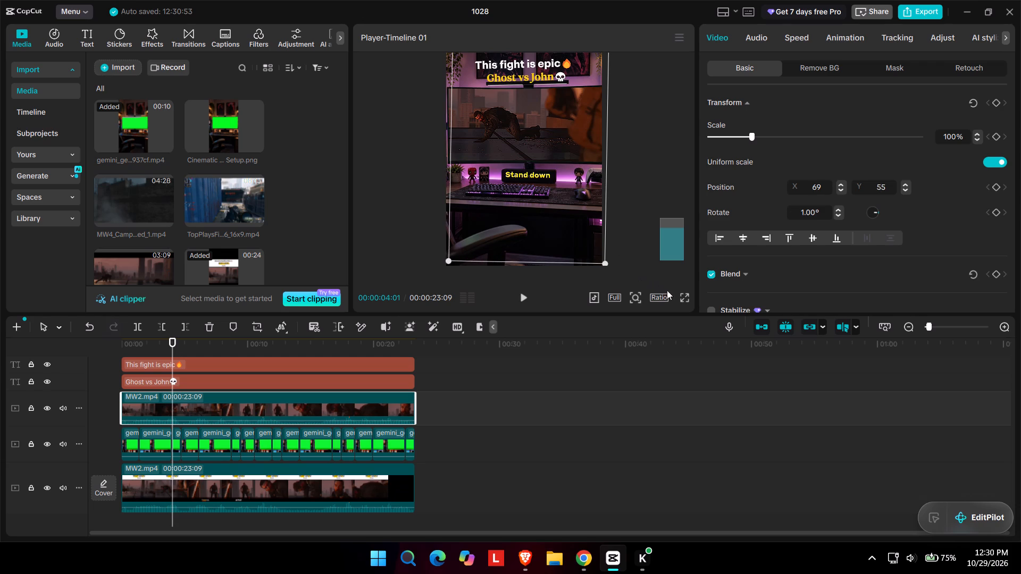
Play the clip in full screen from about 4 seconds to check the captions on the soundbar, exit and pause at about 9 seconds.
left_click(682, 299)
key("space")
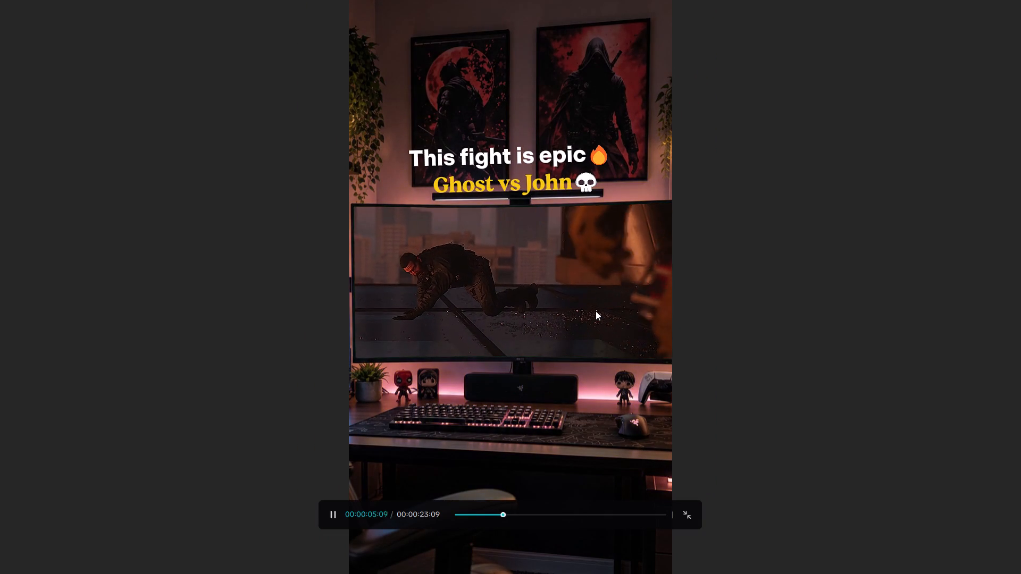
left_click(598, 312)
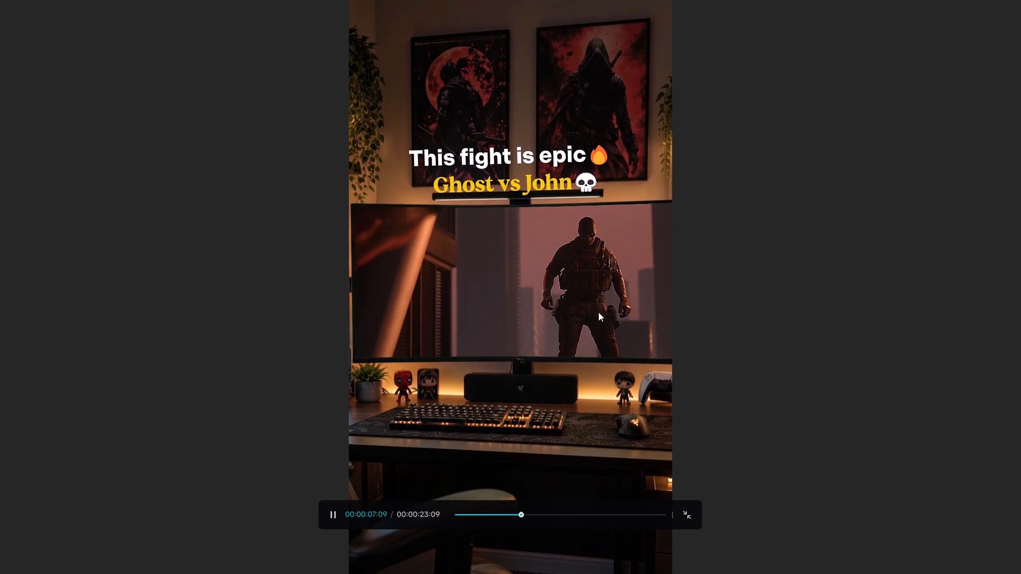
left_click(691, 514)
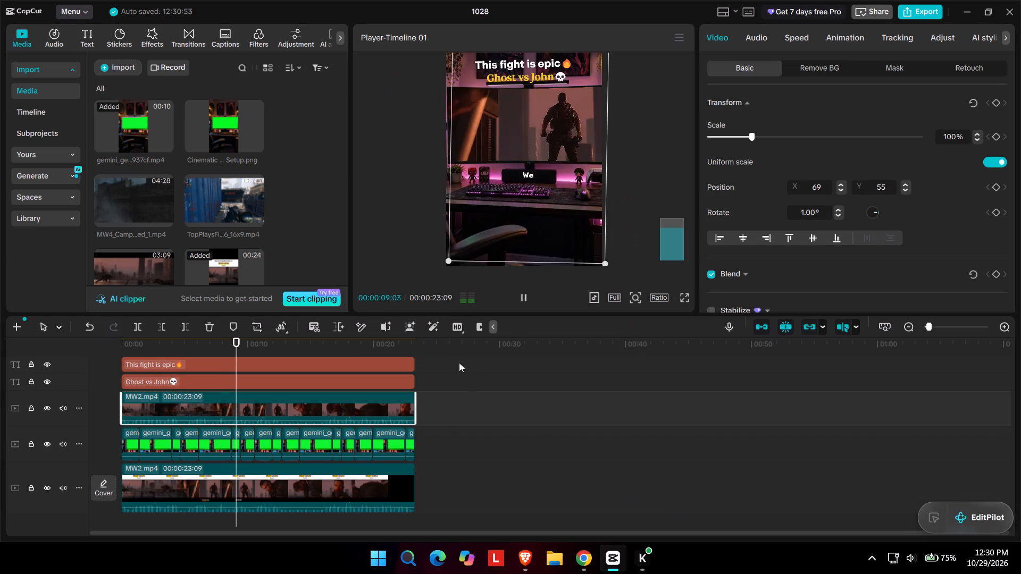
key("space")
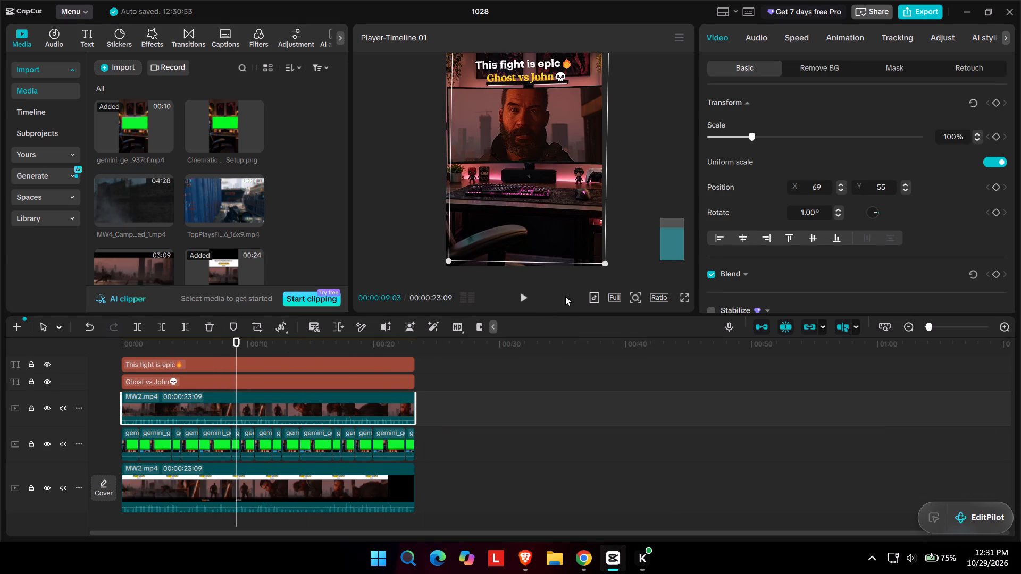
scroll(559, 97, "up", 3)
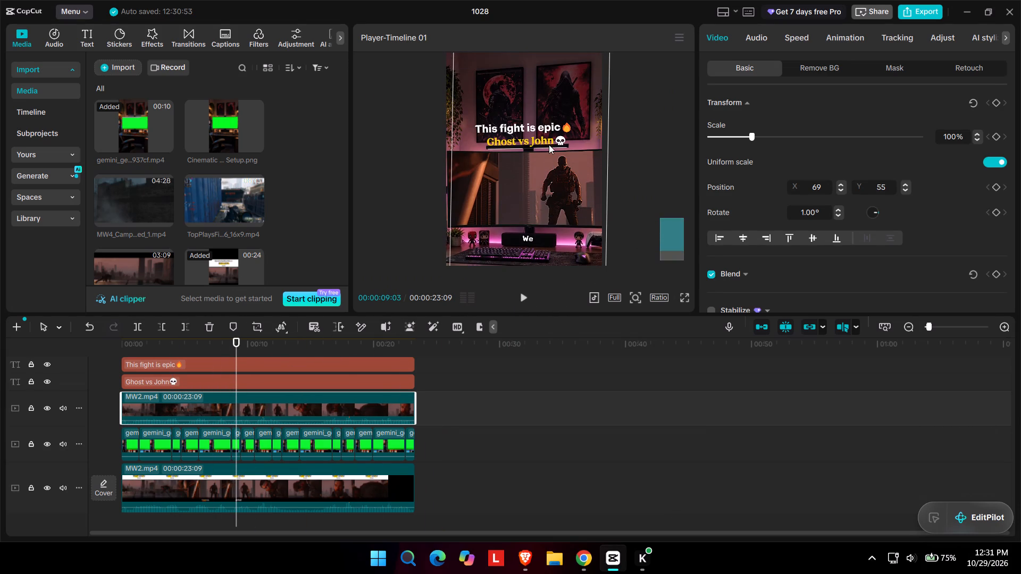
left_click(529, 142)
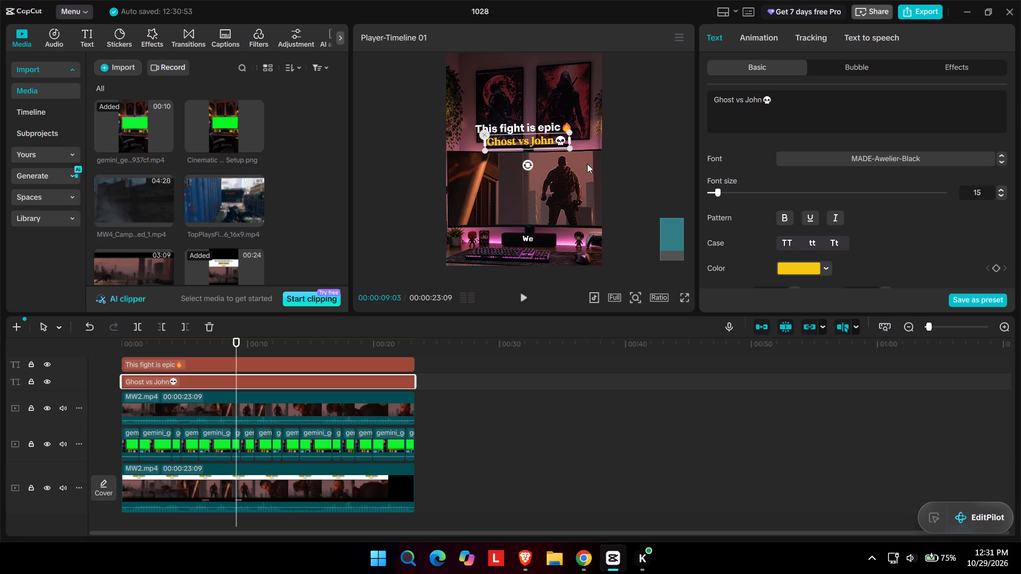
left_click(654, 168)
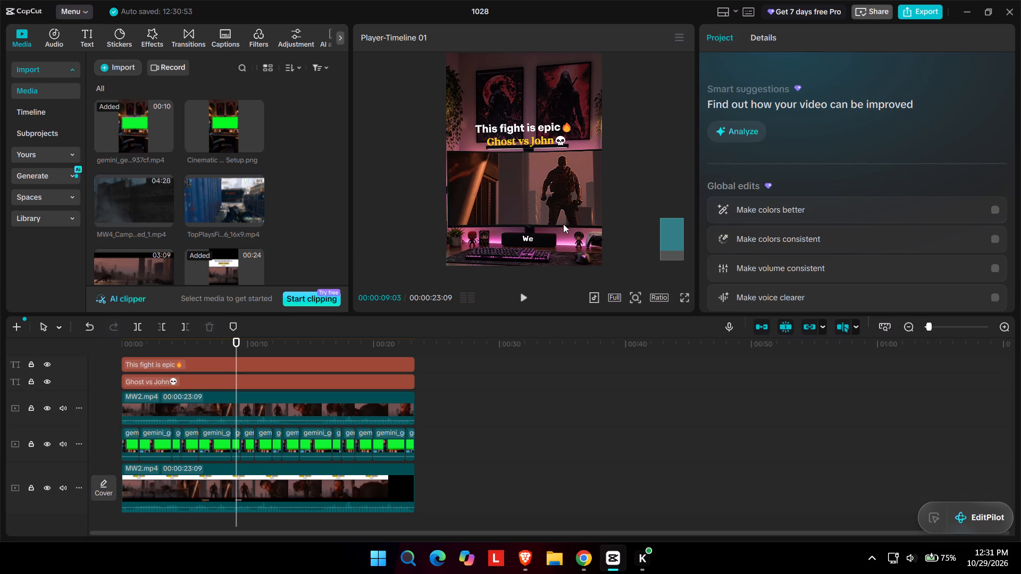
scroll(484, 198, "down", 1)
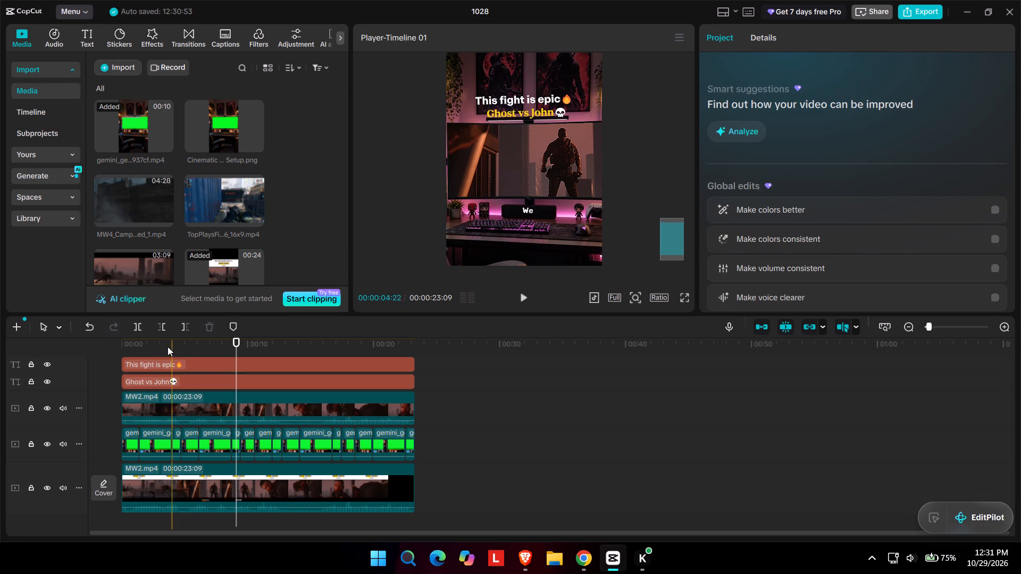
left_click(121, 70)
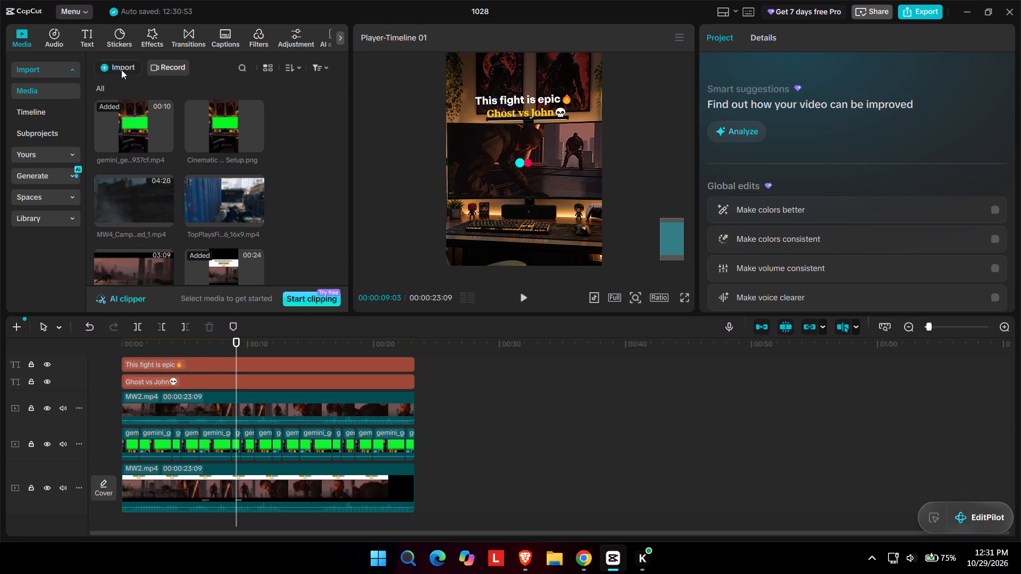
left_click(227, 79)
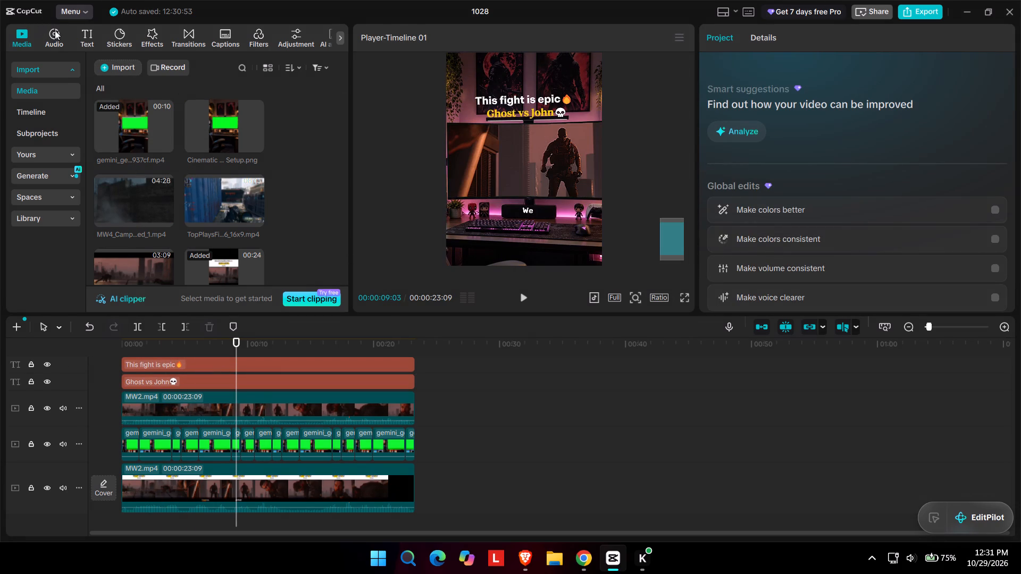
Add a default text on a new track above the titles, starting at 0 and extended to the end of the clip.
left_click(85, 38)
left_click_drag(99, 84, 174, 199)
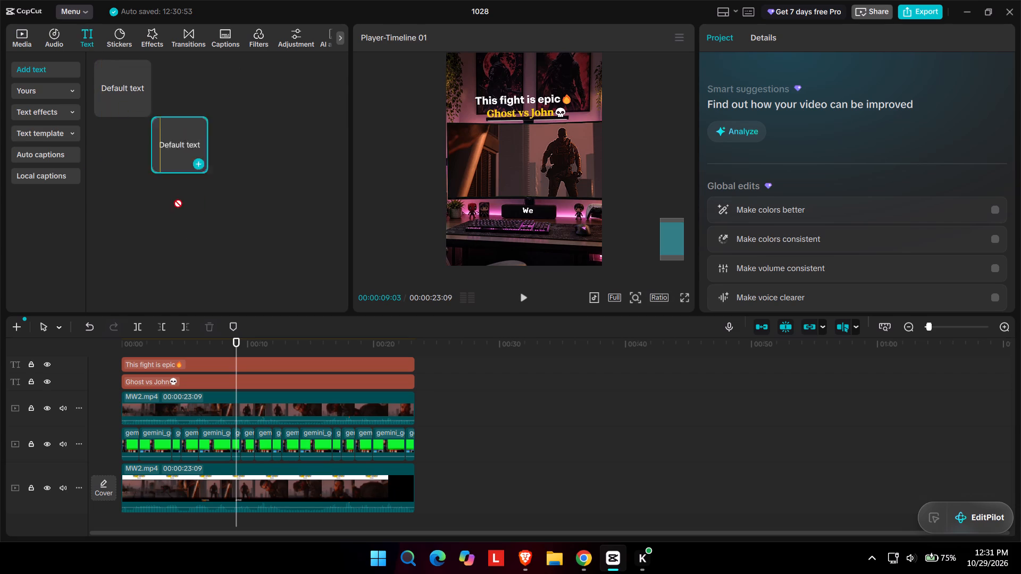
left_click_drag(174, 199, 125, 352)
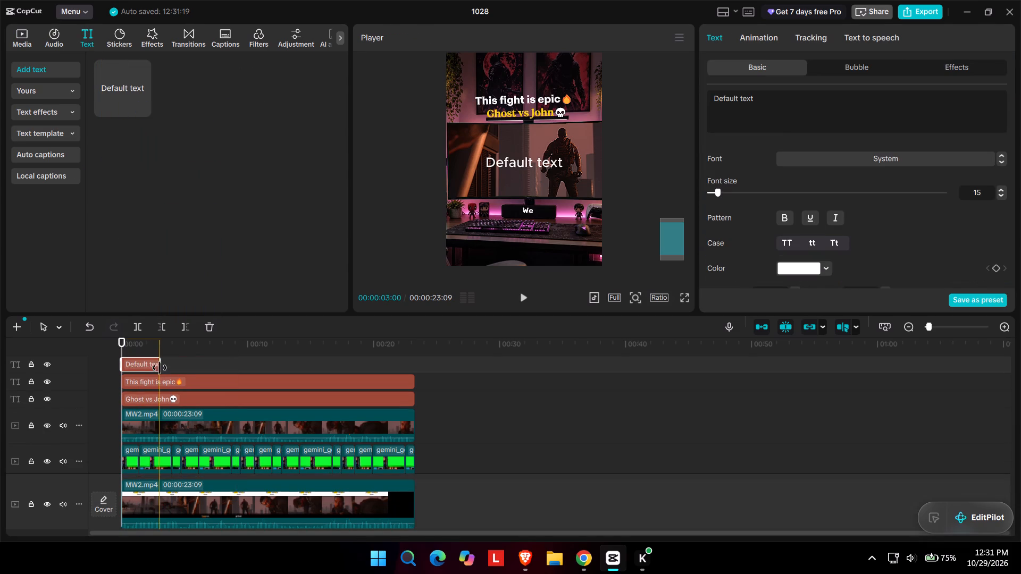
left_click_drag(160, 368, 415, 368)
Replace the new text's placeholder wording with "part-1".
left_click_drag(710, 107, 718, 104)
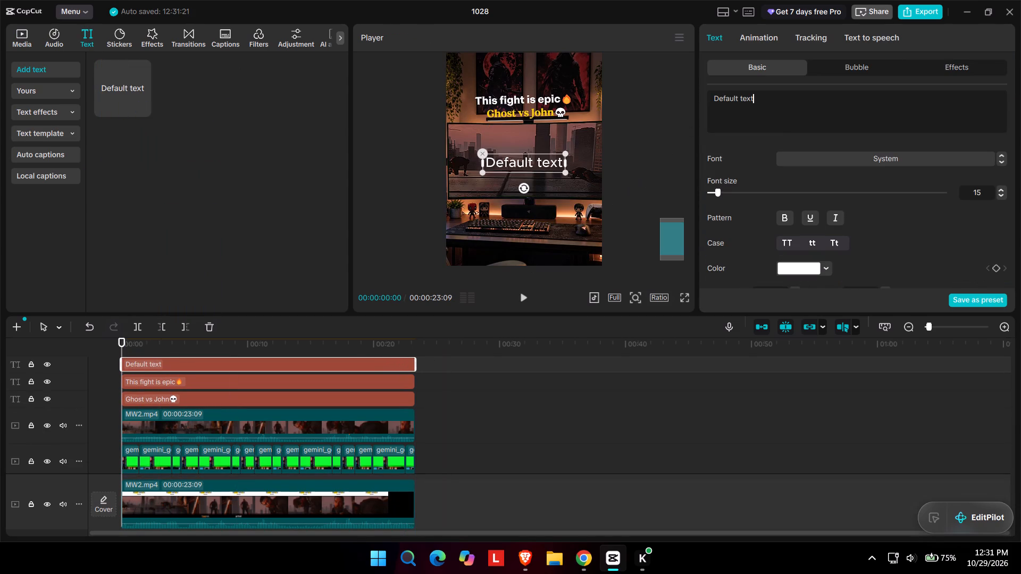
triple_click(733, 95)
triple_click(735, 96)
triple_click(735, 96)
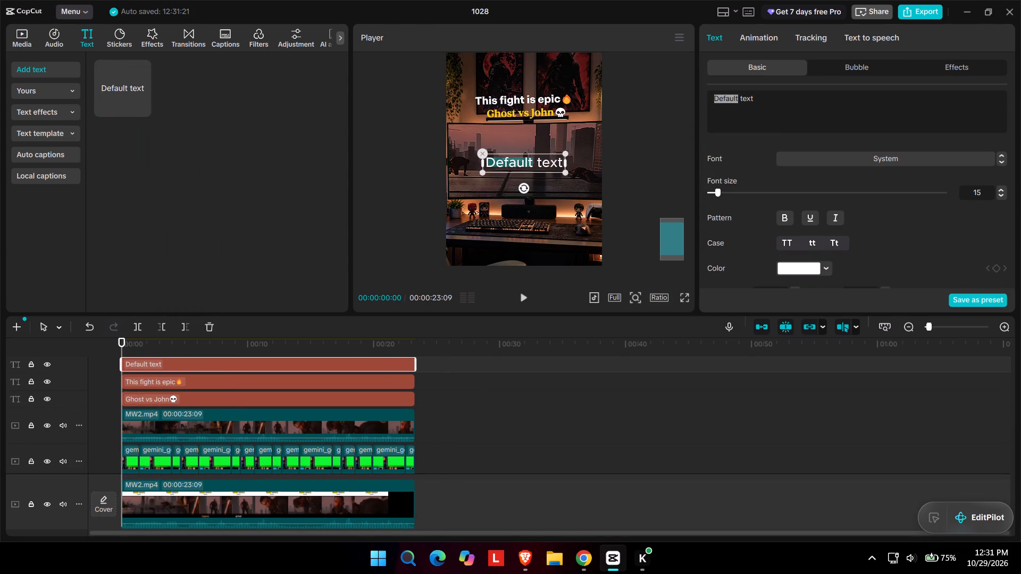
type("part")
type("-1")
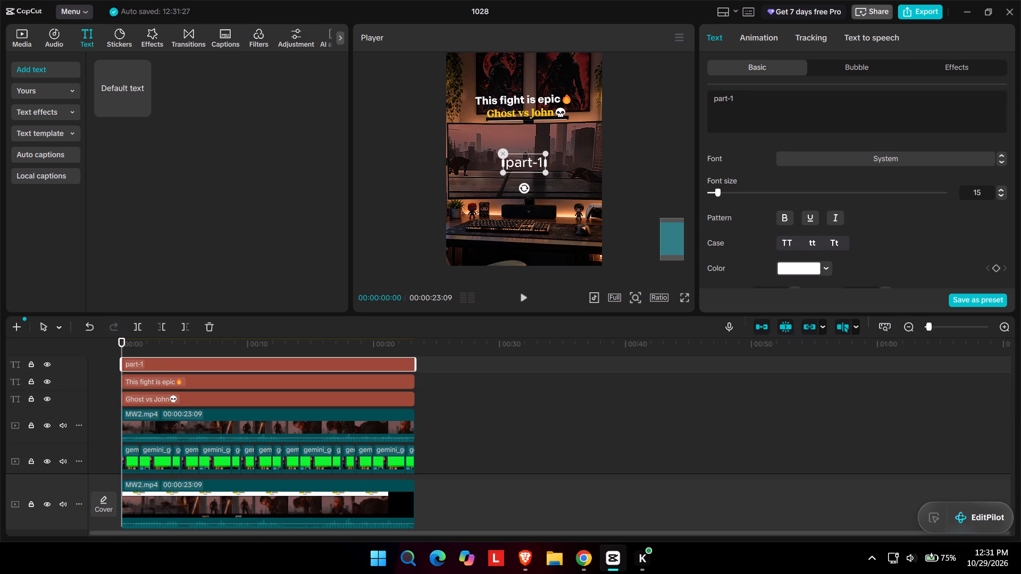
Search the fonts for calibri and apply Calibri Bold to the "part-1" text.
left_click(828, 165)
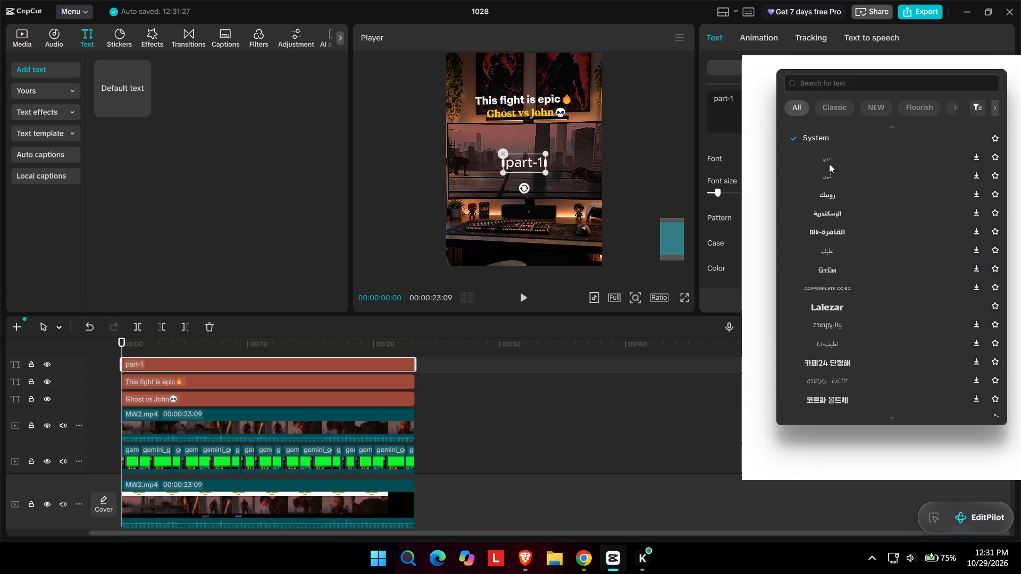
left_click(820, 79)
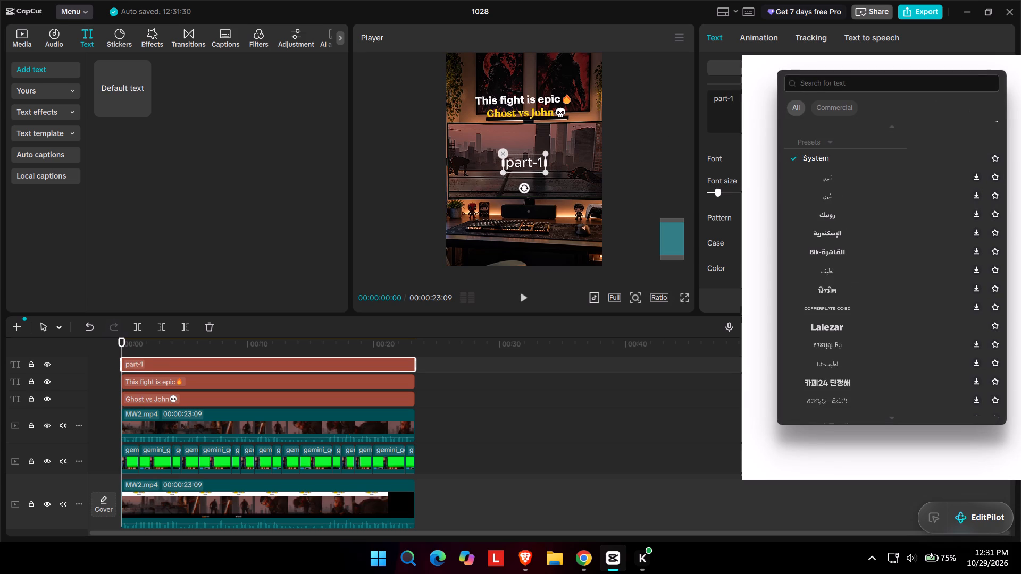
type("ac")
key("BackSpace")
key("BackSpace")
type("ca")
type("libri")
key("Return")
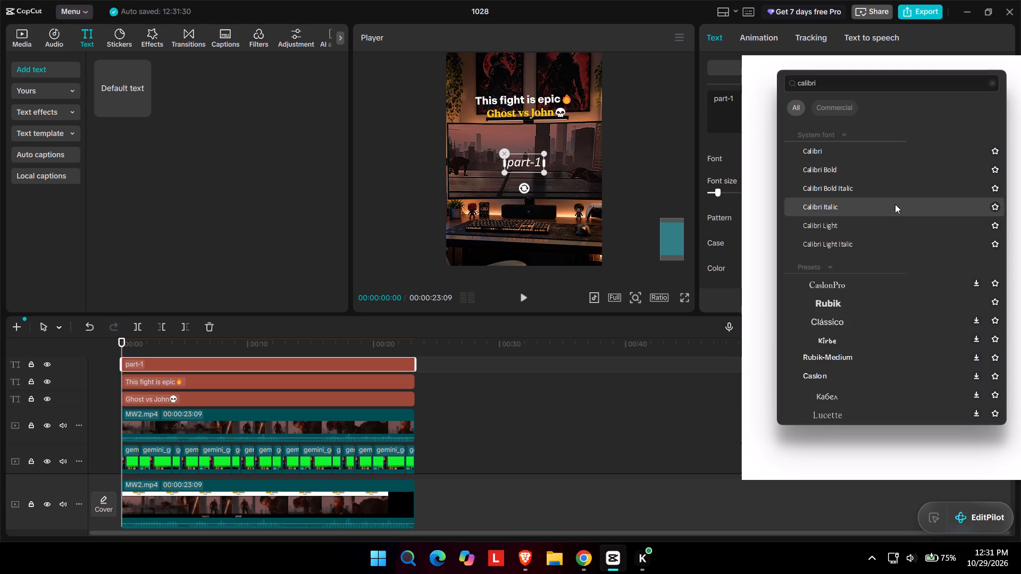
left_click(840, 167)
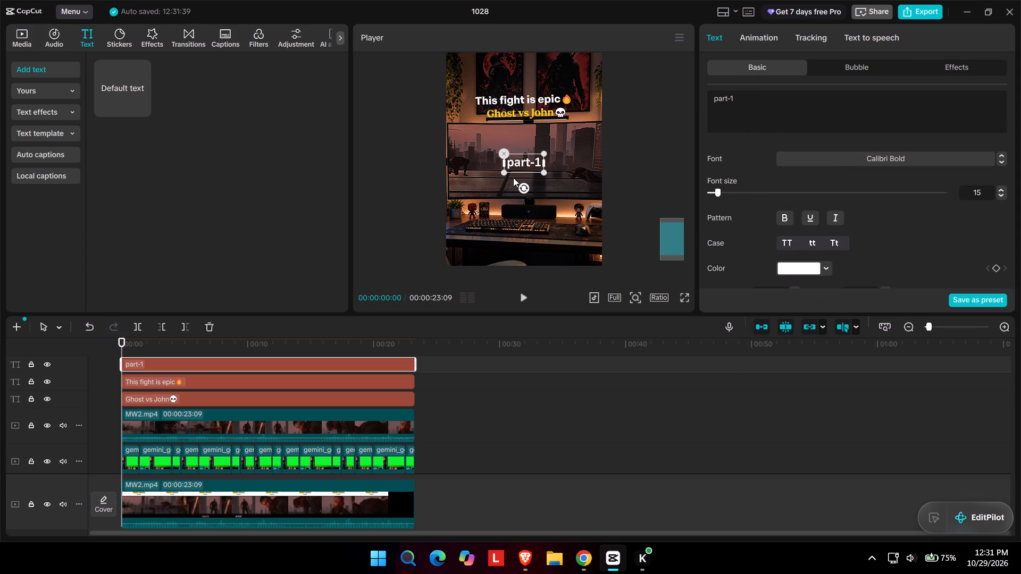
Move "part-1" down to the dark area below the desk, horizontally centred at X 0 and about Y -1261.
left_click_drag(524, 161, 525, 245)
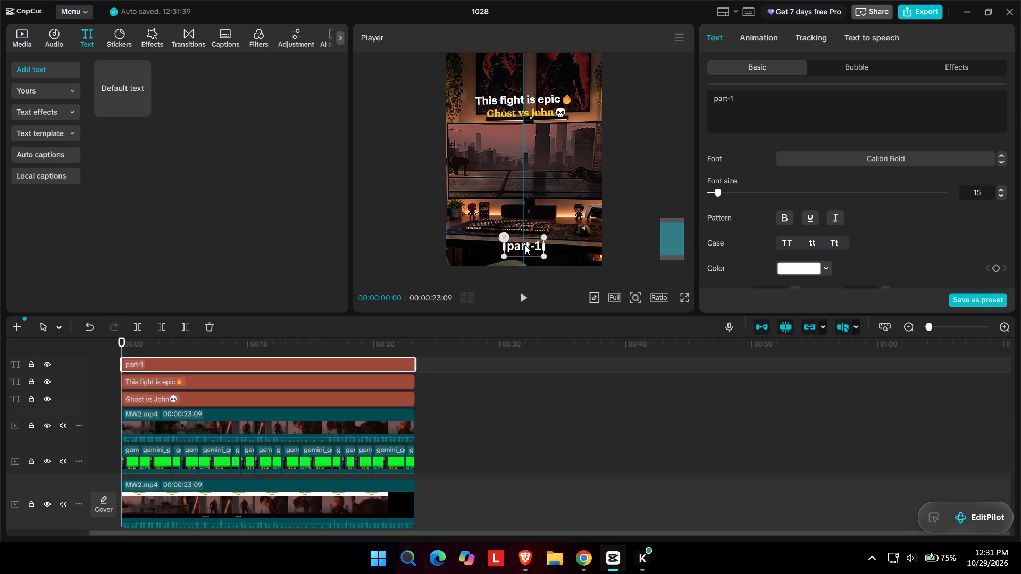
left_click_drag(525, 245, 525, 252)
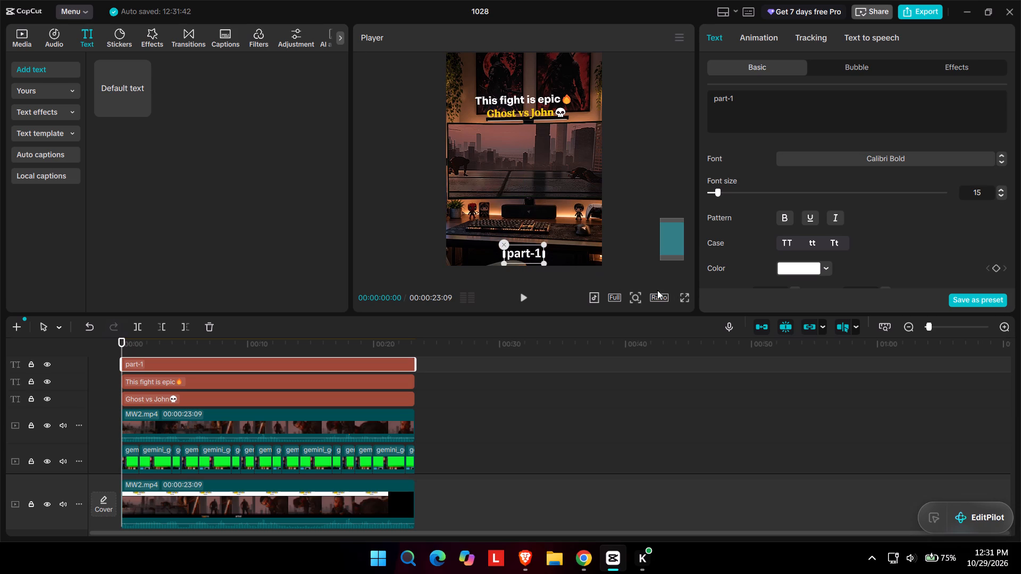
Play the opening second in full screen to check the size and placement of "part-1", and return to the editor.
triple_click(690, 303)
key("space")
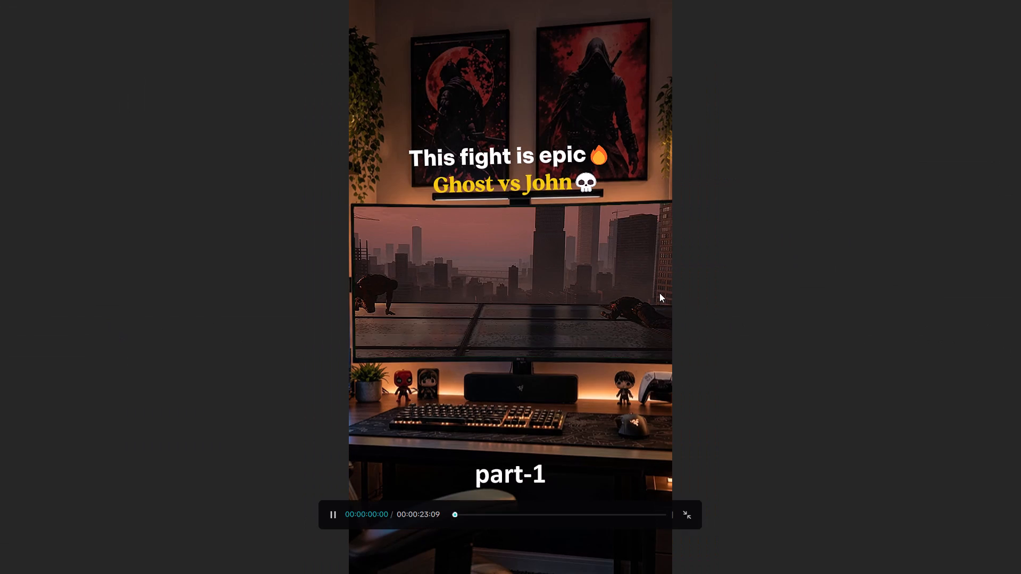
key("space")
left_click(691, 514)
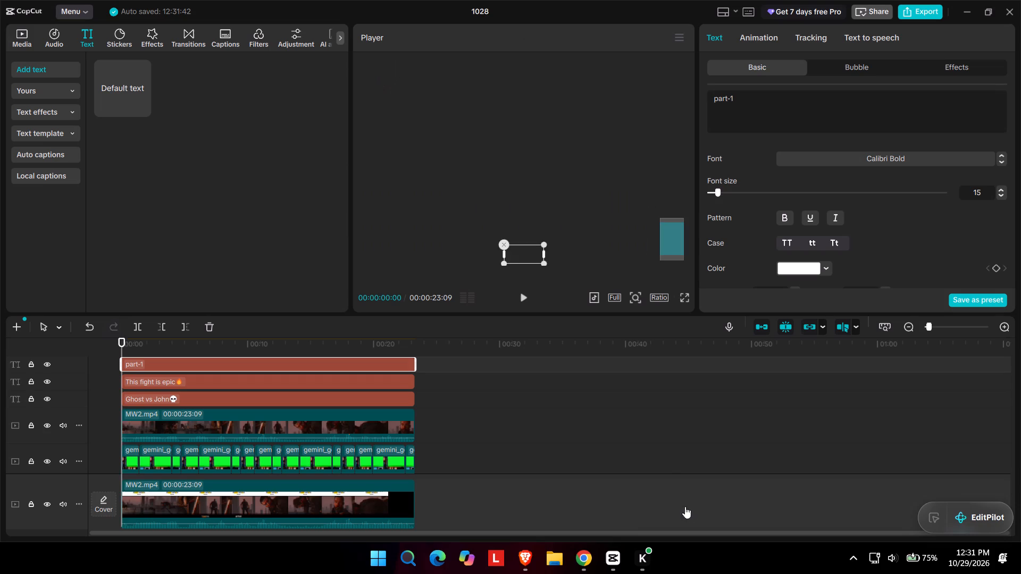
Shrink the "part-1" text to about 63% scale.
left_click_drag(545, 241, 539, 249)
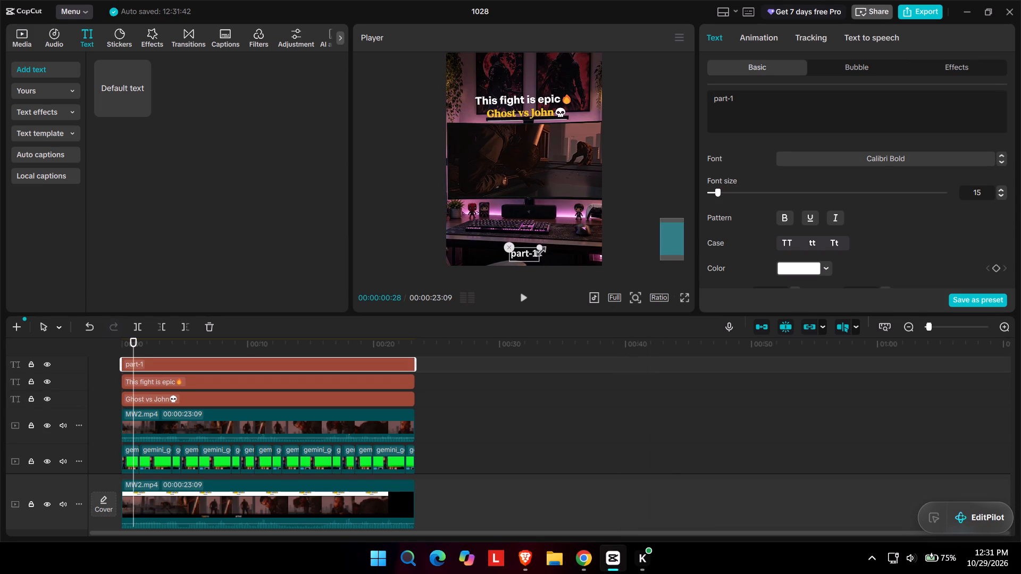
left_click_drag(539, 249, 535, 253)
Preview the smaller "part-1" text in full screen, pause at about 3 seconds and return to the editor.
left_click(693, 299)
left_click(683, 299)
key("space")
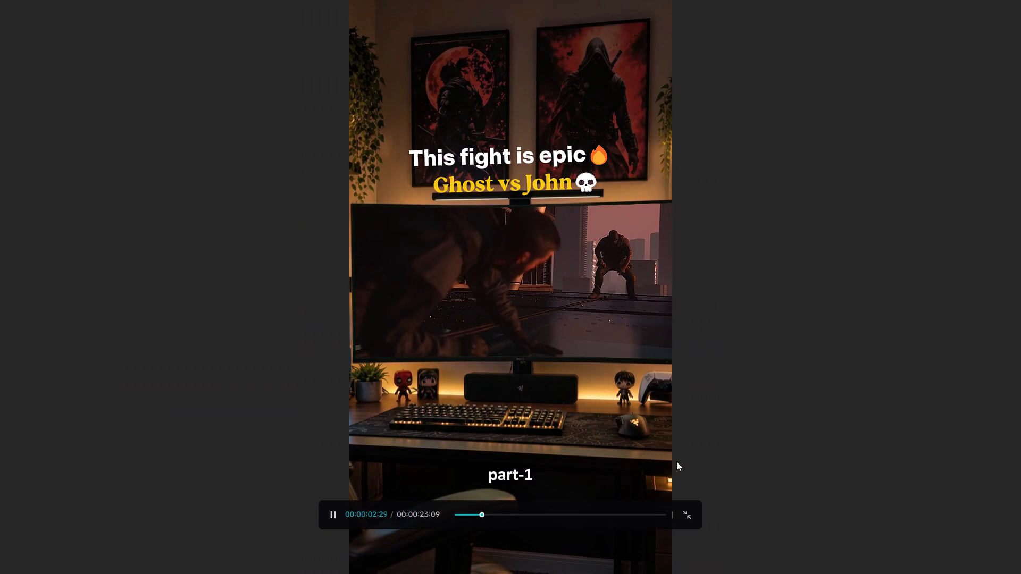
key("space")
left_click(690, 520)
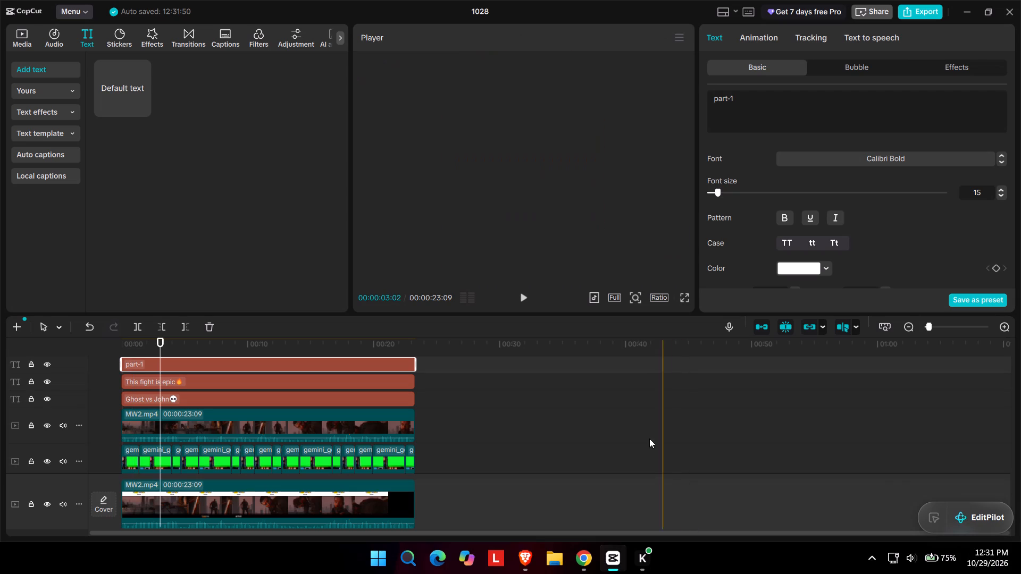
Rotate the "part-1" text clockwise to a slight tilt of about 6°.
scroll(545, 258, "up", 6, "ctrl")
scroll(545, 258, "down", 2)
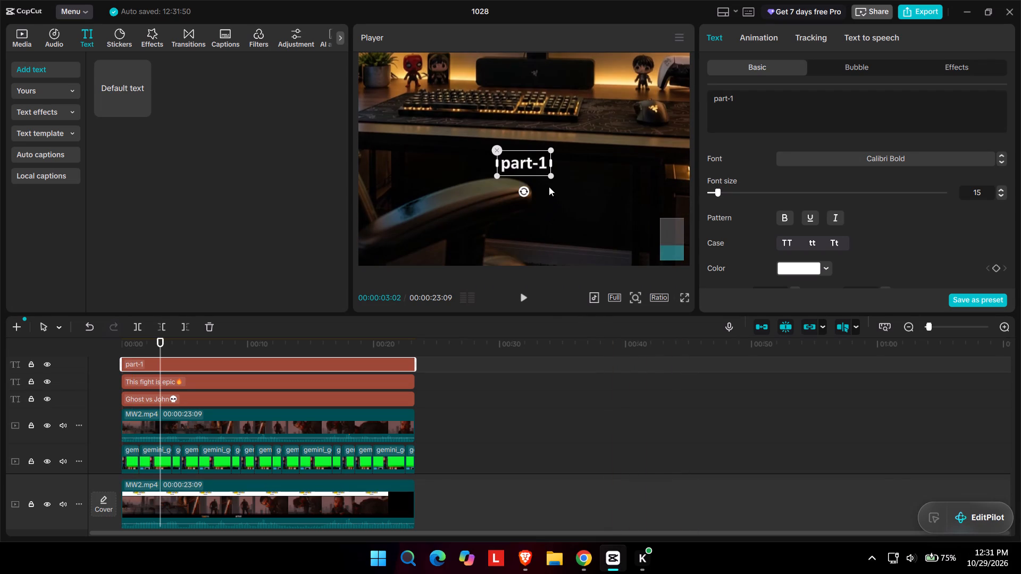
left_click_drag(525, 192, 520, 193)
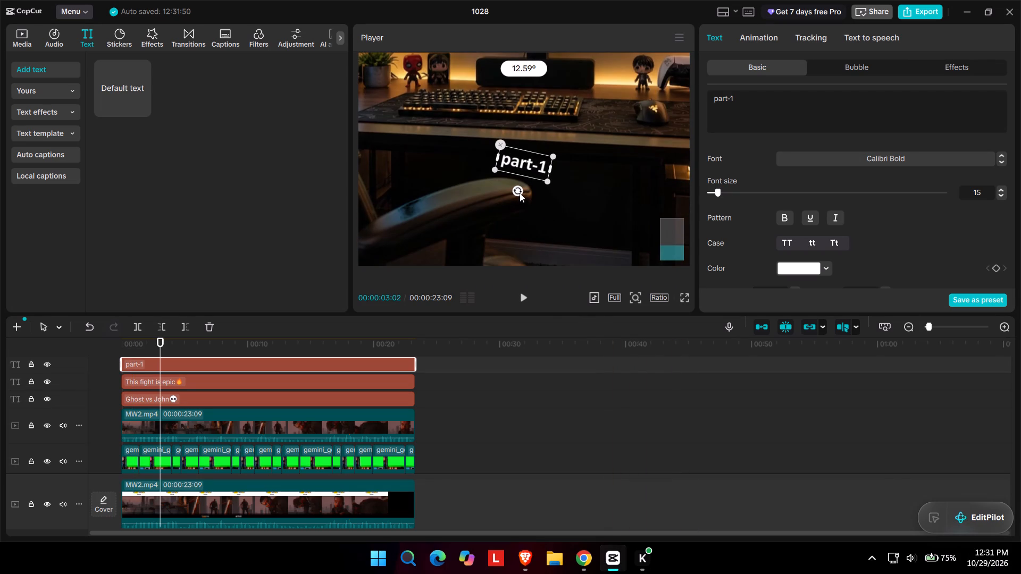
left_click_drag(520, 193, 523, 191)
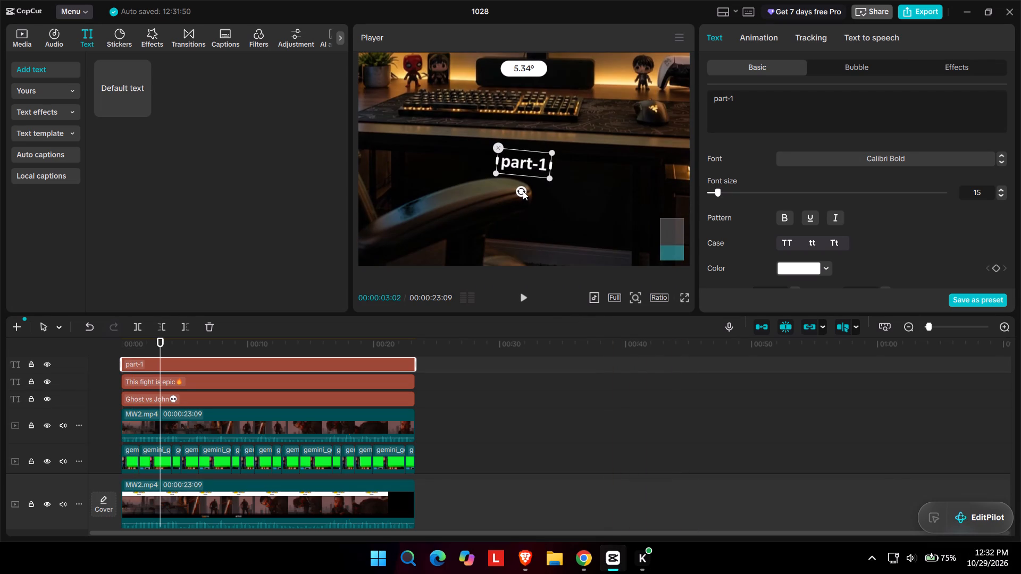
left_click_drag(523, 191, 524, 191)
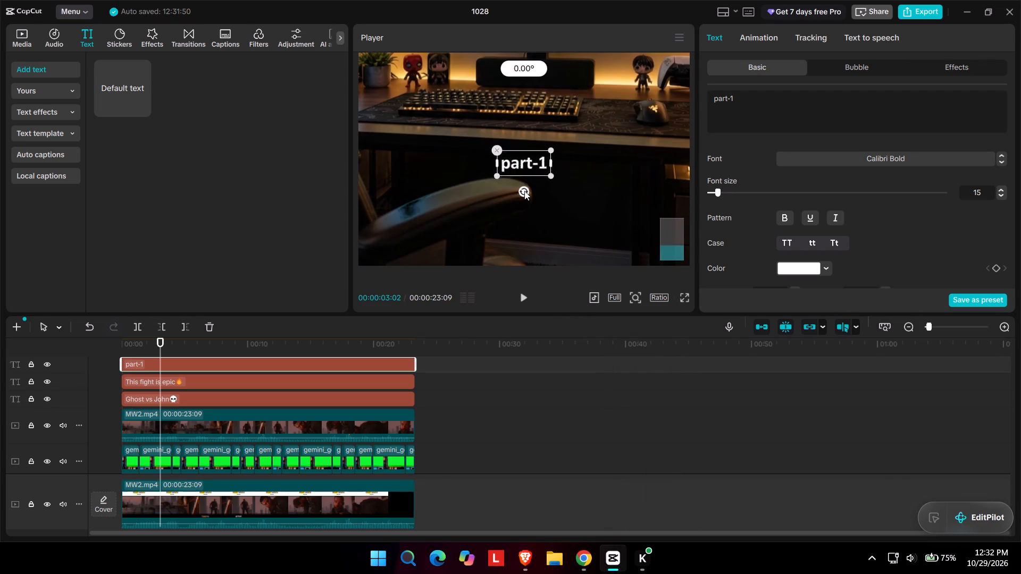
left_click_drag(524, 191, 522, 191)
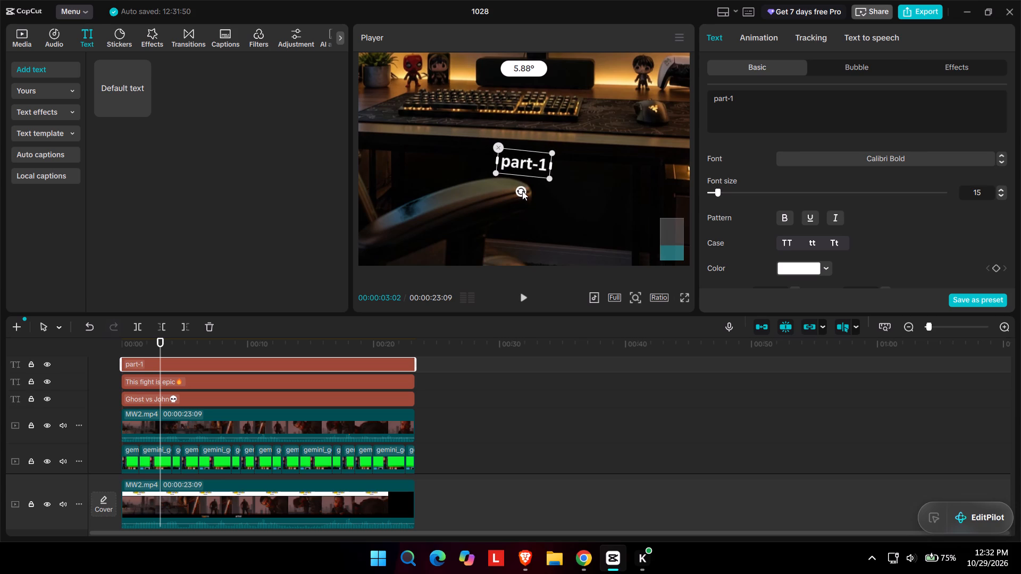
left_click_drag(522, 191, 524, 189)
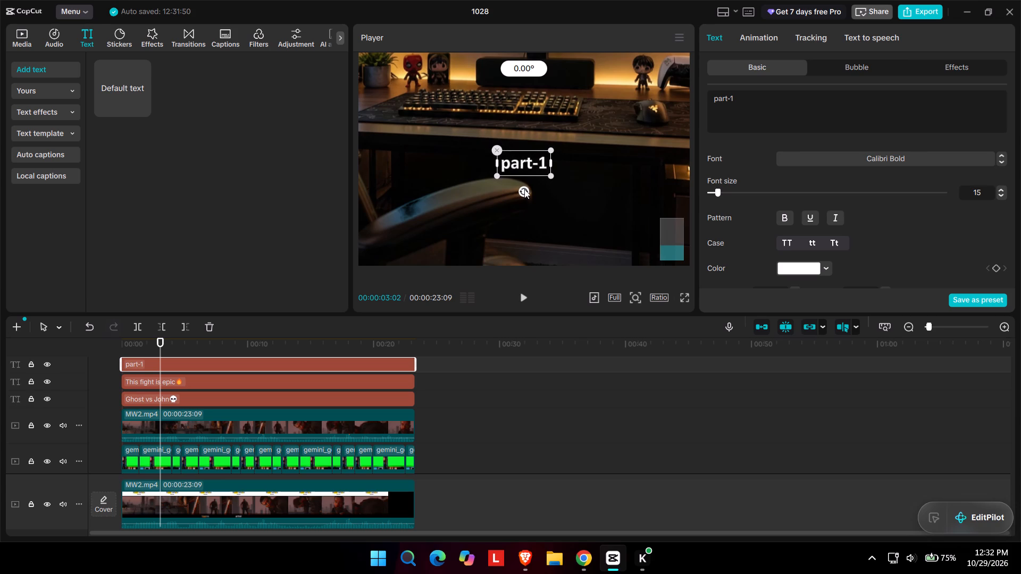
left_click_drag(524, 189, 522, 189)
left_click_drag(522, 189, 520, 188)
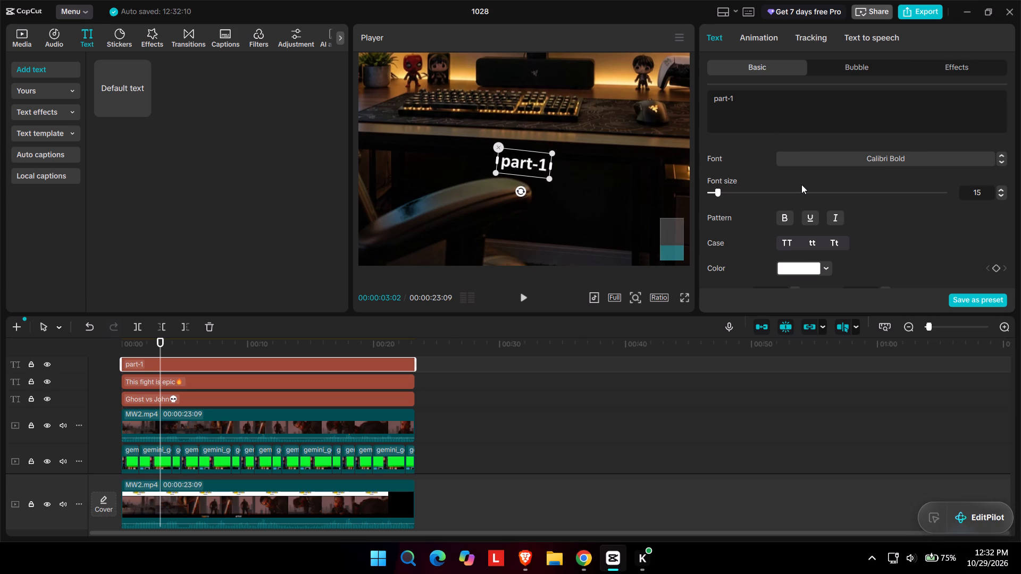
Set the plane rotation of the "part-1" text to 3.32°.
scroll(801, 184, "down", 1)
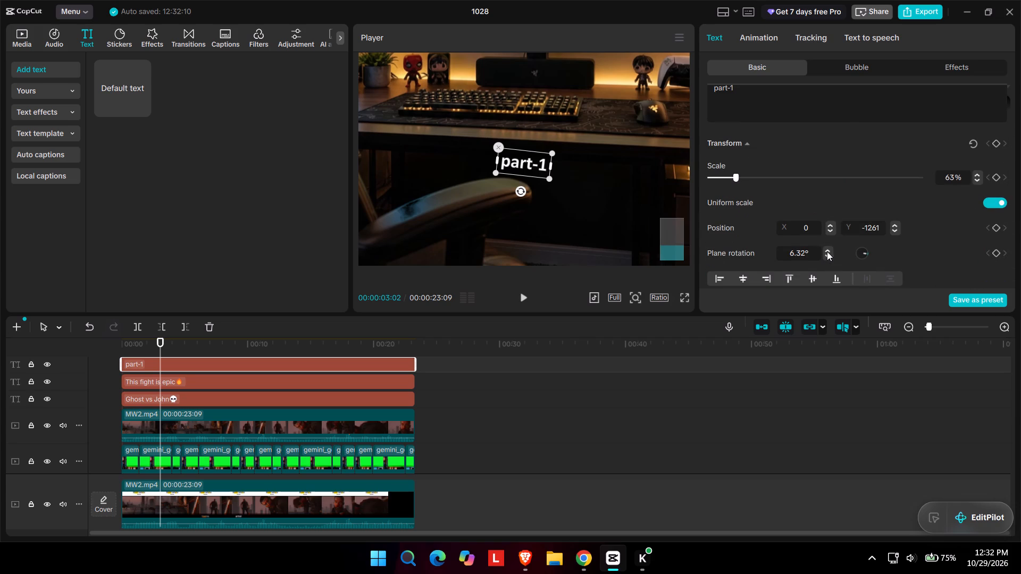
left_click(831, 259)
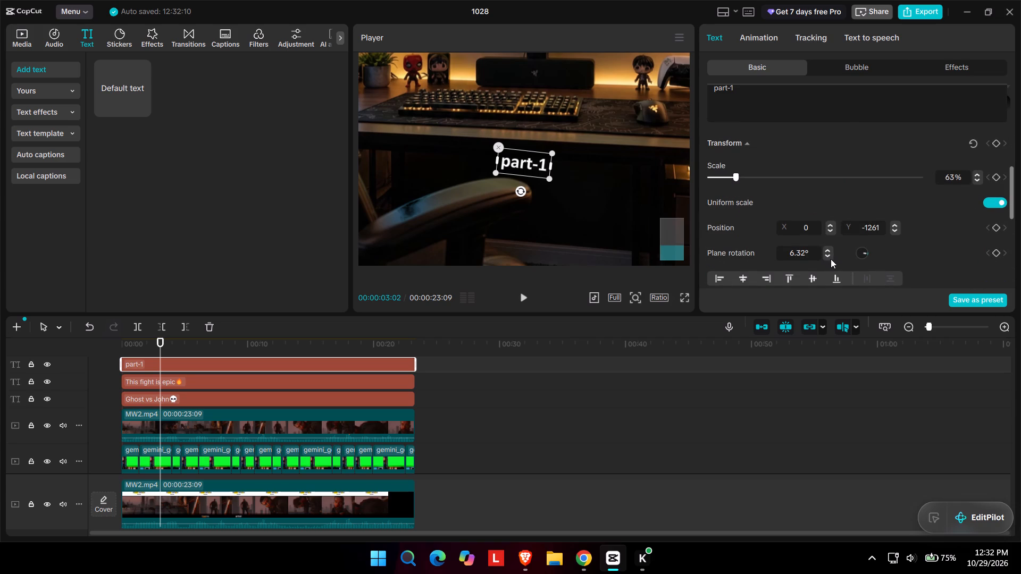
left_click(831, 259)
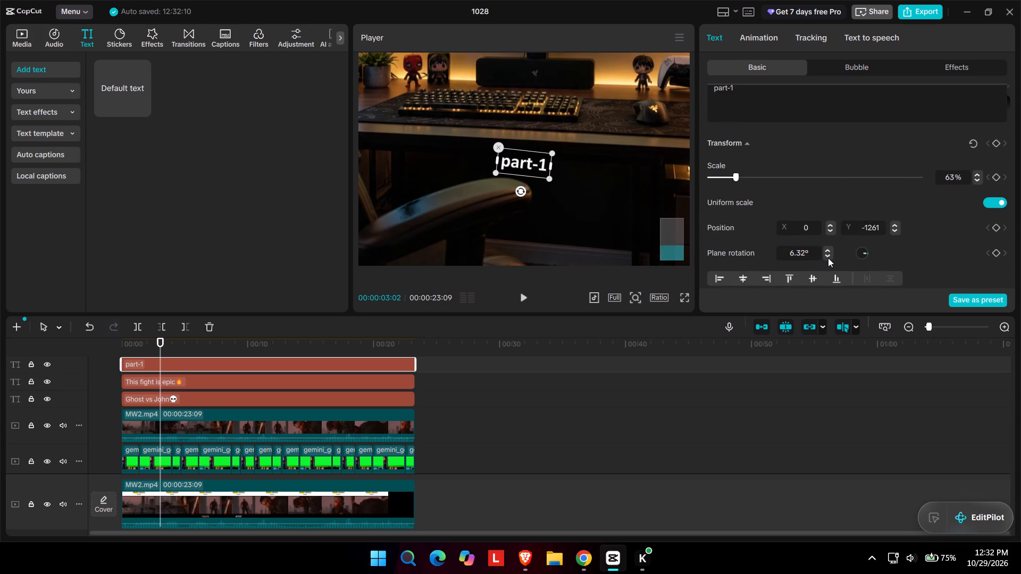
left_click(828, 258)
left_click(828, 258)
left_click(828, 258)
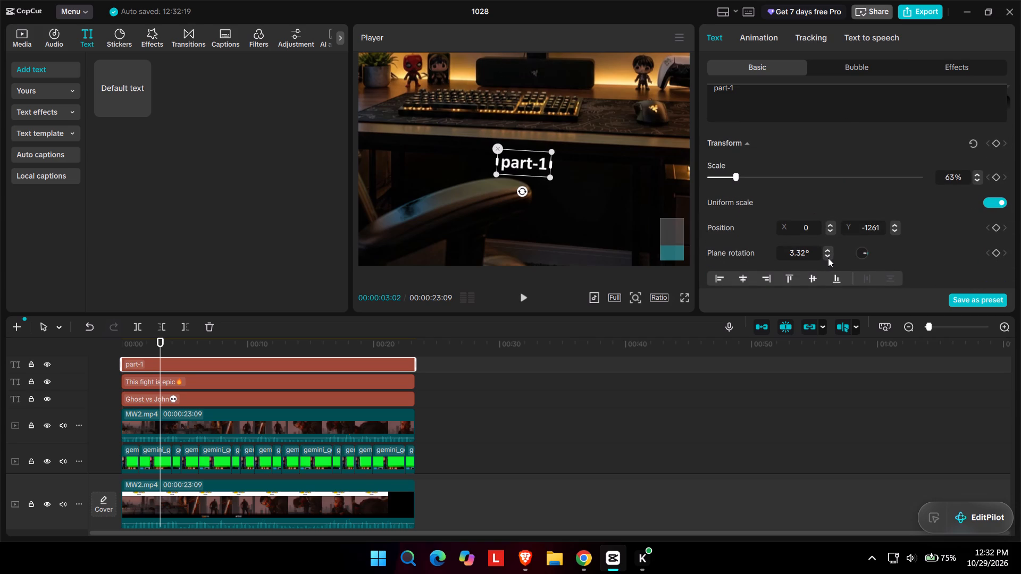
Preview the tilted "part-1" text in full screen, pause at about 6 seconds and return to the editor.
left_click(687, 298)
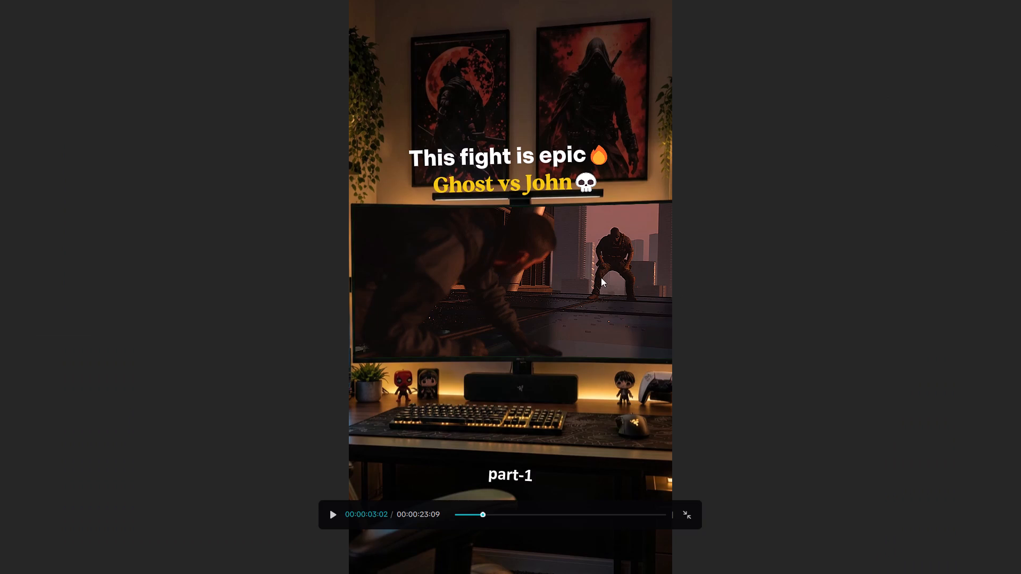
key("space")
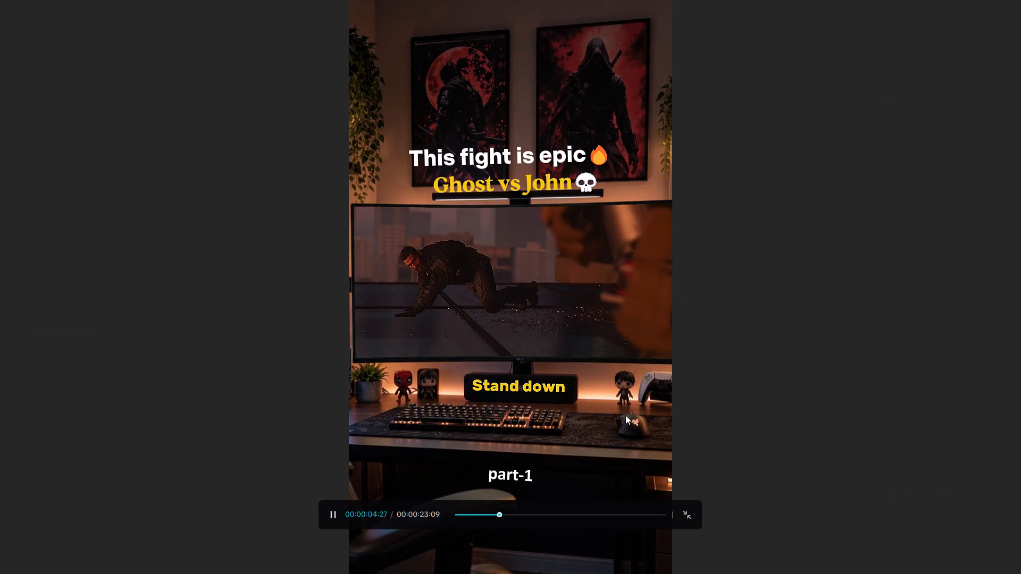
key("space")
left_click(660, 479)
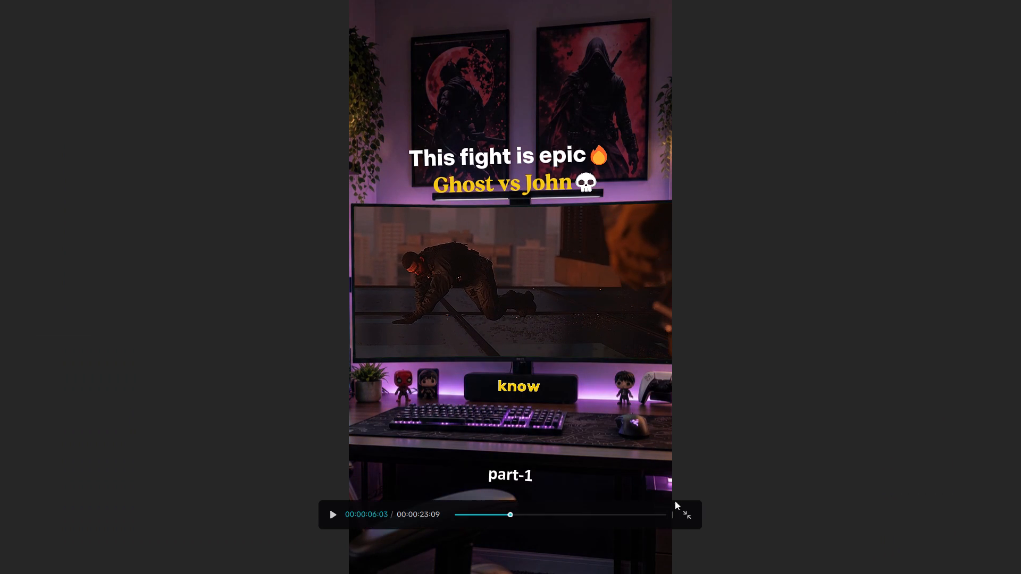
left_click(687, 521)
Nudge "part-1" slightly right and up to about X 43, Y -1255, and deselect it.
left_click_drag(532, 166, 538, 166)
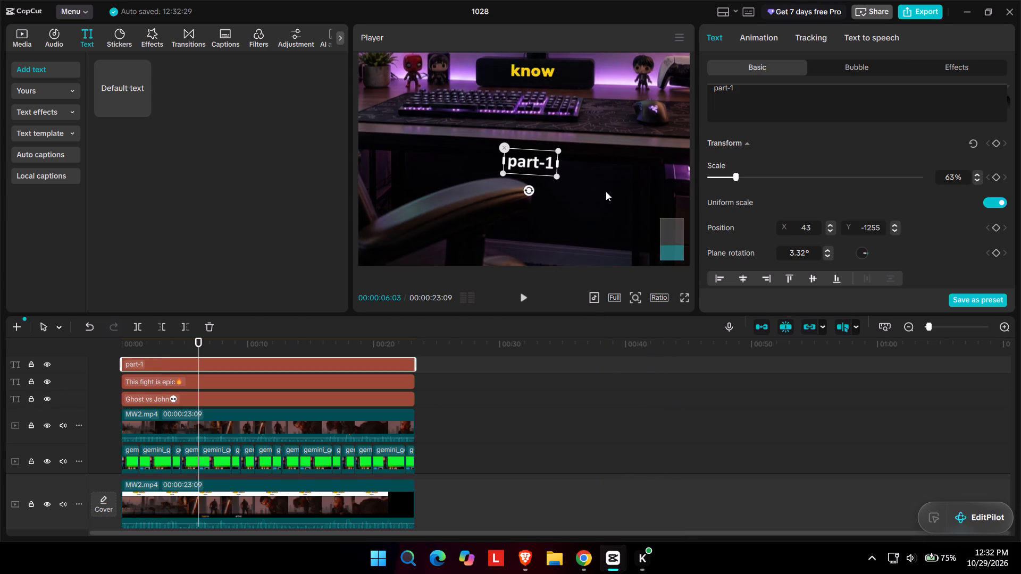
left_click(606, 191)
Play the clip in full screen to check the new position of "part-1", pause at about 9.5 seconds and return to the editor.
left_click(688, 303)
left_click(686, 303)
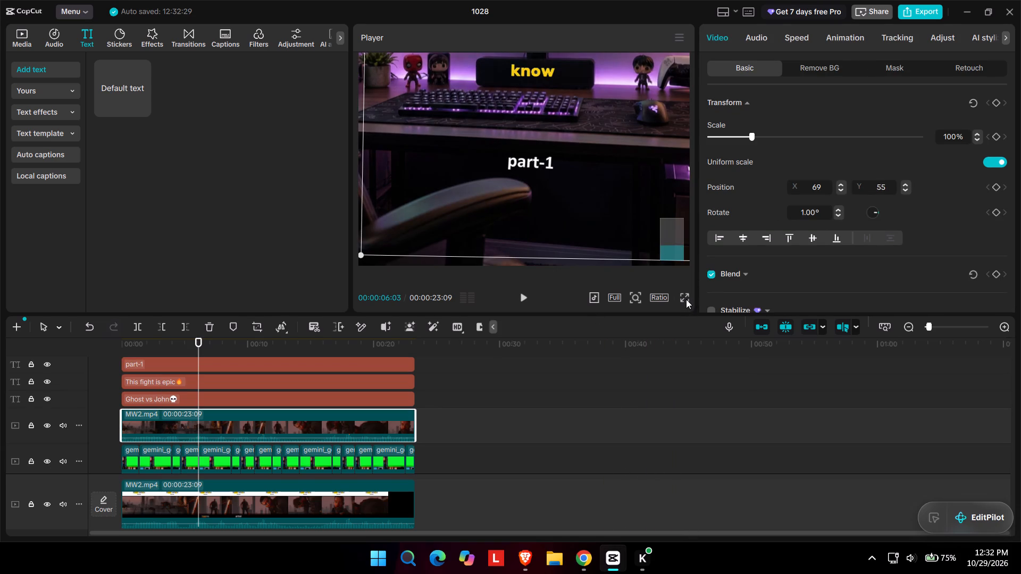
left_click(686, 299)
key("space")
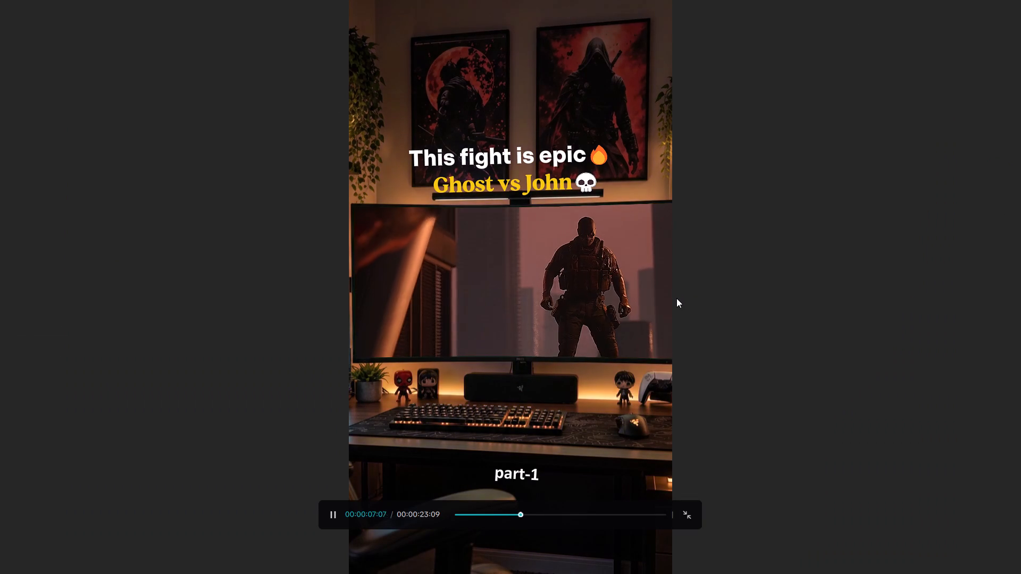
left_click(741, 304)
key("space")
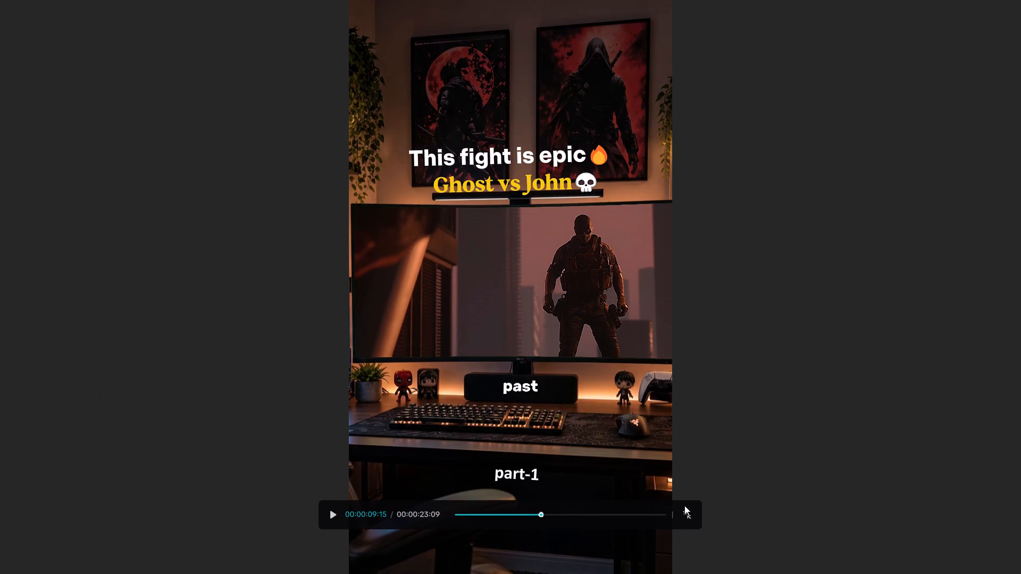
left_click(688, 514)
Export the video at 1080P under the name "fight1" and dismiss the sharing options once it is saved.
scroll(242, 424, "left", 1)
scroll(242, 424, "down", 3, "ctrl")
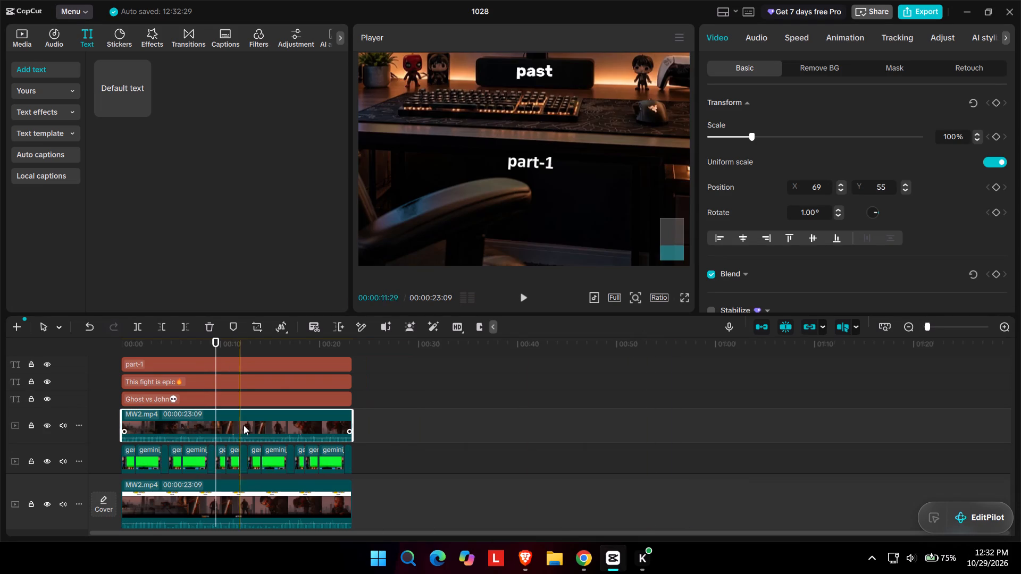
scroll(244, 426, "down", 7)
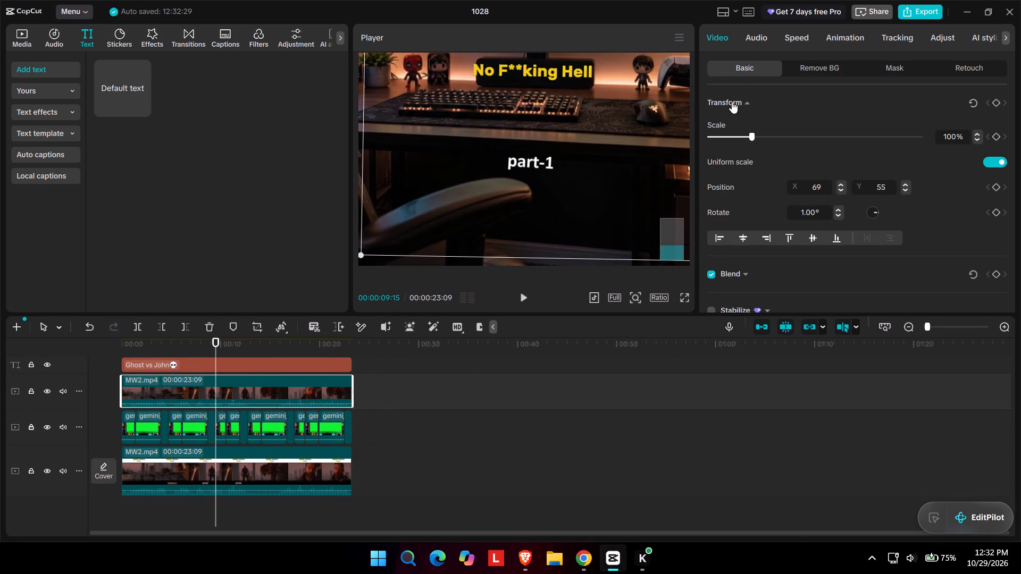
scroll(786, 57, "up", 6)
left_click(932, 7)
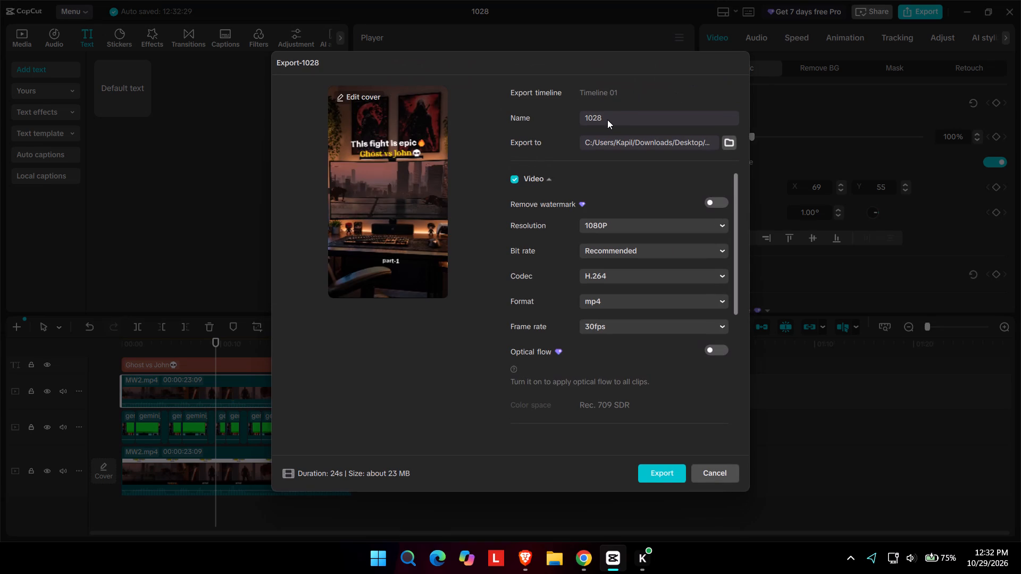
double_click(607, 121)
key("f")
type("ight")
key("1")
key("Return")
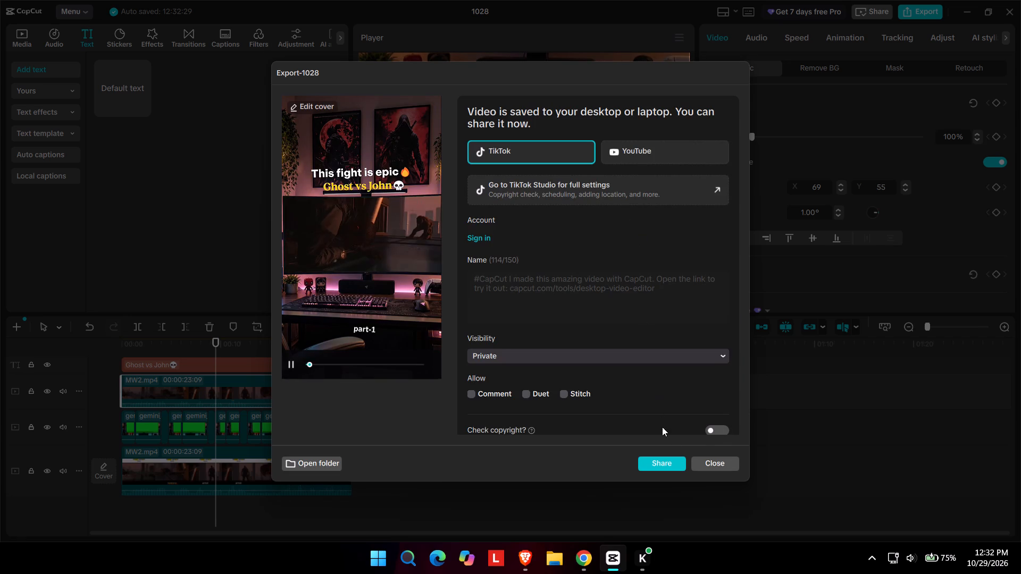
left_click(721, 472)
left_click(721, 468)
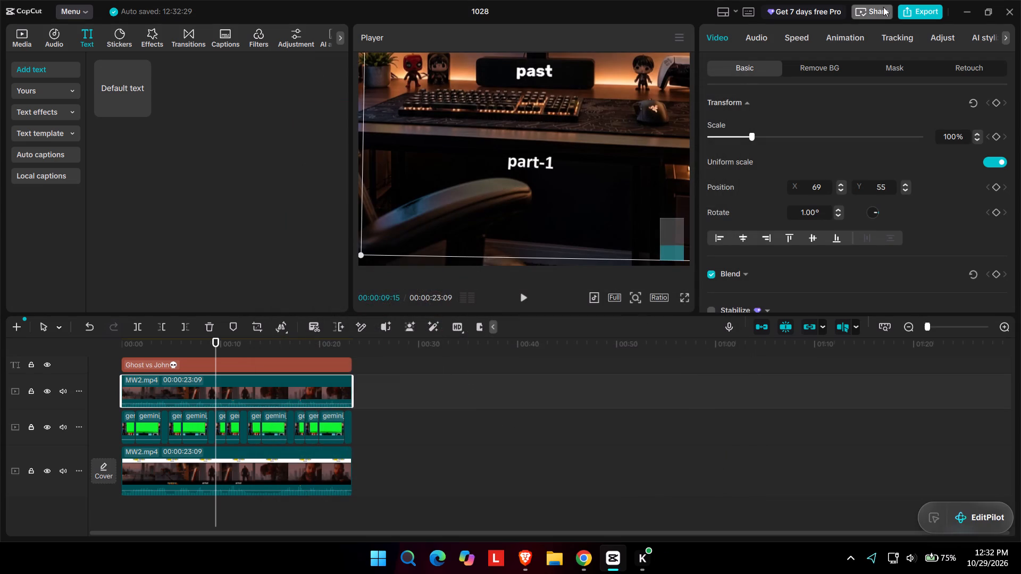
Export the video again in 4K resolution under the name "f1" and dismiss the sharing options once it is saved.
left_click(907, 6)
left_click(624, 224)
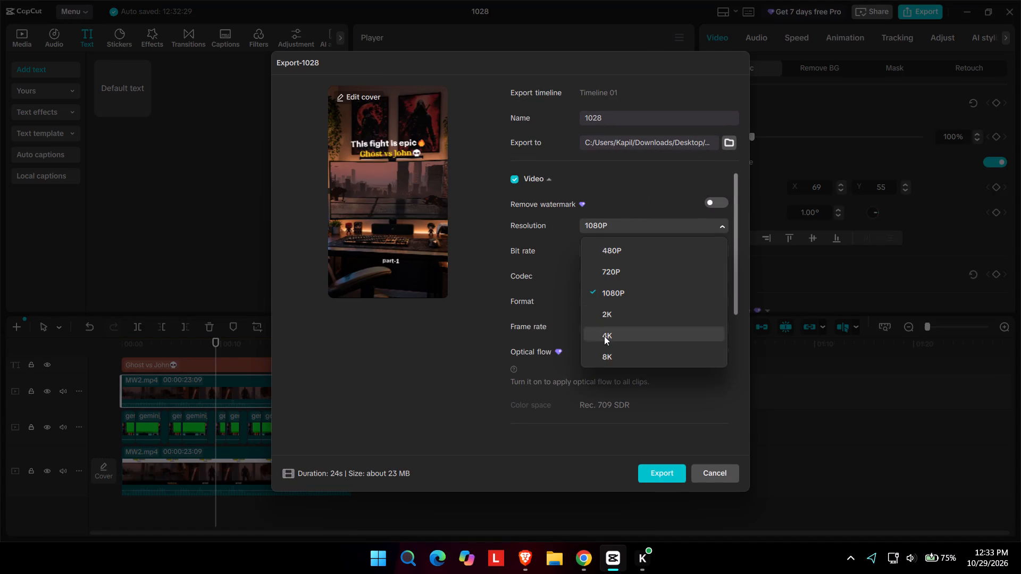
left_click(615, 337)
double_click(633, 119)
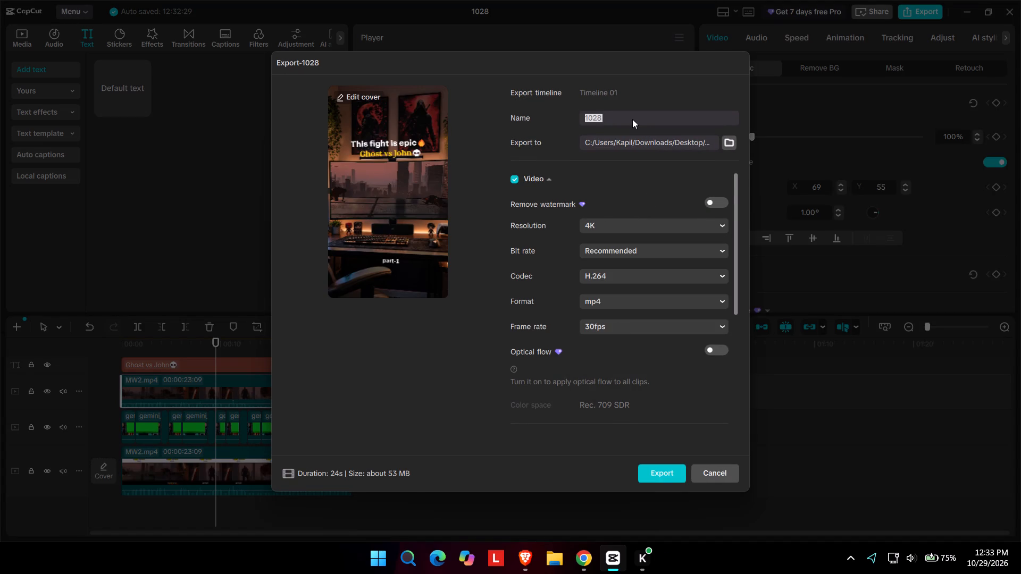
key("f")
key("1")
left_click(671, 474)
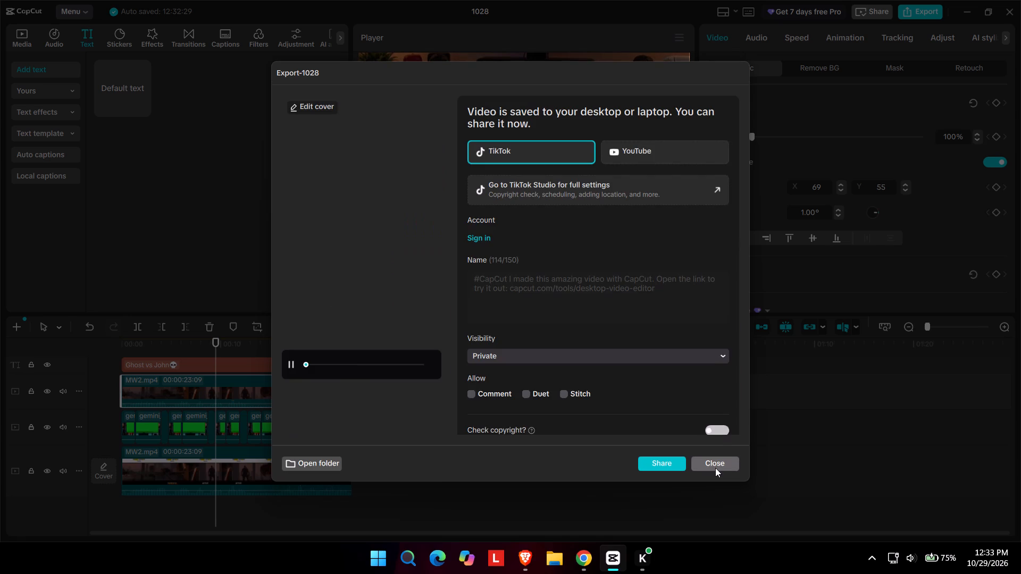
left_click(715, 468)
Add MW3.mp4 from the imported media to the main track, directly after MW2.mp4.
scroll(484, 189, "down", 7, "ctrl")
left_click(9, 38)
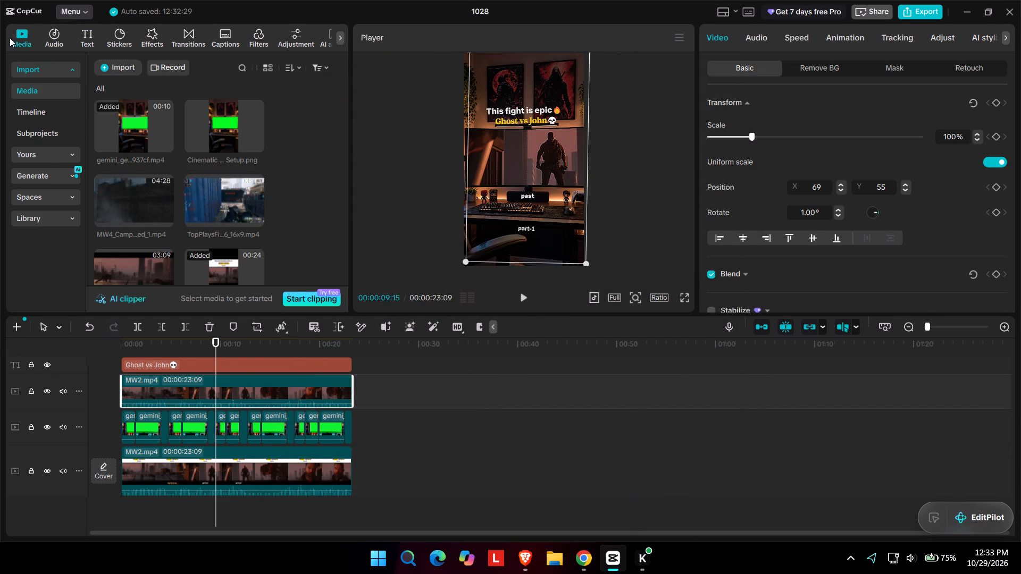
scroll(190, 214, "down", 2)
scroll(154, 148, "up", 1)
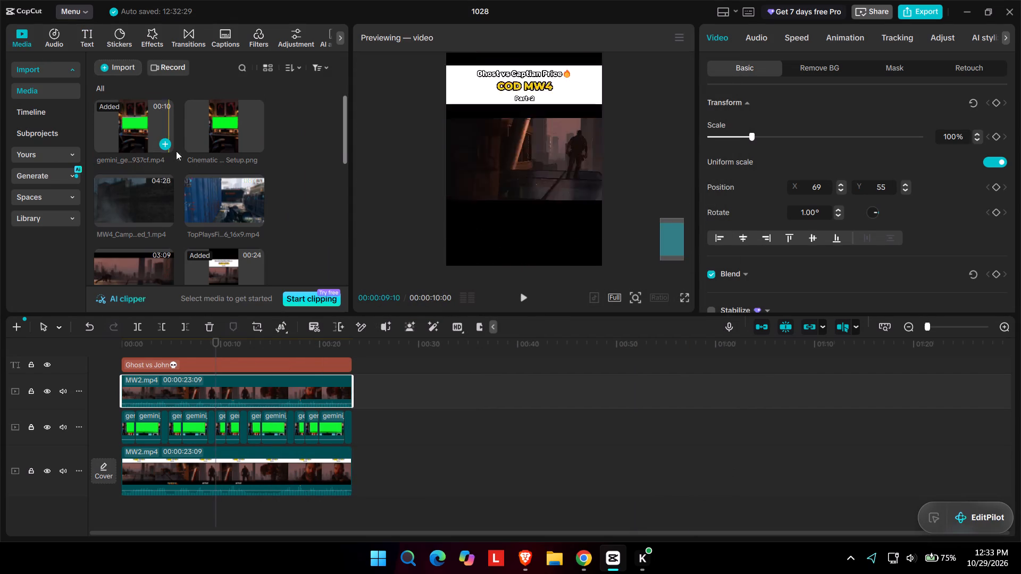
scroll(176, 151, "up", 1)
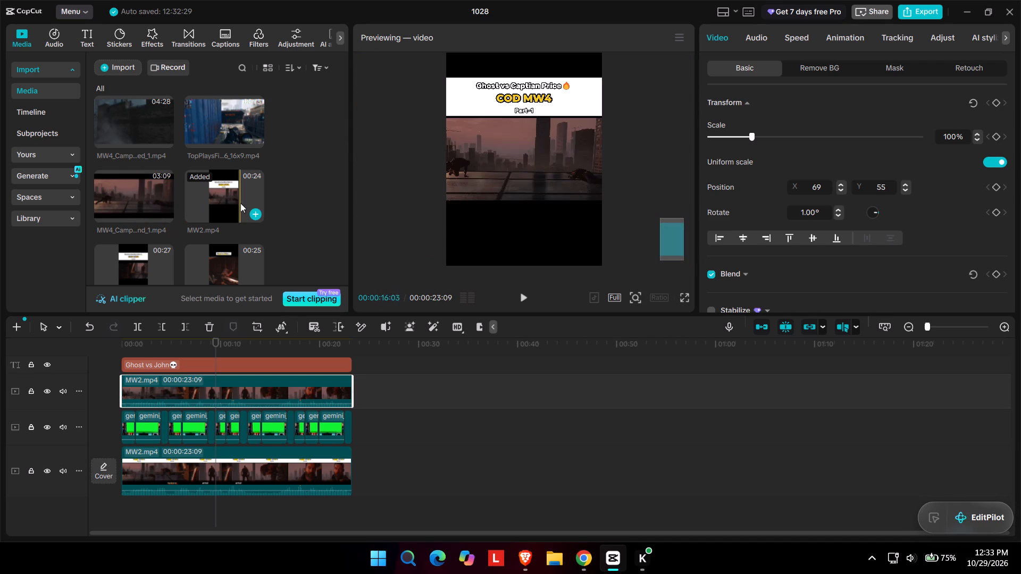
scroll(204, 236, "up", 1)
left_click_drag(133, 259, 463, 429)
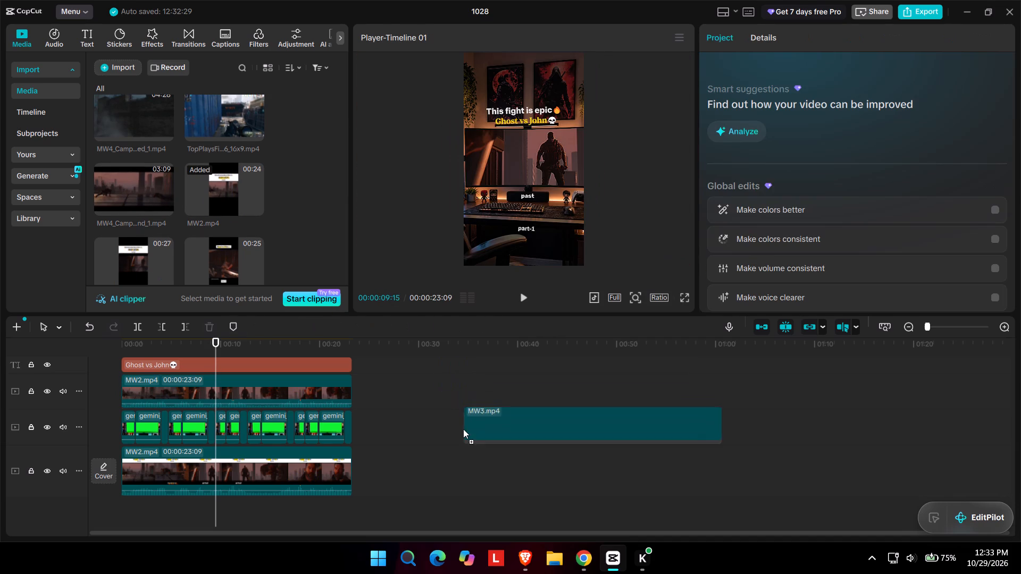
left_click_drag(463, 429, 425, 464)
Play the opening seconds of the newly added MW3.mp4 on the main track to check its content.
scroll(421, 463, "up", 1)
left_click(361, 399)
key("space")
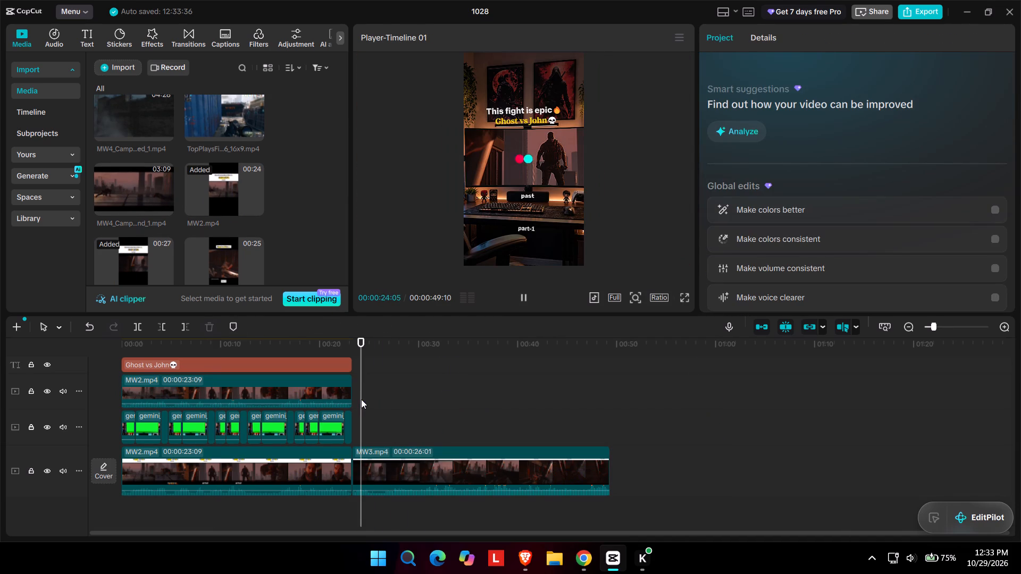
key("space")
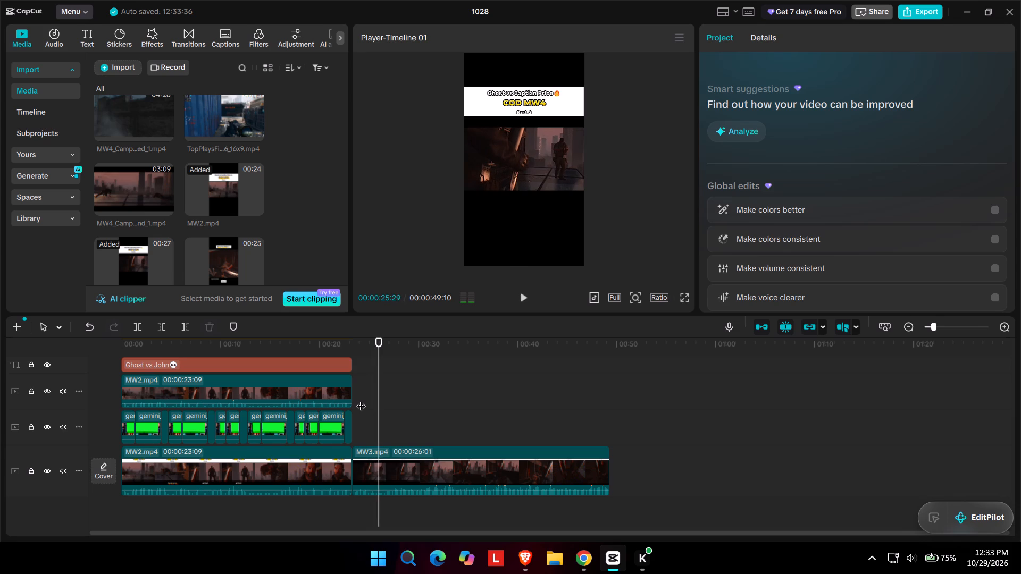
left_click(435, 472)
left_click(353, 421)
key("space")
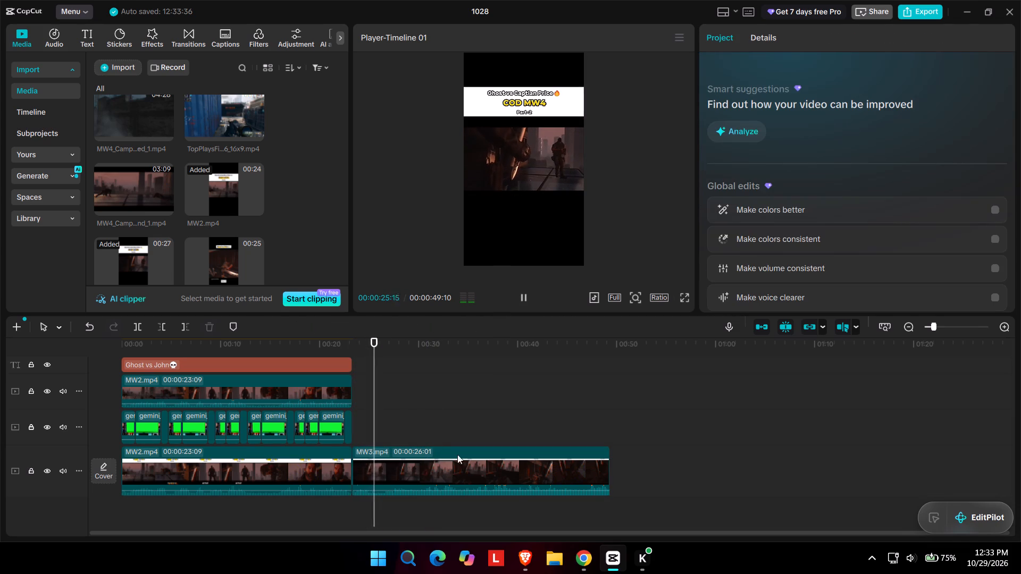
left_click(522, 476)
key("space")
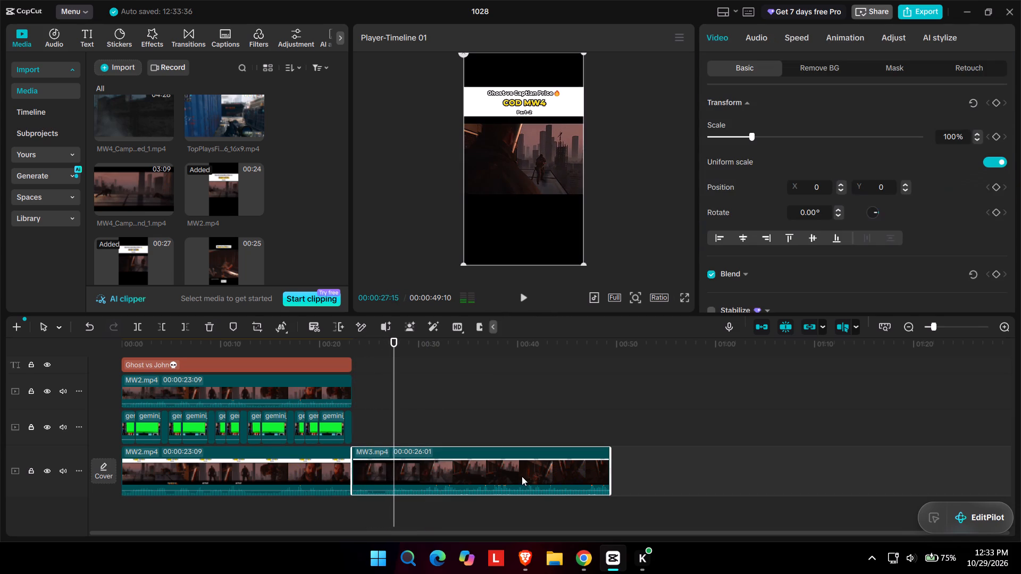
Reorder the main track so MW3.mp4 comes first with MW2.mp4 directly after it, and preview the opening.
left_click_drag(522, 476, 241, 486)
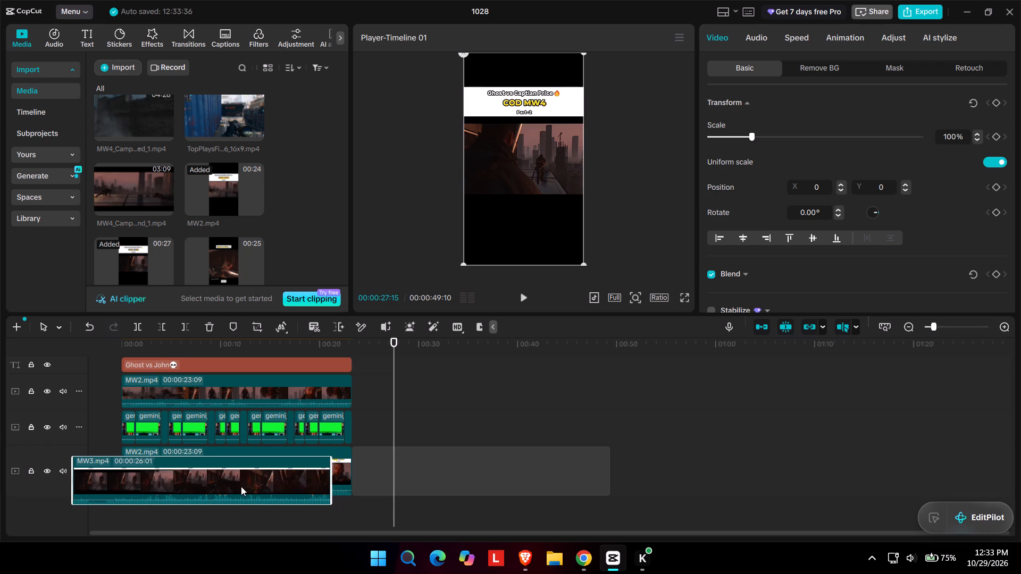
left_click_drag(241, 486, 277, 479)
left_click_drag(287, 479, 424, 478)
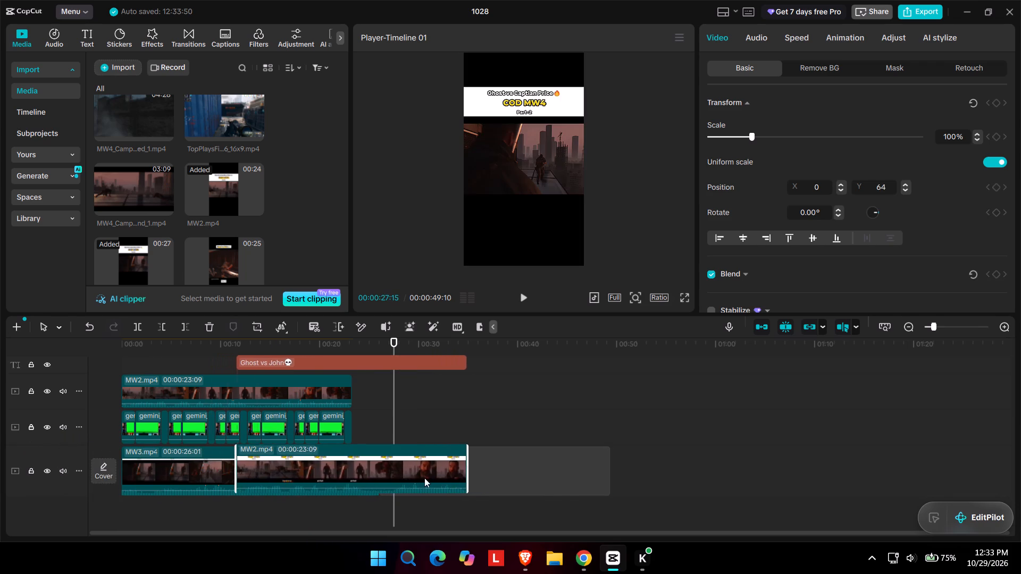
left_click_drag(424, 478, 545, 476)
left_click(131, 343)
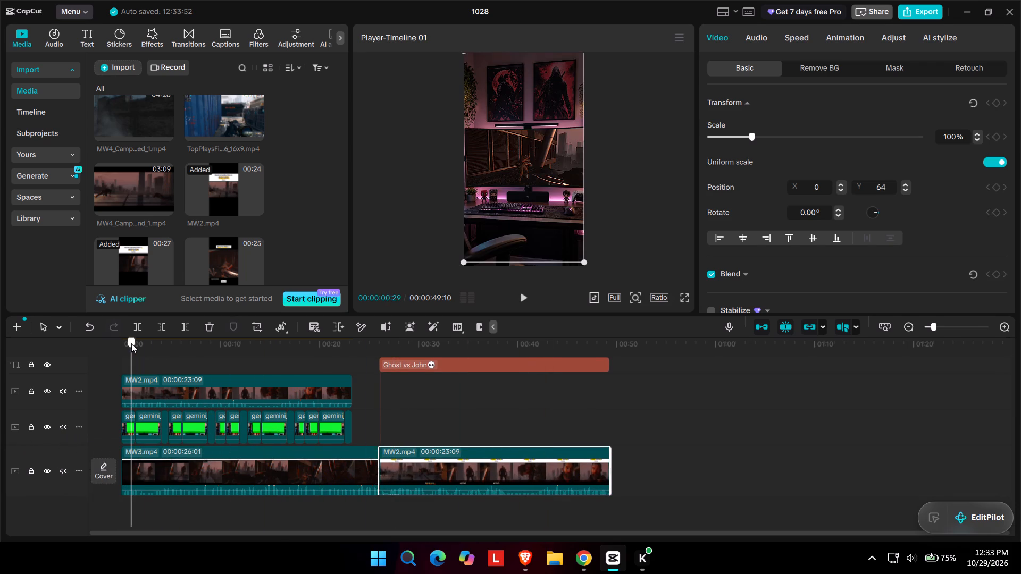
key("space")
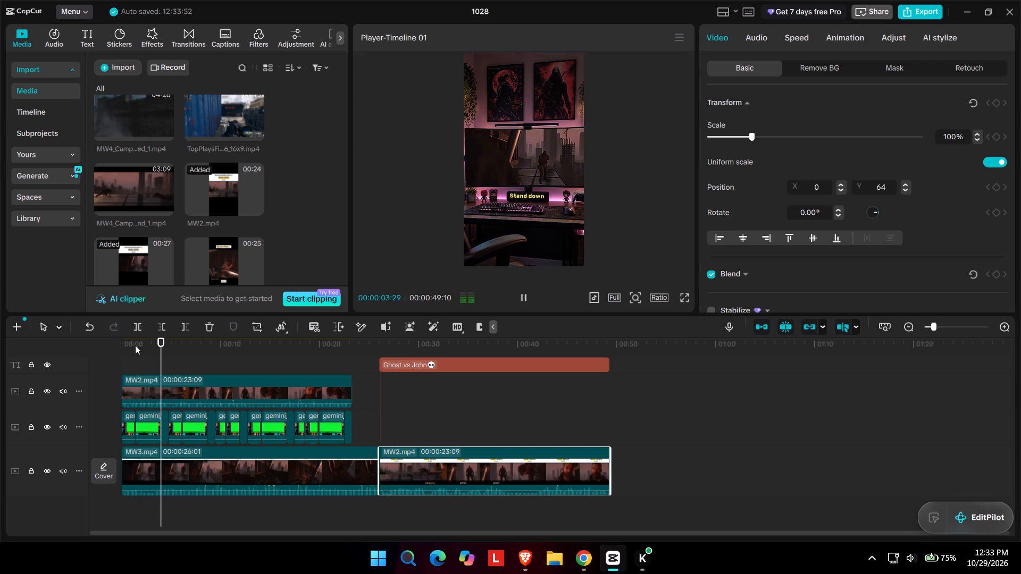
key("space")
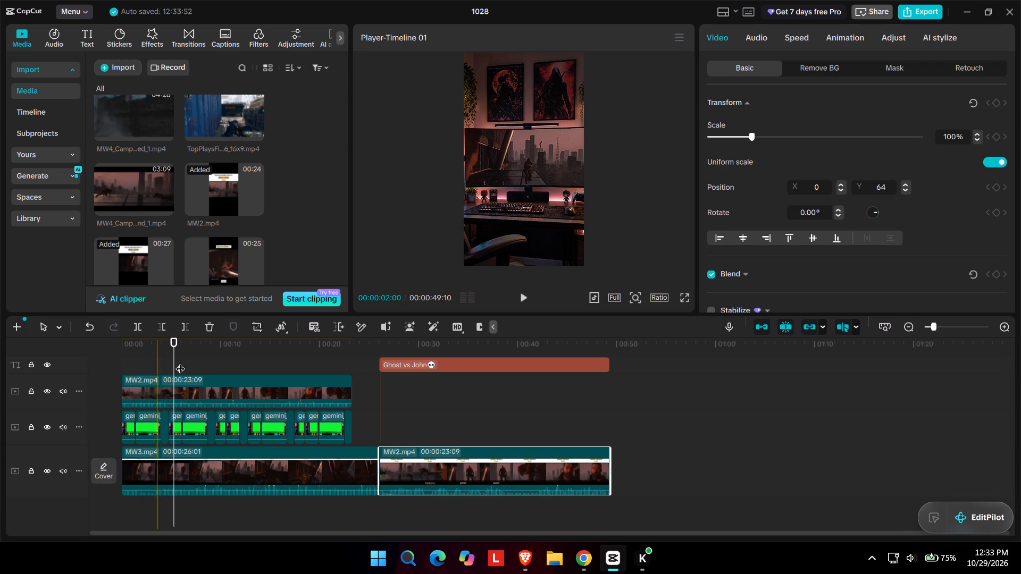
Shift the overlay MW2.mp4 past the end of MW3.mp4 and place a copy of MW3.mp4 at the start of that overlay track.
left_click(228, 387)
left_click_drag(229, 387, 492, 389)
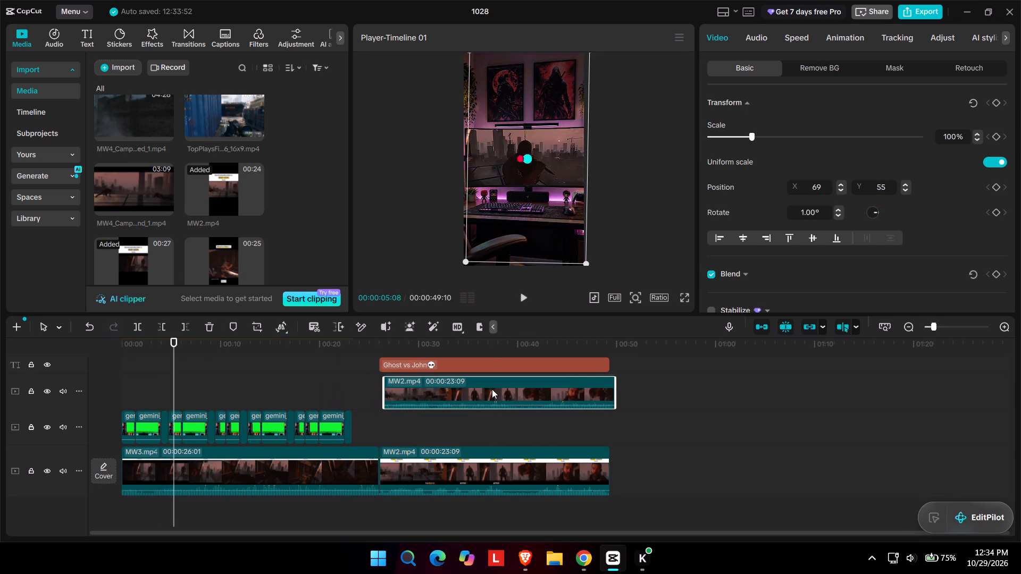
left_click(295, 462)
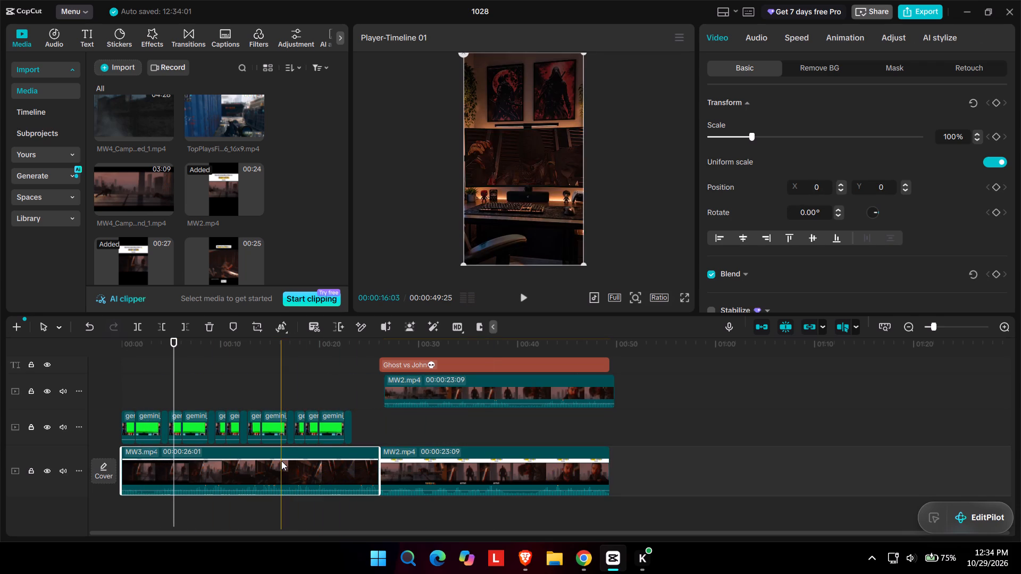
key("ctrl+c")
key("ctrl+v")
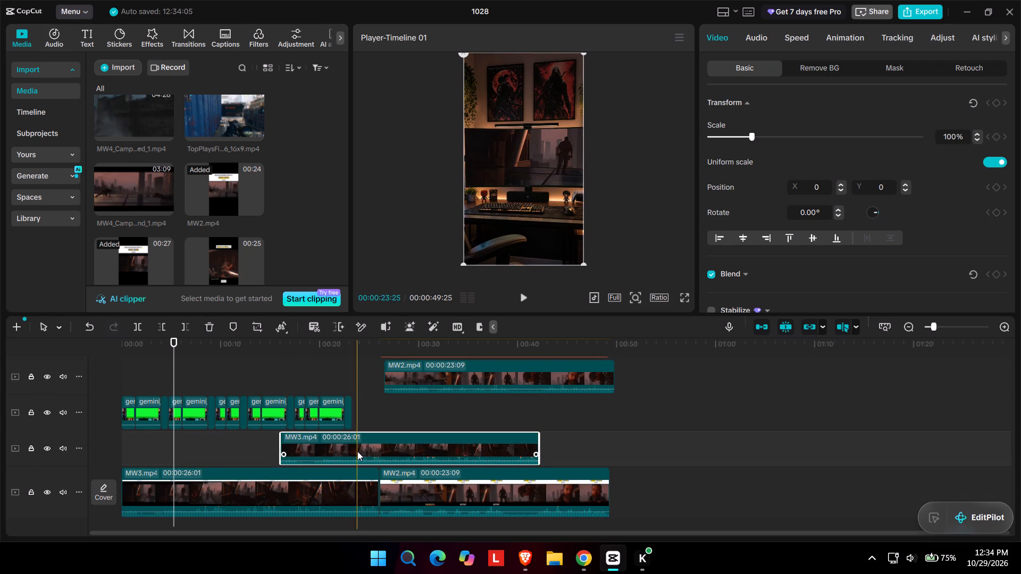
left_click_drag(357, 451, 202, 390)
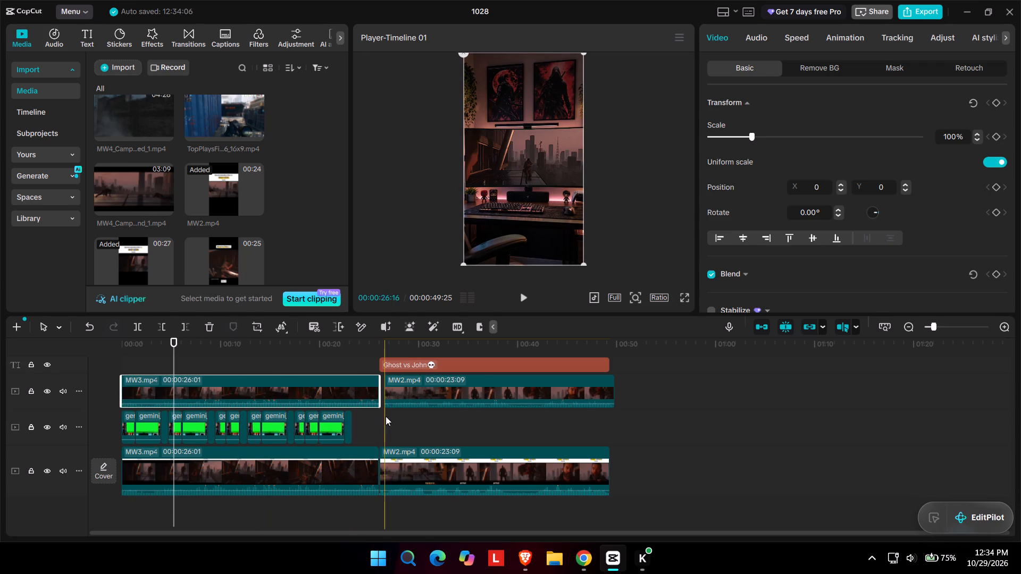
Move the "part-1", "This fight is epic" and "Ghost vs John" texts together back to the start of the timeline.
left_click(419, 457)
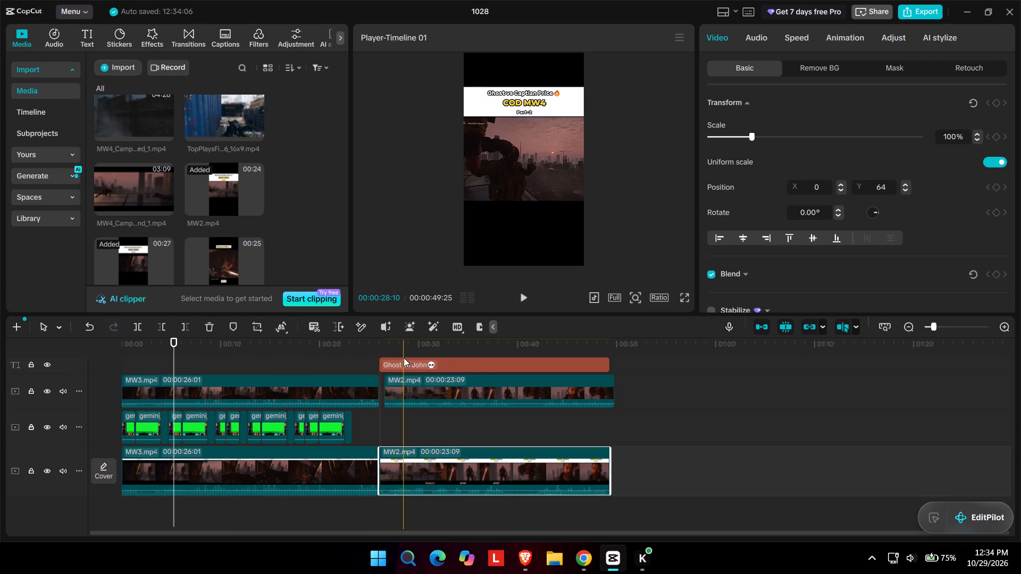
left_click(404, 358)
scroll(406, 366, "up", 1)
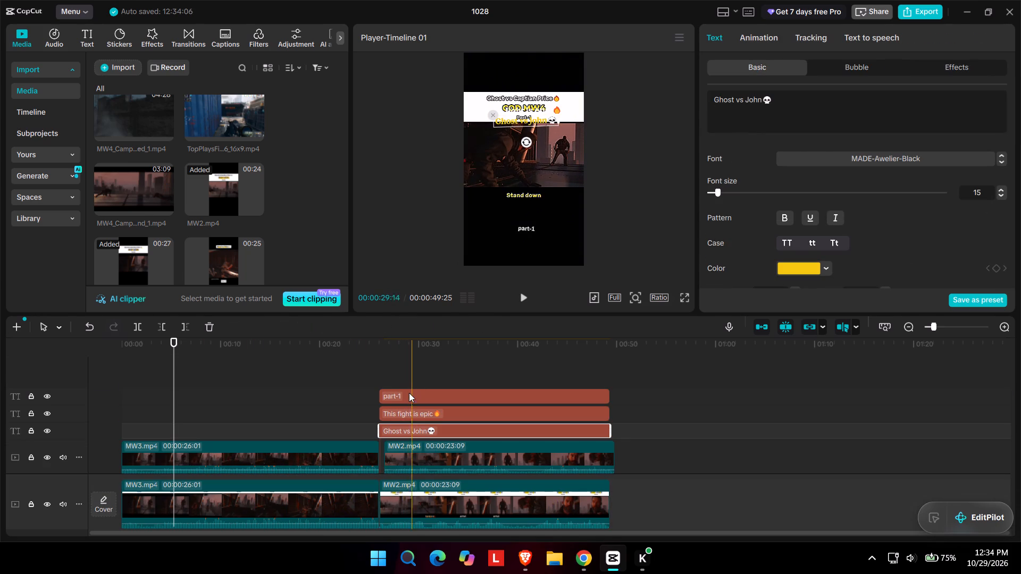
left_click_drag(405, 383, 409, 416, "ctrl")
left_click_drag(409, 416, 123, 415)
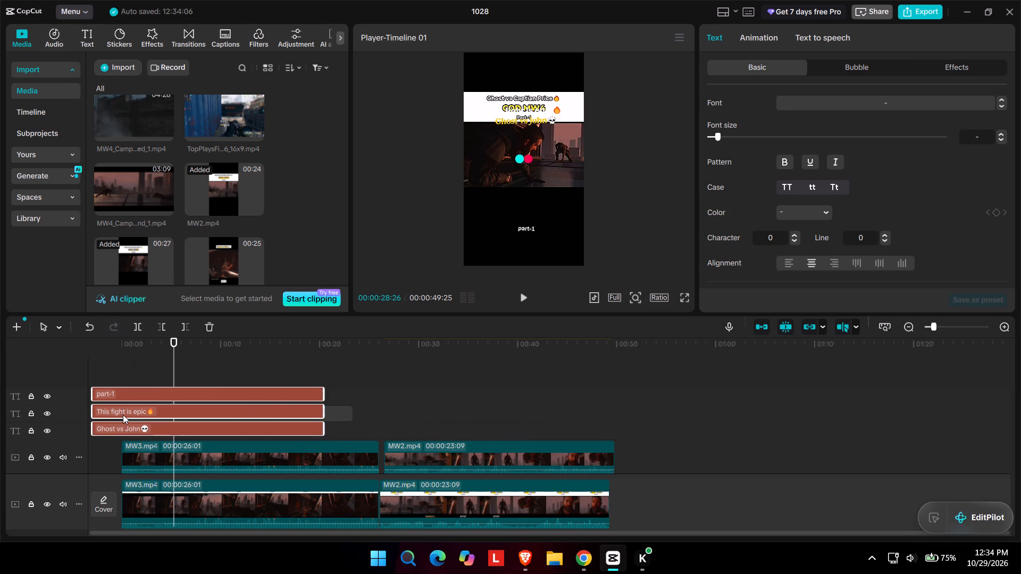
left_click_drag(123, 415, 132, 415)
Delete both MW2.mp4 clips, on the overlay track and on the main track.
scroll(399, 423, "down", 2)
left_click(562, 389)
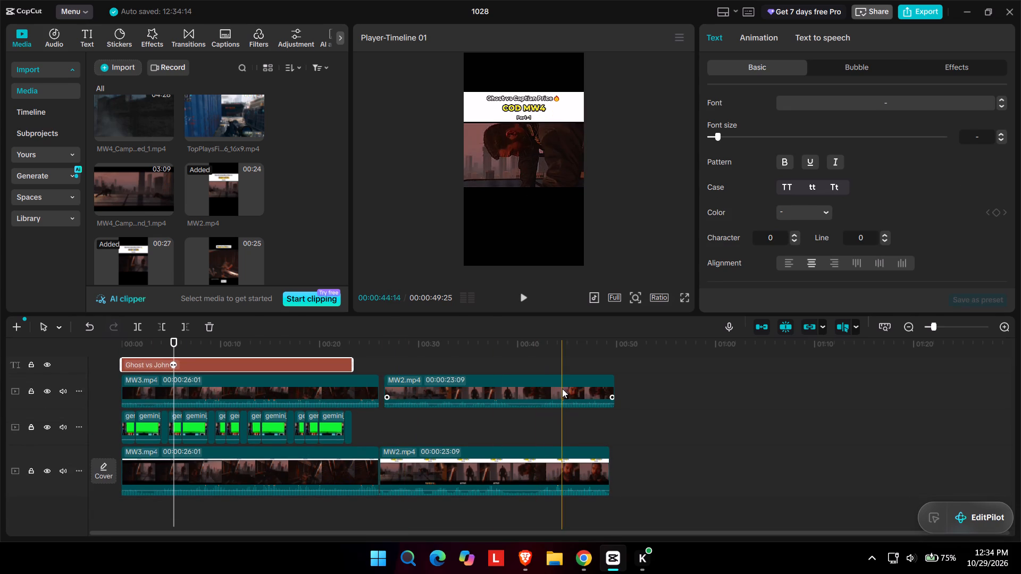
left_click(527, 466, "ctrl")
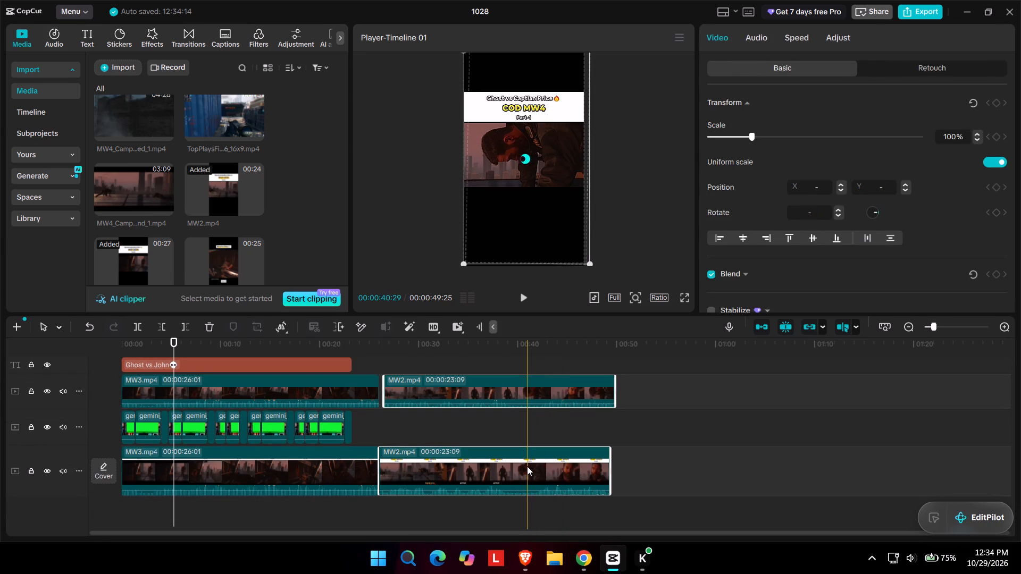
key("Delete")
Preview the opening, stop at about 1 second, and hide the green-screen background track and the main track.
left_click(132, 341)
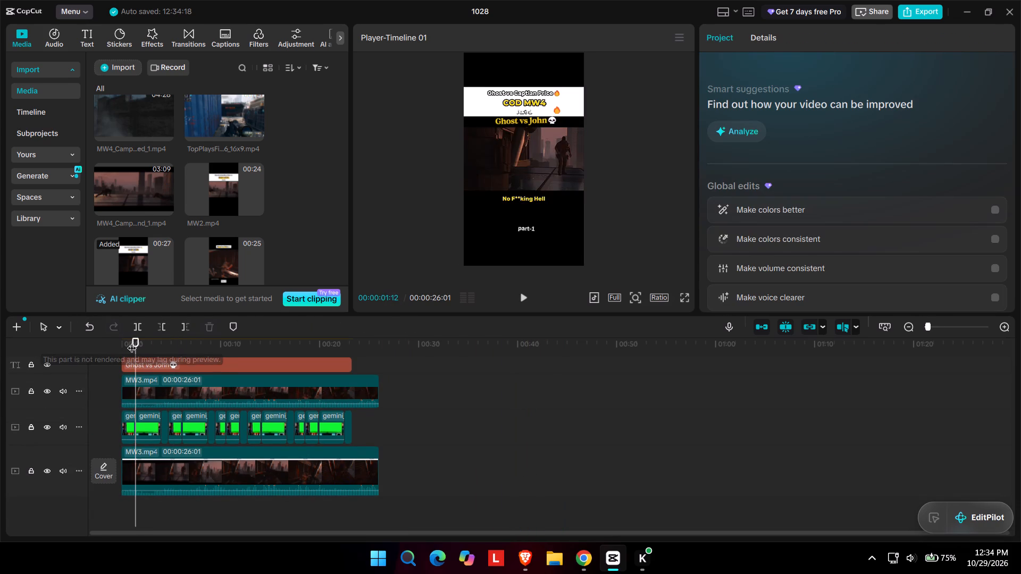
left_click_drag(130, 342, 125, 345)
key("space")
key("space")
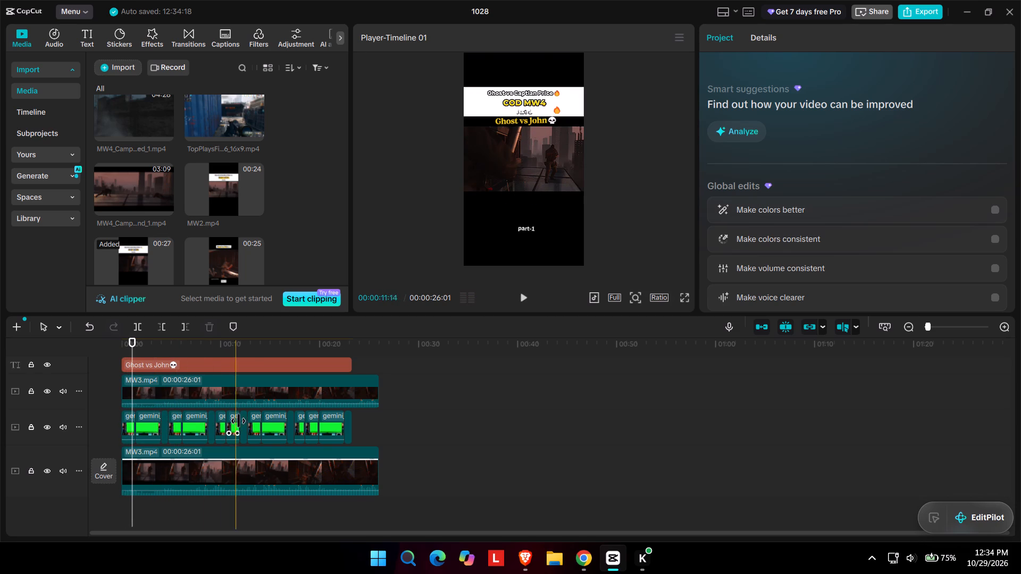
left_click(247, 397)
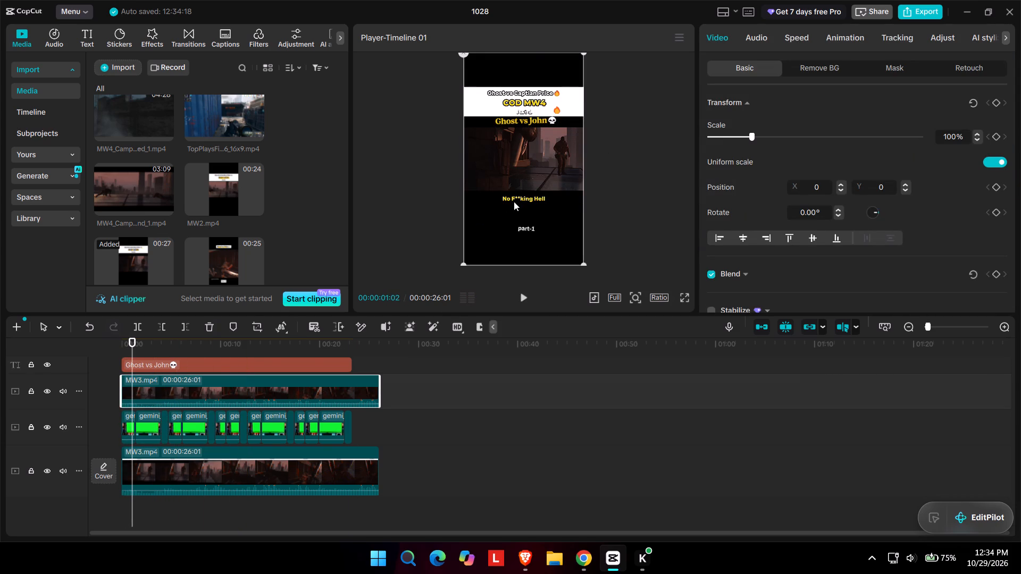
left_click(47, 428)
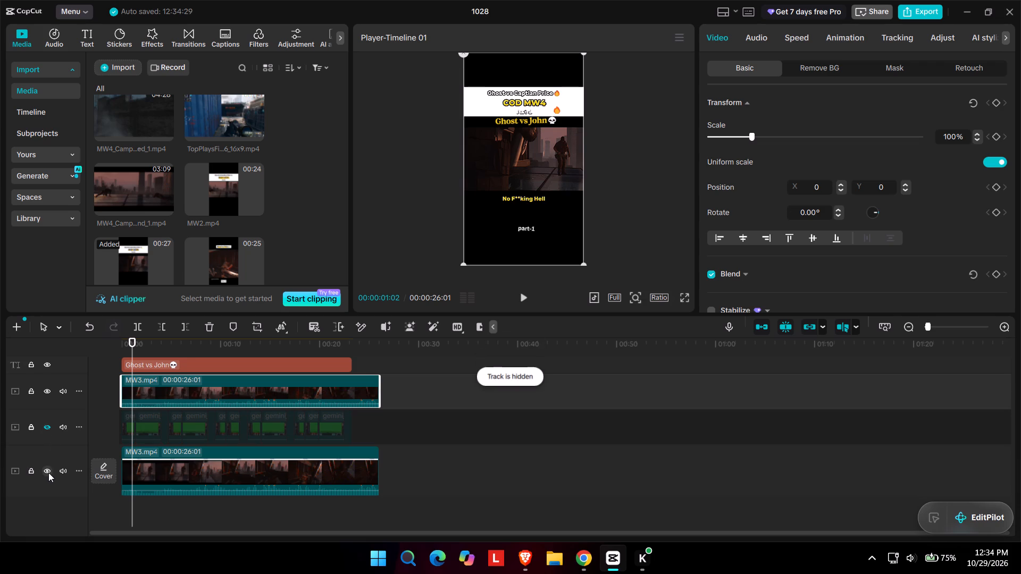
left_click(48, 472)
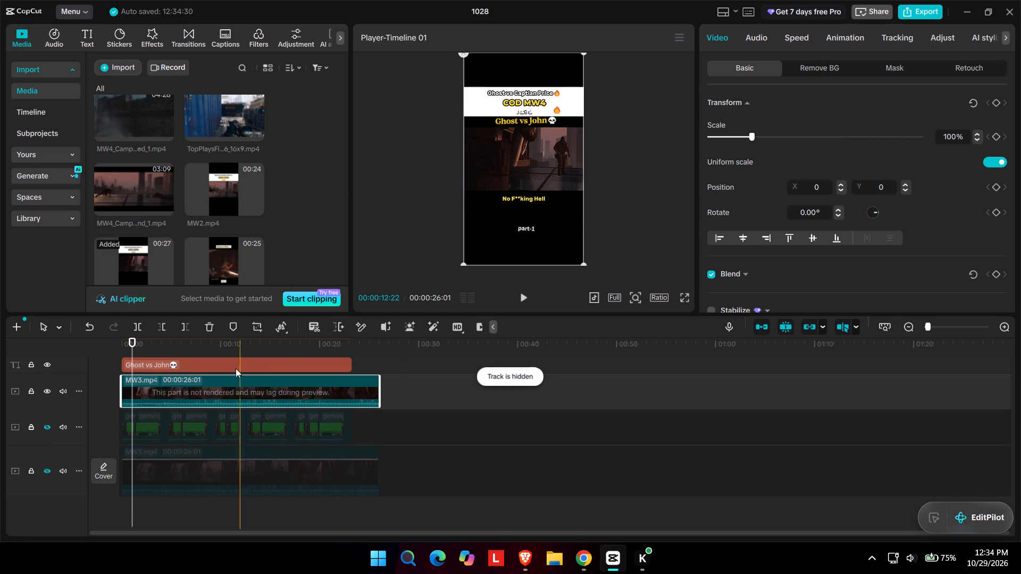
Add a rectangle mask to the overlay MW3.mp4 and fit it around the yellow subtitle line, at Y about -718 and widened on both sides.
scroll(232, 369, "up", 2)
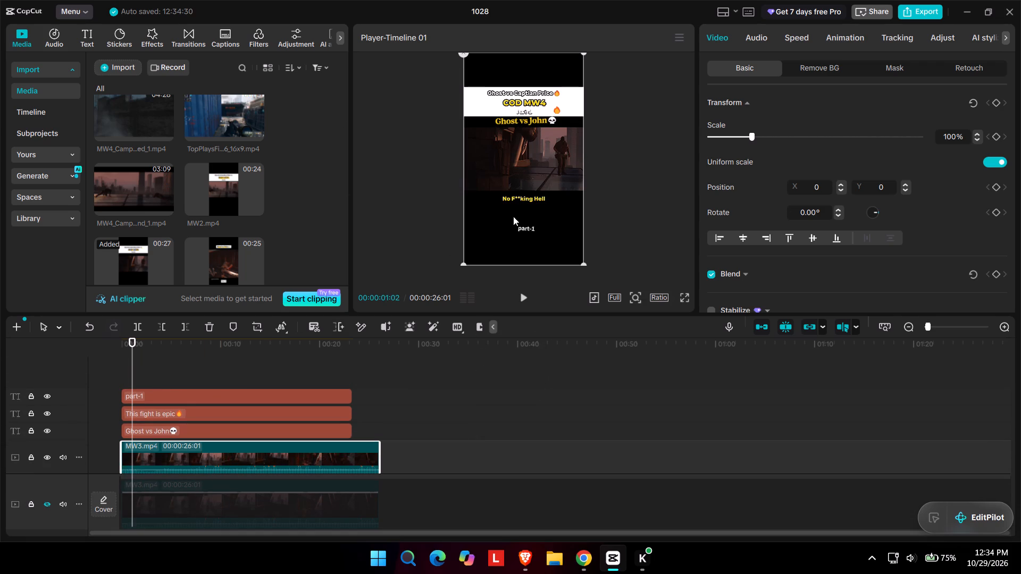
left_click(885, 65)
left_click(756, 129)
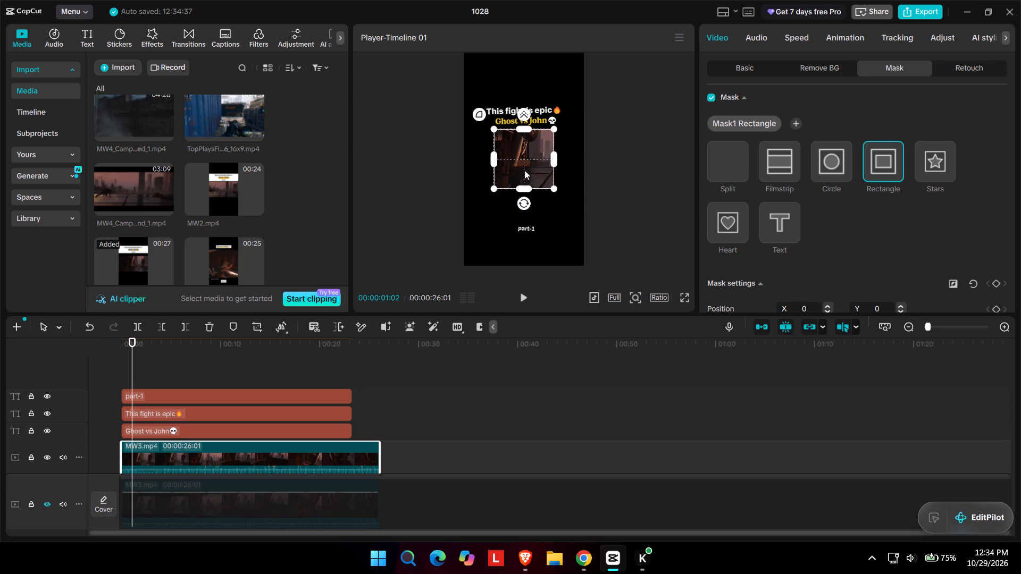
left_click_drag(524, 170, 524, 189)
left_click_drag(524, 150, 524, 158)
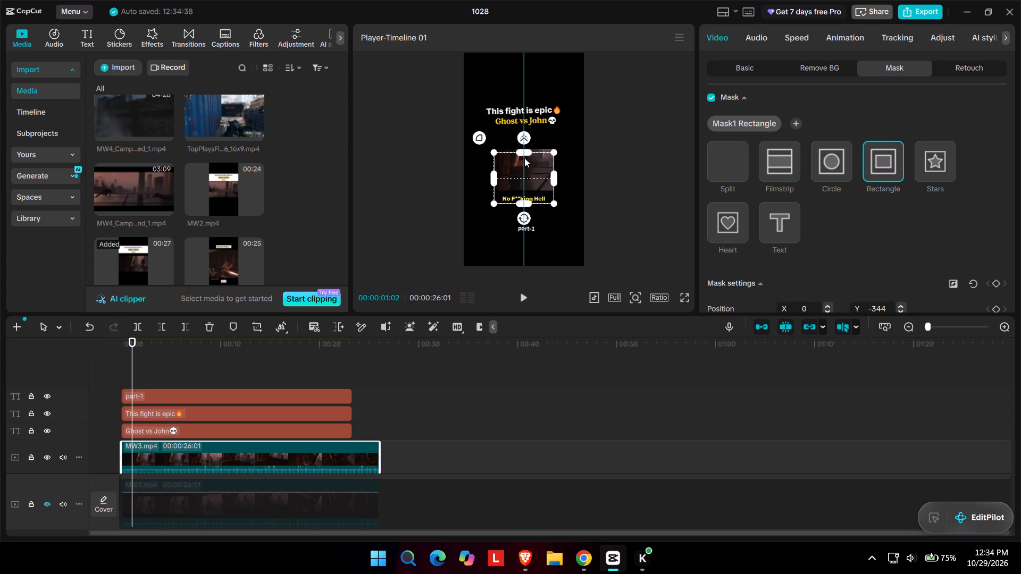
left_click_drag(524, 158, 524, 162)
left_click_drag(528, 176, 529, 194)
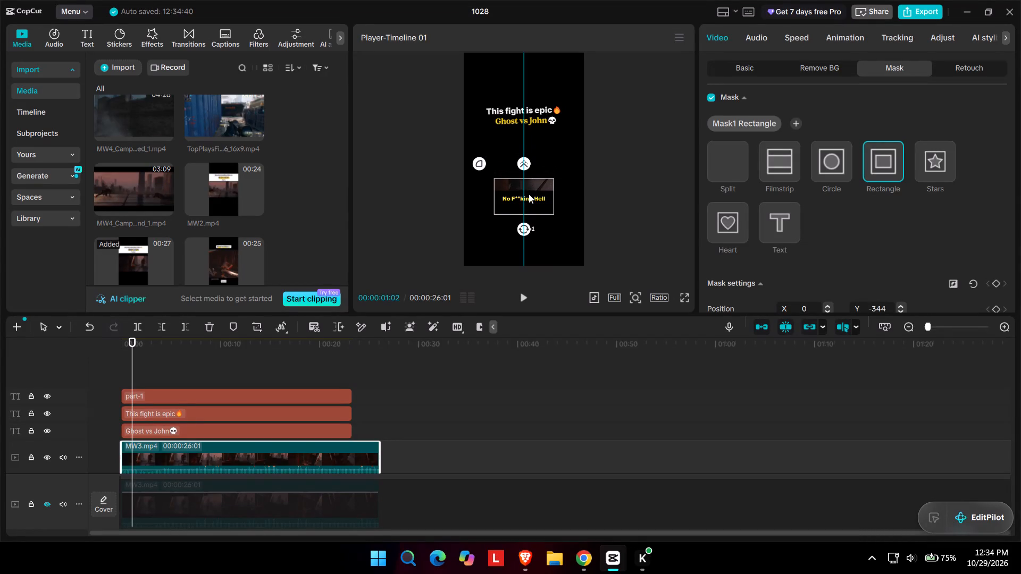
left_click_drag(529, 194, 529, 197)
left_click_drag(522, 183, 523, 192)
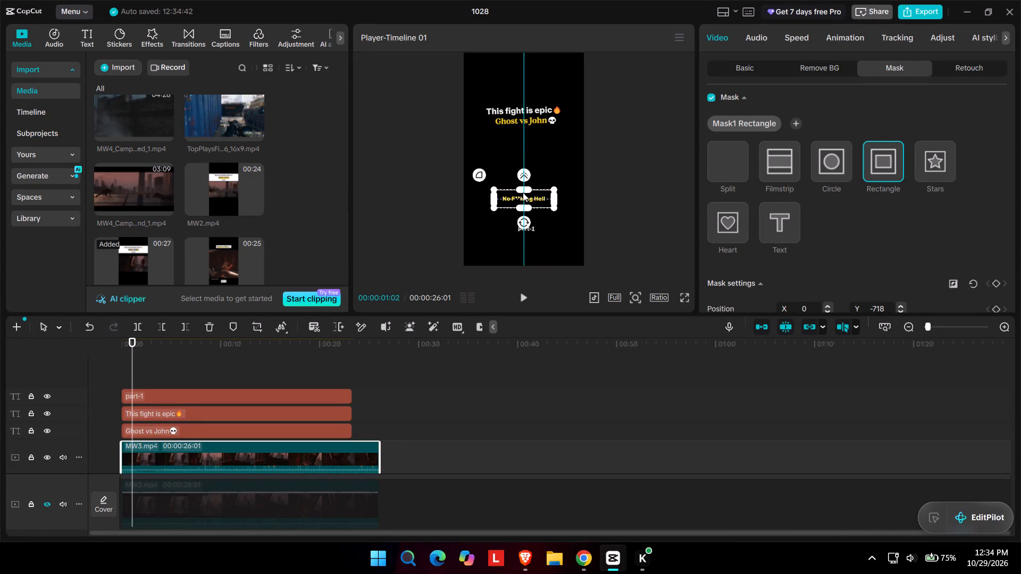
left_click_drag(523, 192, 523, 194)
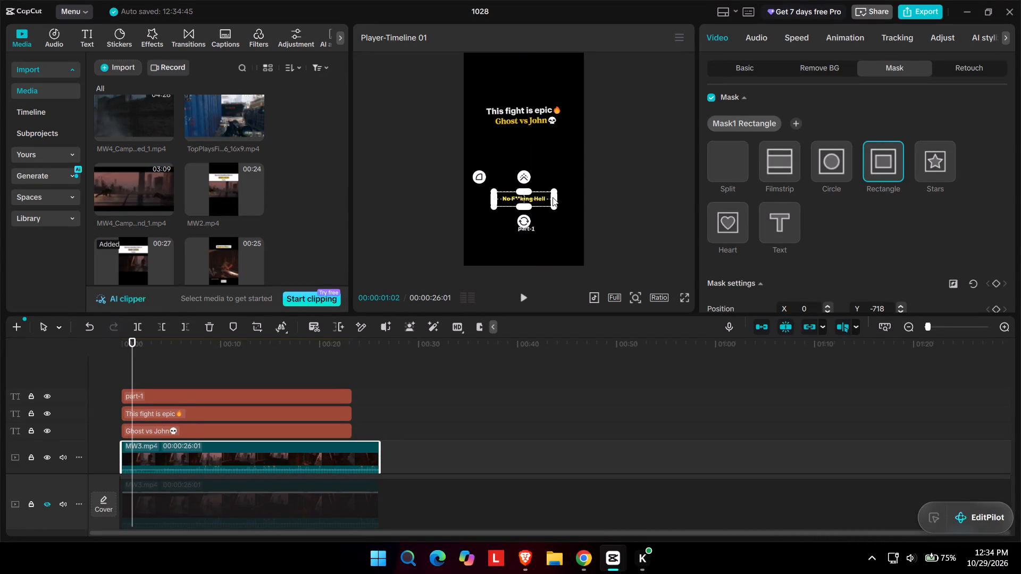
left_click_drag(553, 197, 565, 205)
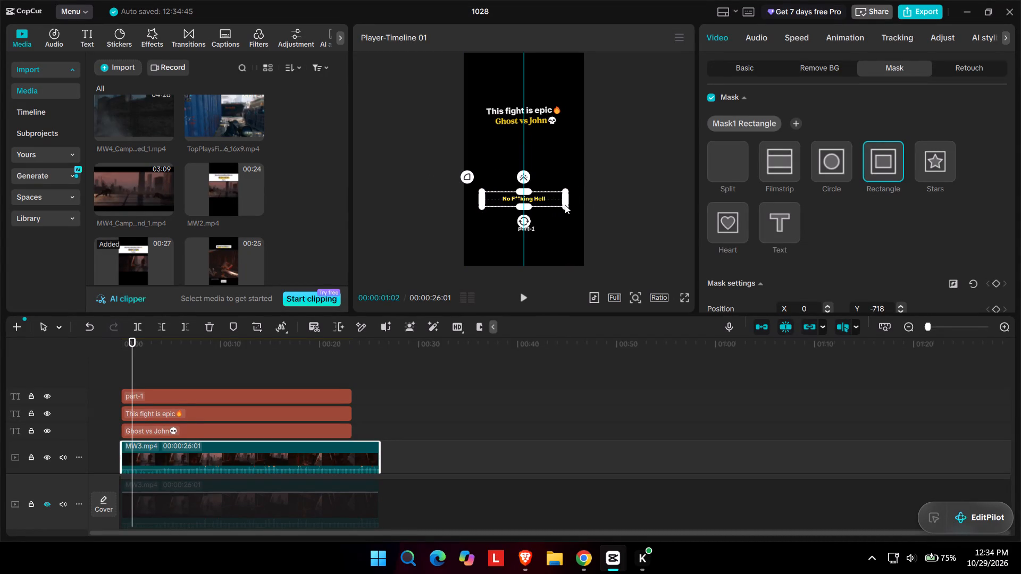
left_click_drag(565, 205, 571, 204)
Enable the chroma key on the masked MW3.mp4 and pick the black around the subtitle as the key colour.
left_click(777, 70)
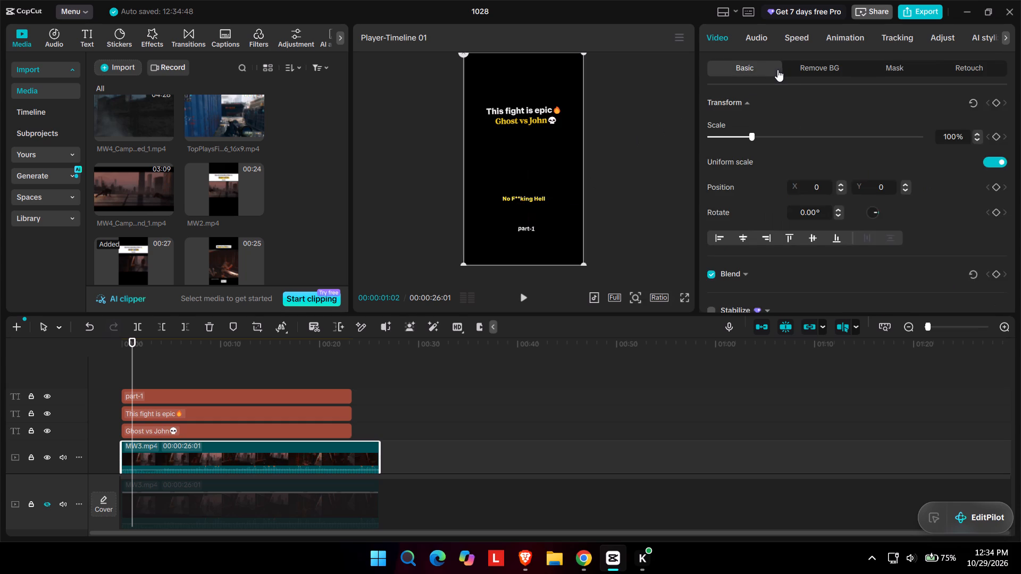
left_click(822, 65)
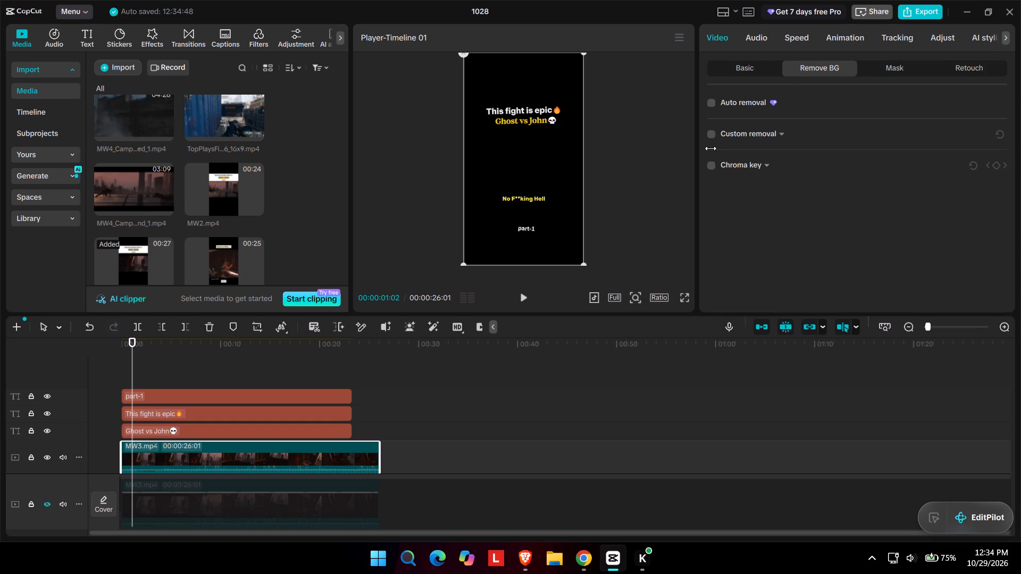
left_click(714, 168)
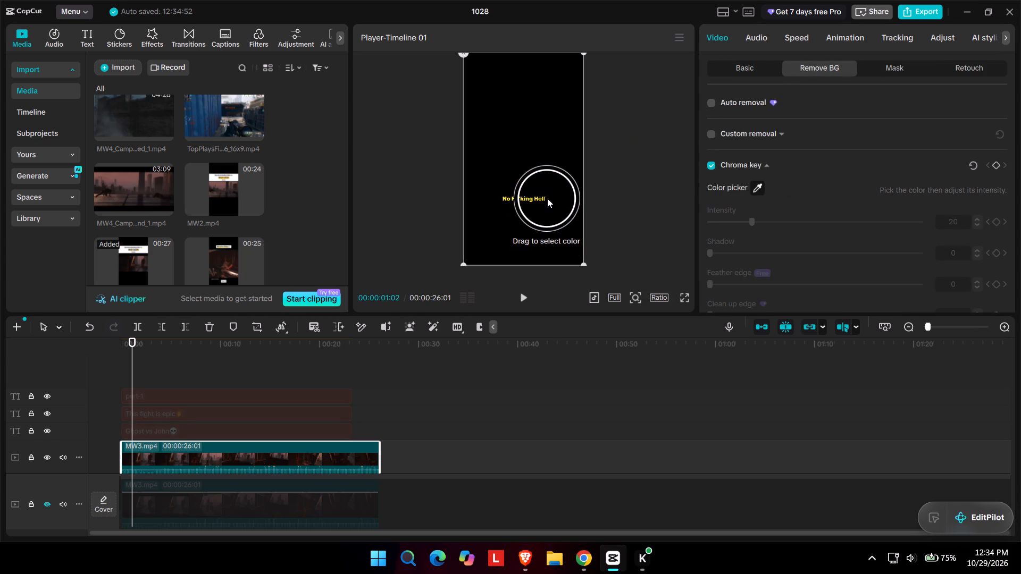
left_click(547, 198)
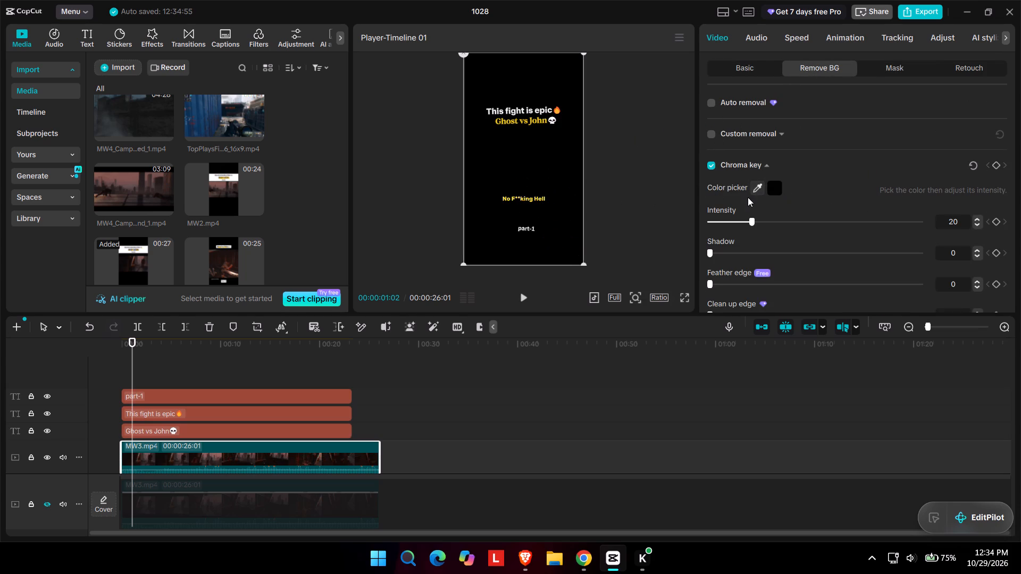
Raise the chroma key intensity of the masked MW3.mp4 overlay to 69.
left_click_drag(752, 217, 851, 222)
left_click_drag(851, 222, 855, 222)
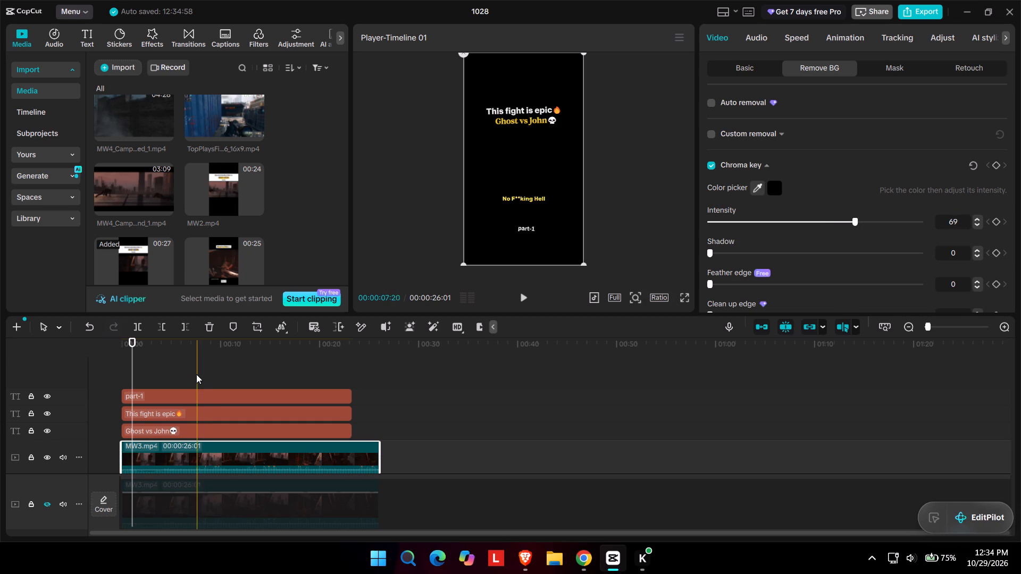
Unhide the green-screen background track and the main MW3.mp4 track.
left_click(196, 374)
scroll(199, 390, "down", 1)
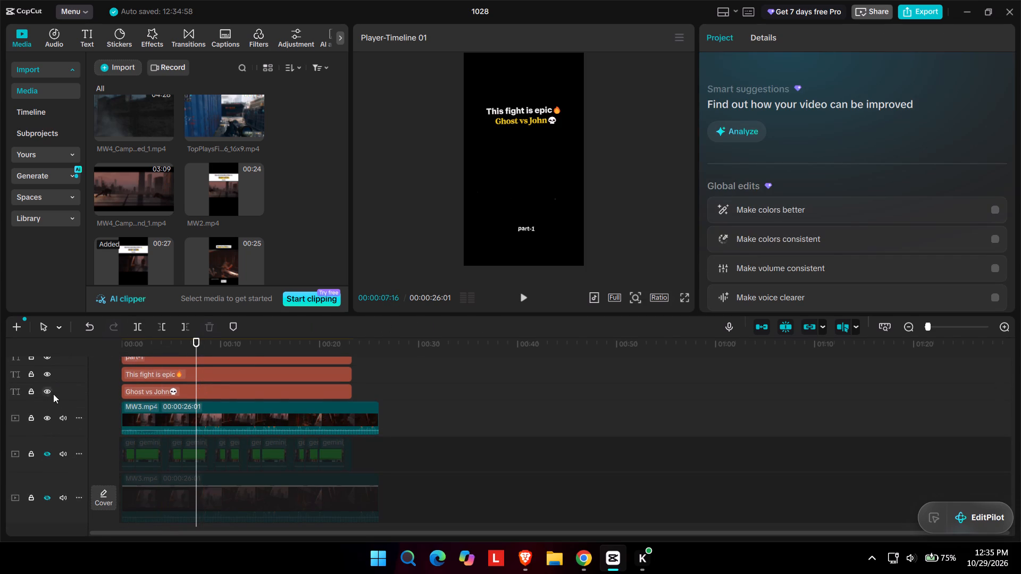
left_click(44, 461)
left_click(49, 461)
left_click(48, 458)
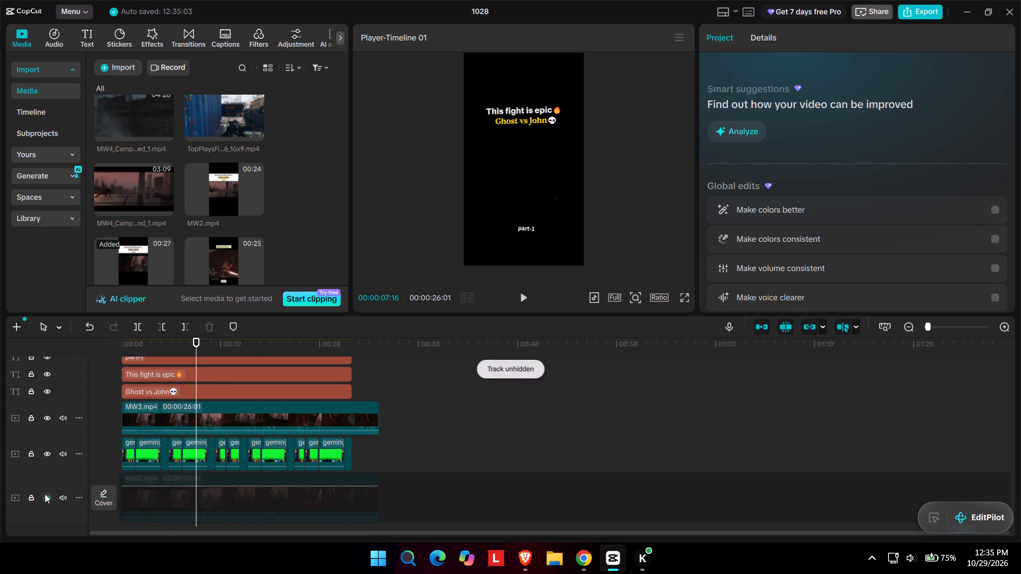
left_click(45, 500)
Play through the composition, partly in full screen, to check the masked subtitle overlay against the background and main video.
key("space")
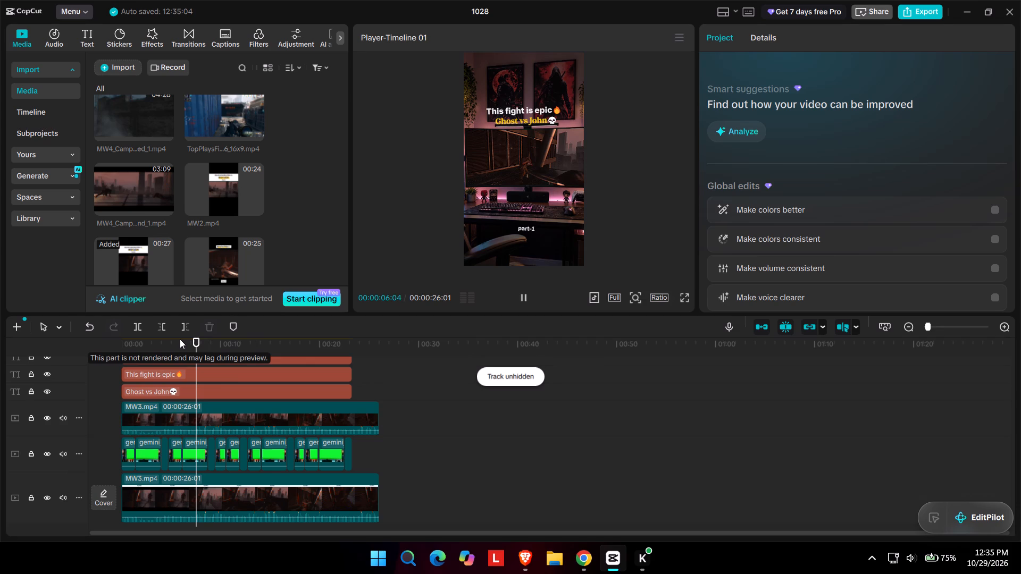
key("space")
key("space")
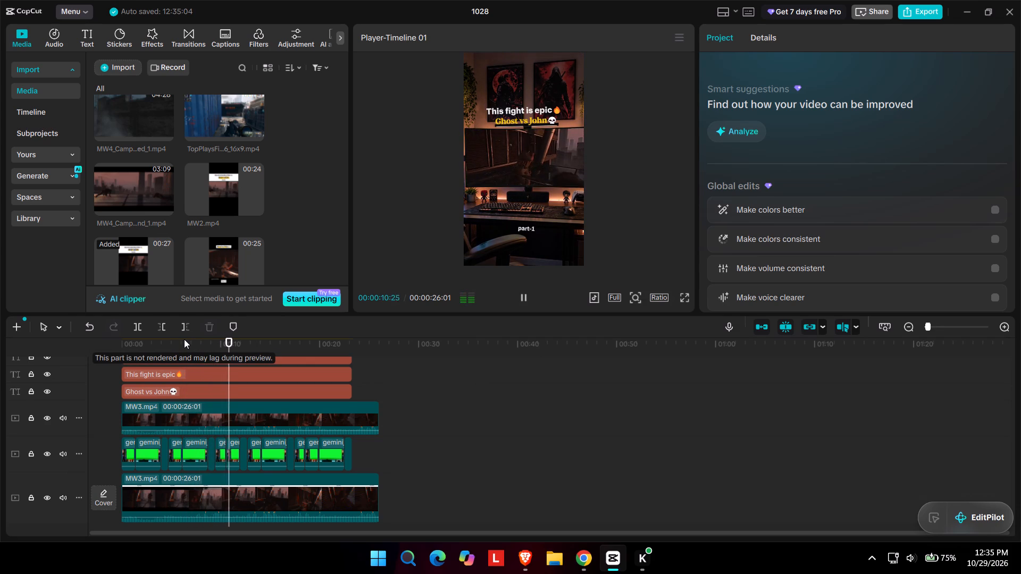
key("space")
key("space")
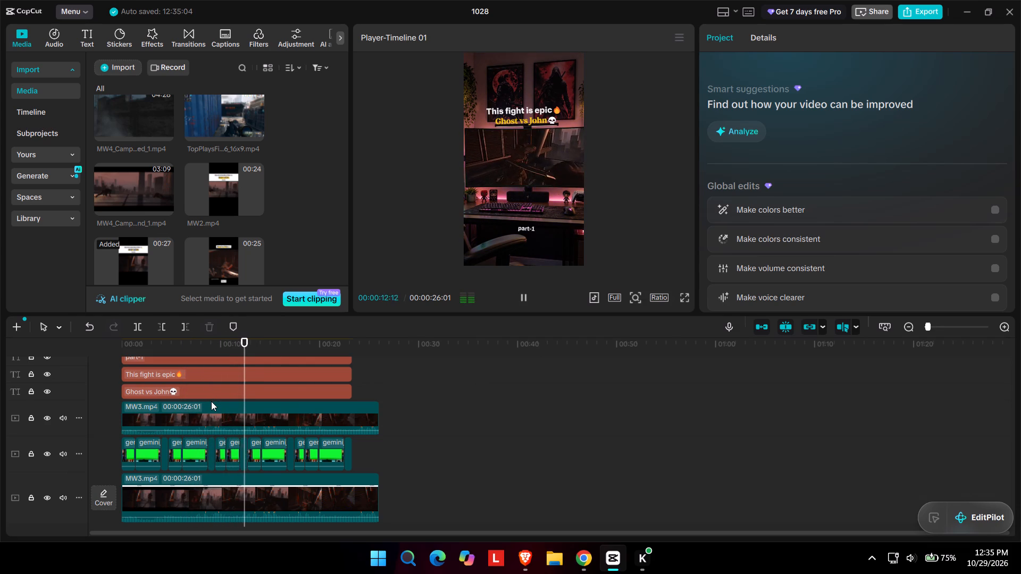
key("space")
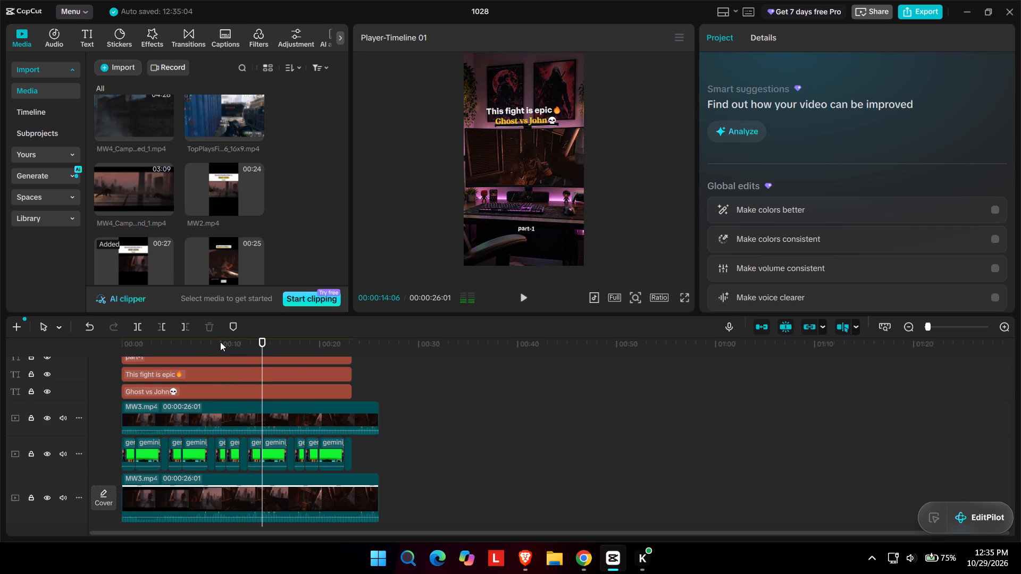
key("space")
key("space")
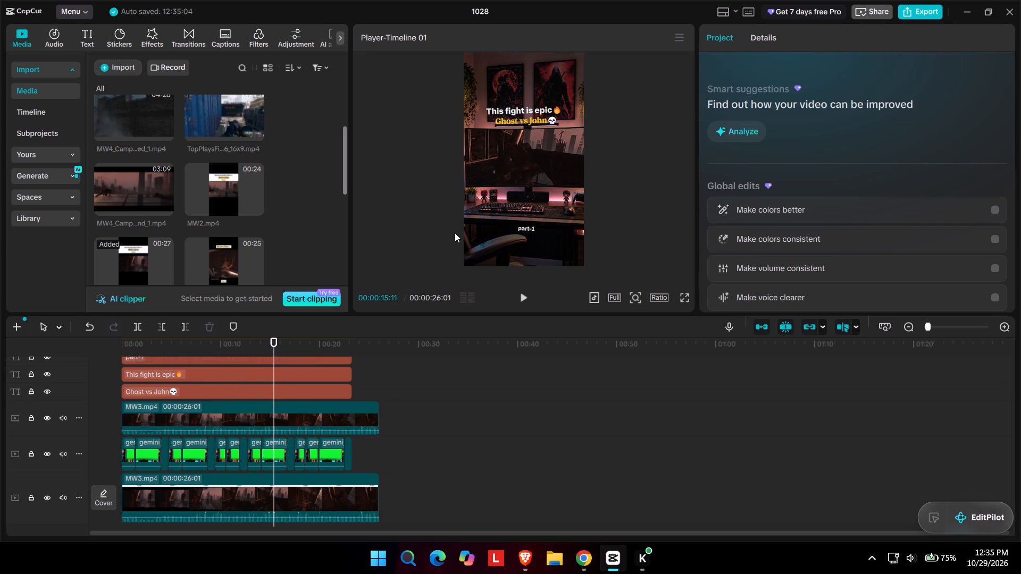
left_click(684, 296)
key("space")
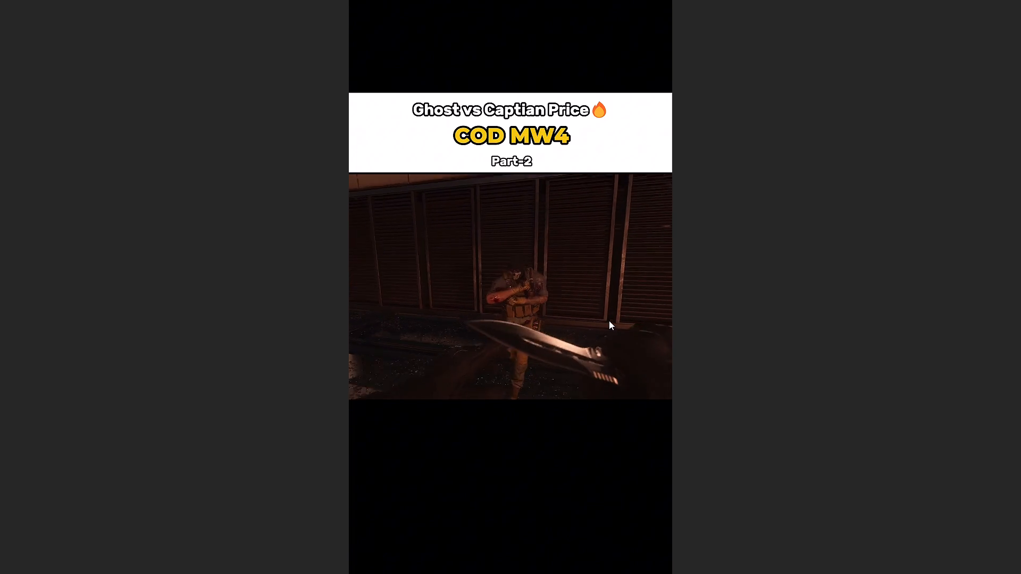
key("space")
left_click(609, 320)
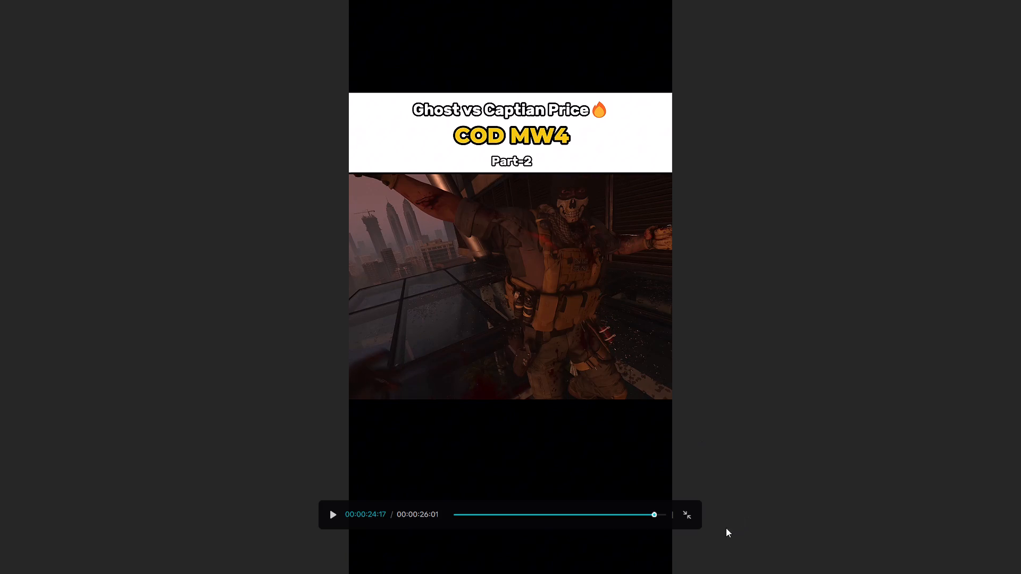
left_click(689, 513)
Duplicate the last green-screen background clips onto the end of their track, split the copy at the end of MW3.mp4 and delete the excess.
left_click(194, 419)
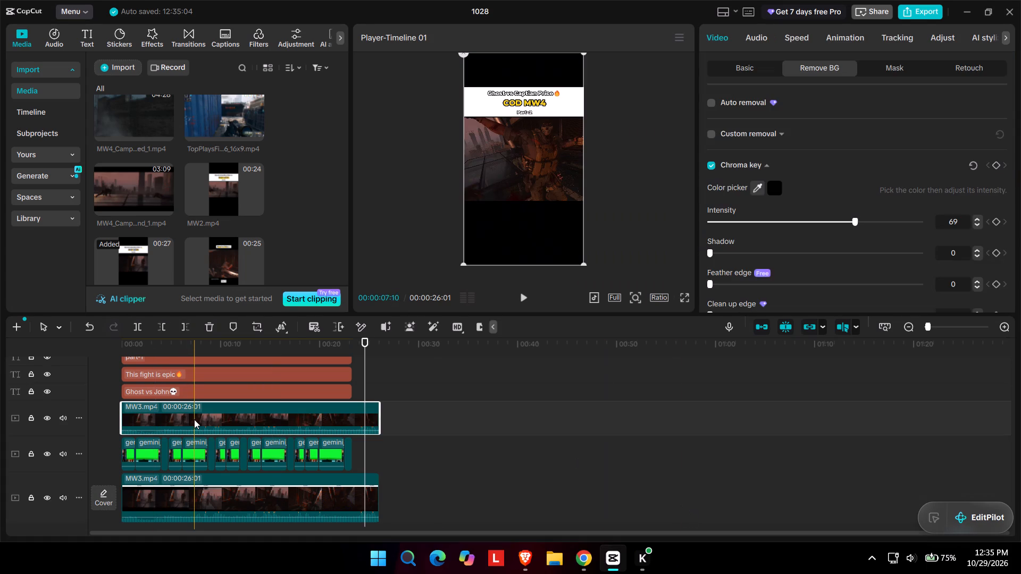
left_click(351, 449)
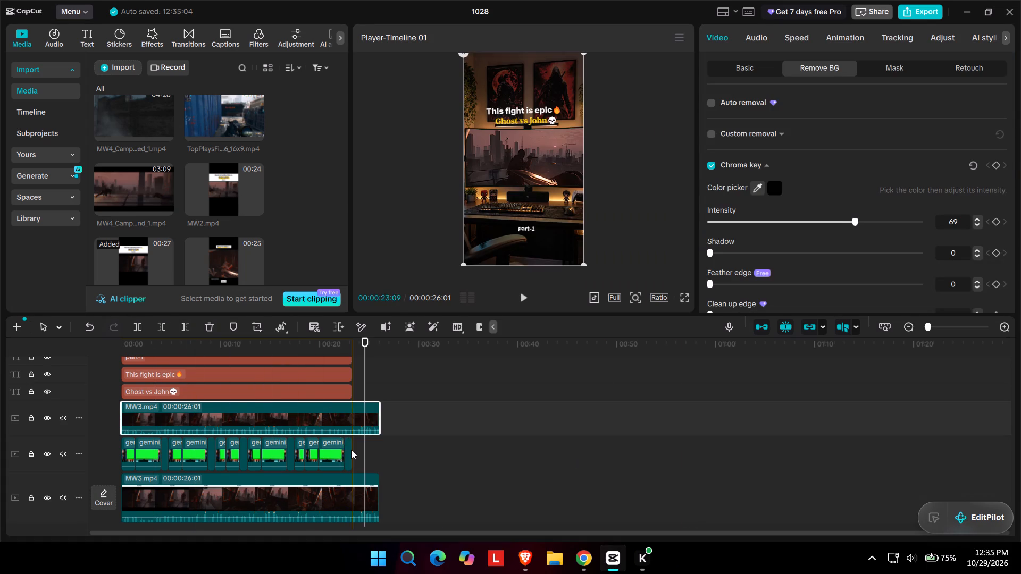
left_click(328, 454, "ctrl")
left_click(309, 454, "ctrl")
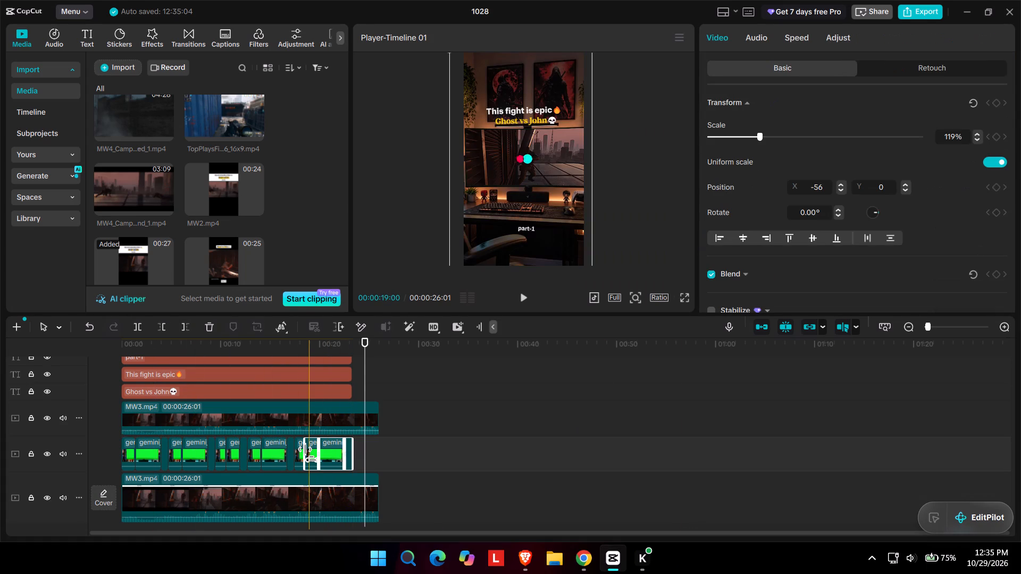
key("ctrl+c")
key("ctrl+v")
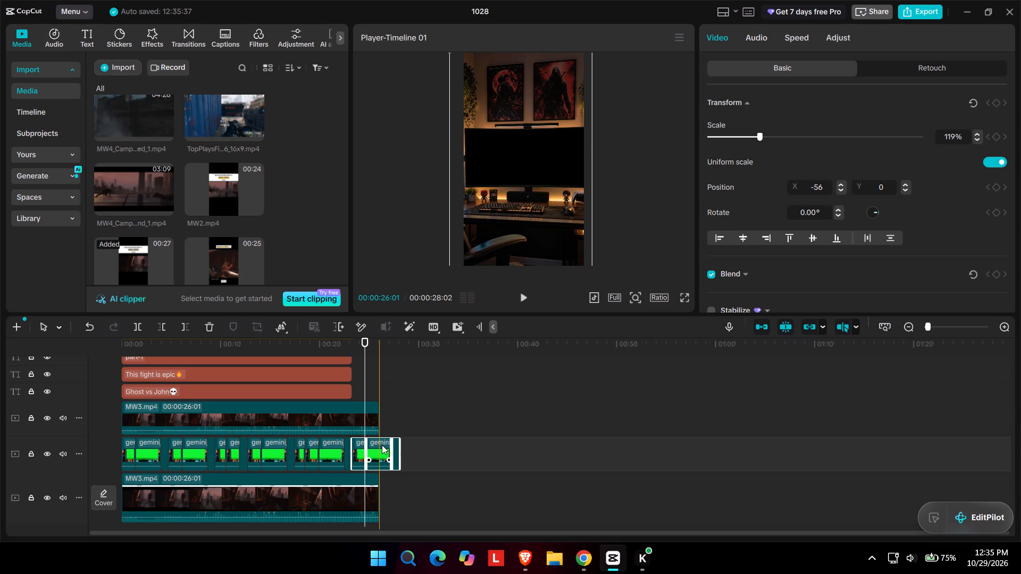
key("ctrl+b")
left_click(365, 451)
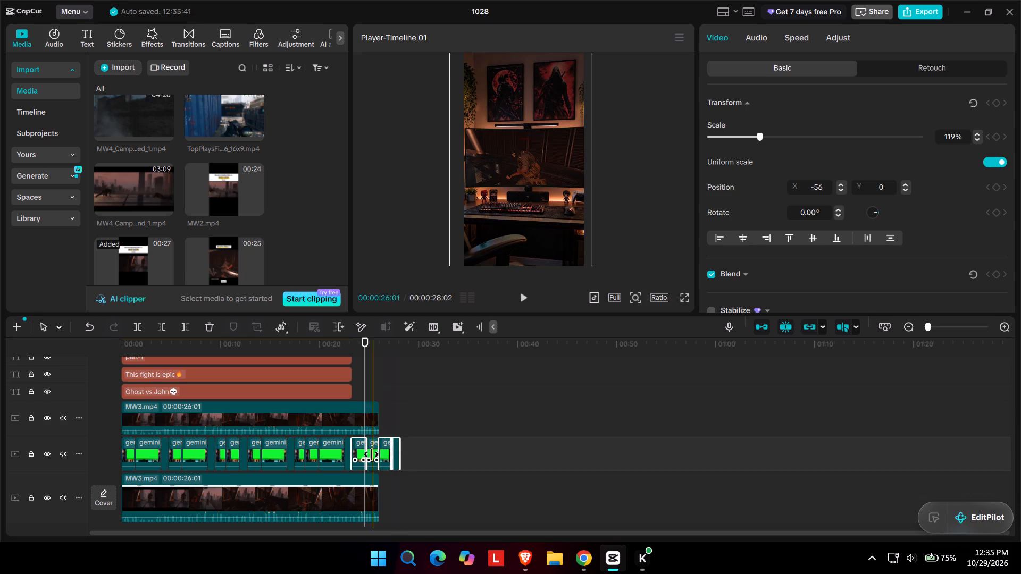
left_click(358, 458)
left_click(382, 448)
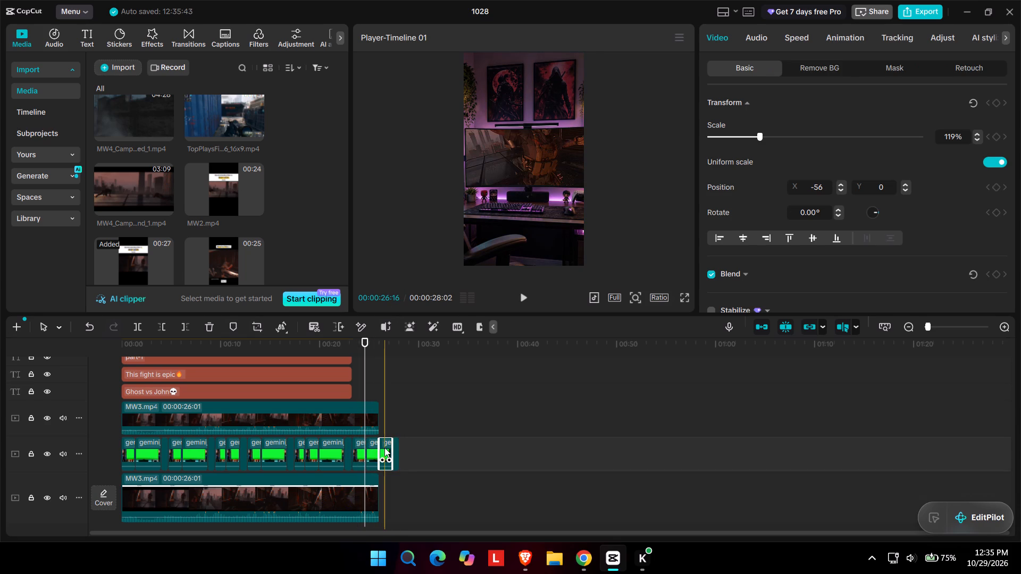
key("Delete")
left_click(396, 446)
key("Delete")
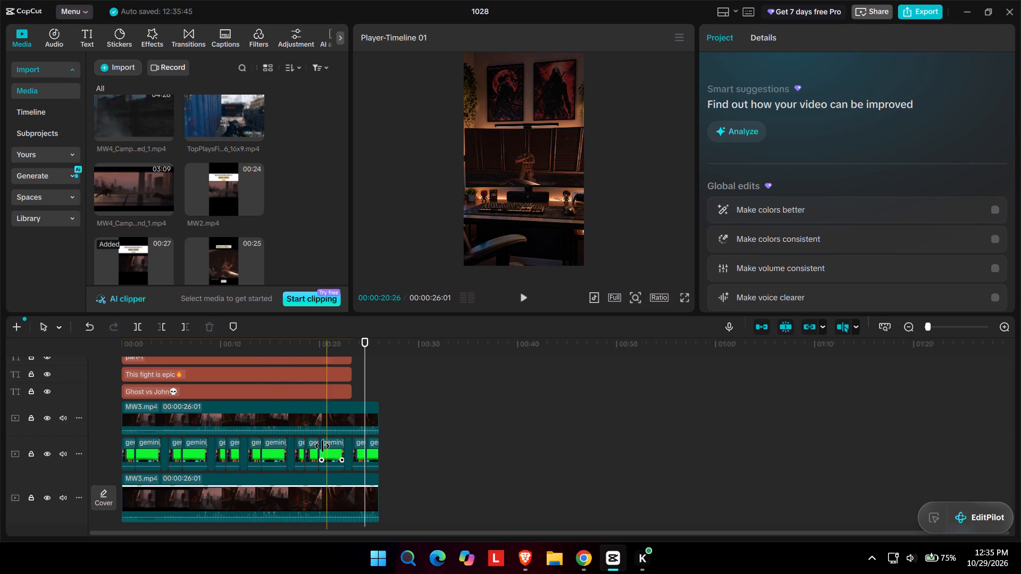
Turn off auto snapping and hide the main and green-screen background tracks, checking the overlay near 24 seconds.
scroll(306, 448, "up", 7, "ctrl")
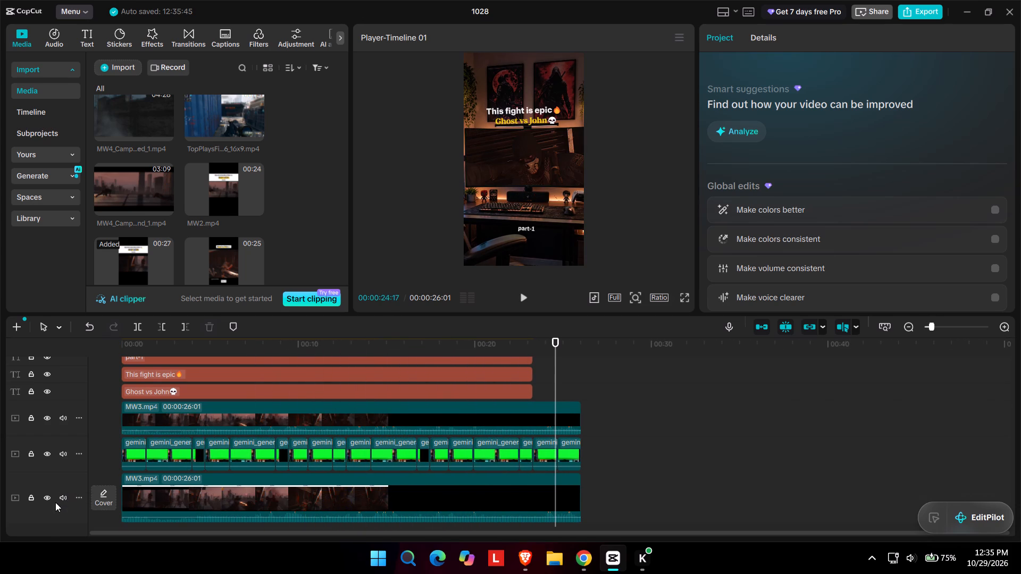
left_click(45, 496)
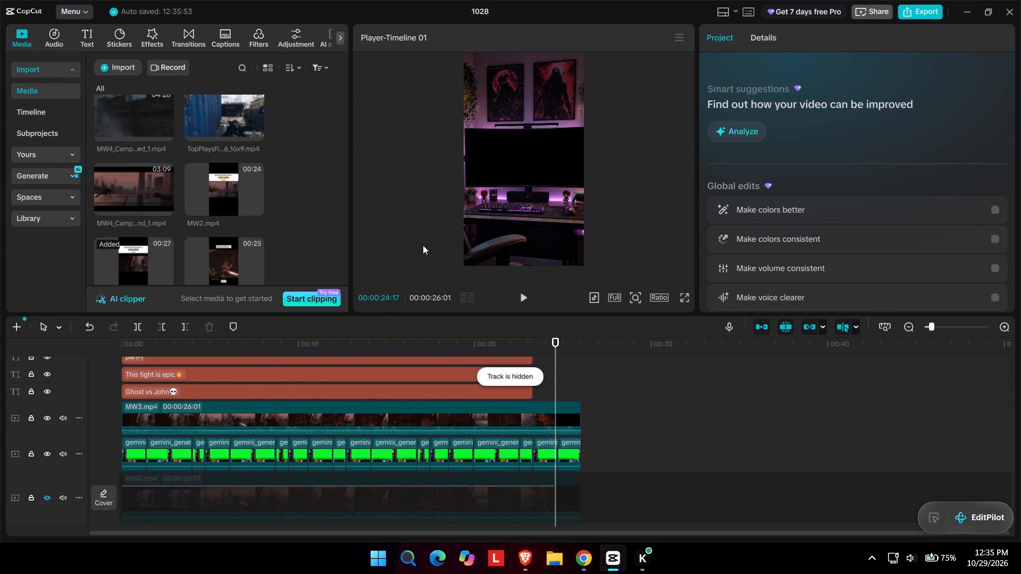
key("n")
key("space")
key("space")
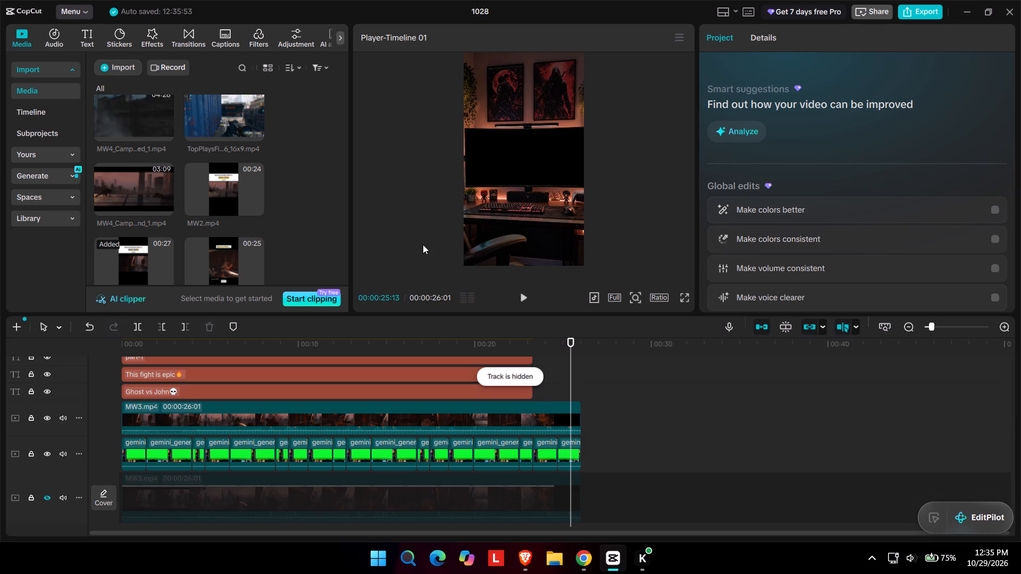
left_click(460, 404)
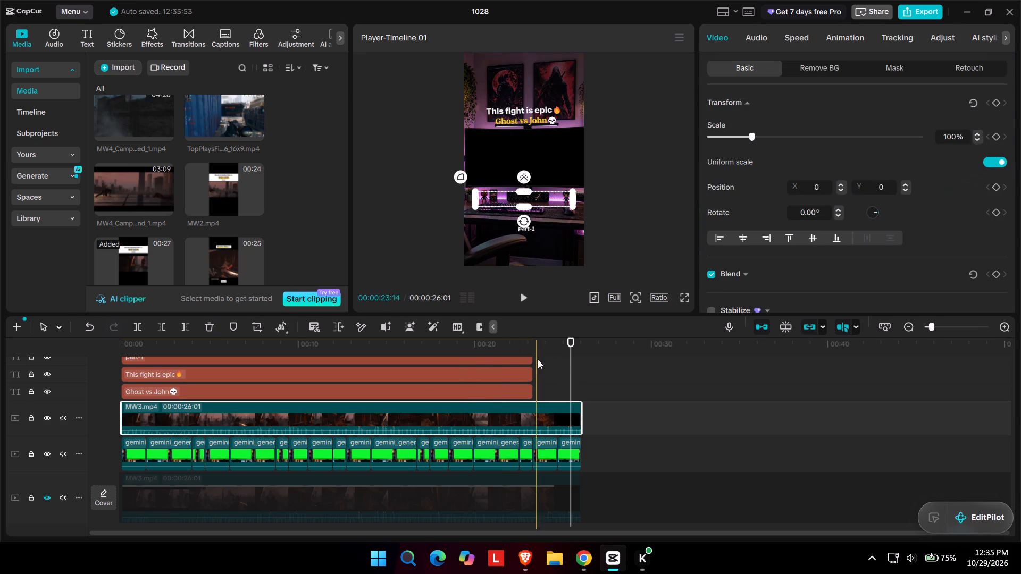
left_click(549, 354)
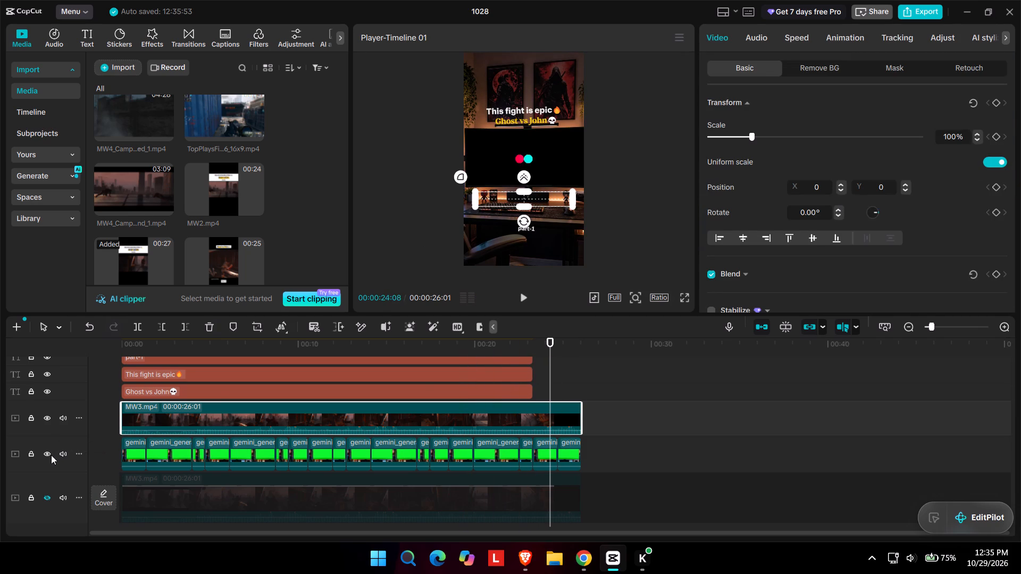
left_click(49, 456)
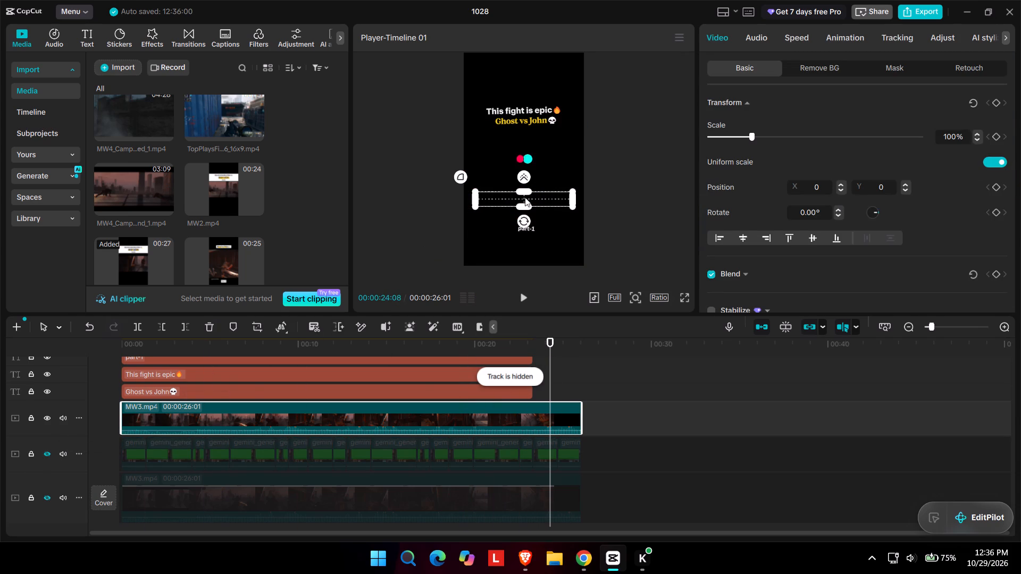
Preview the isolated MW3.mp4 overlay from about 24 seconds and again from about 4 seconds, looking for subtitles and leftover picture fragments.
left_click(526, 205)
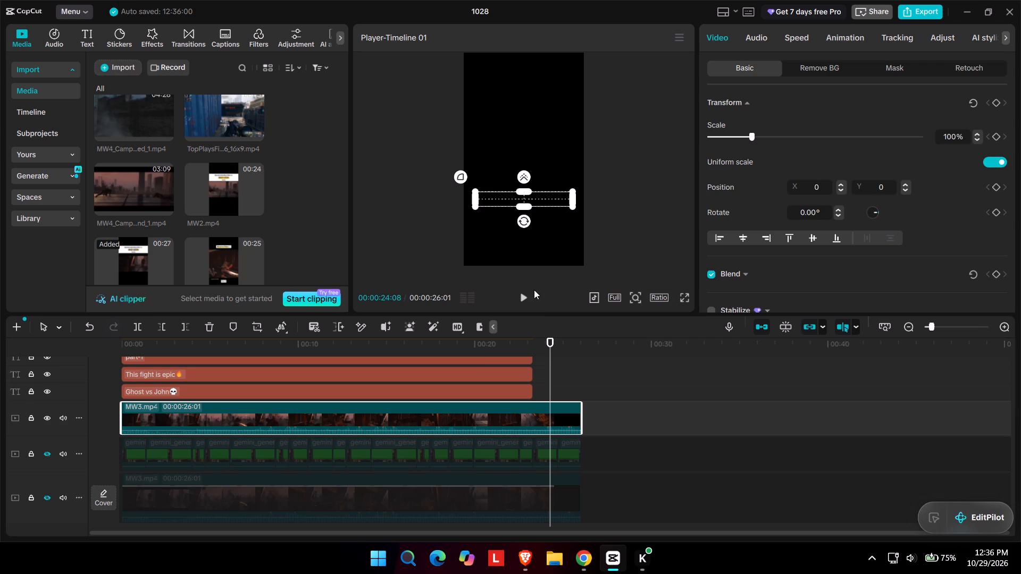
key("space")
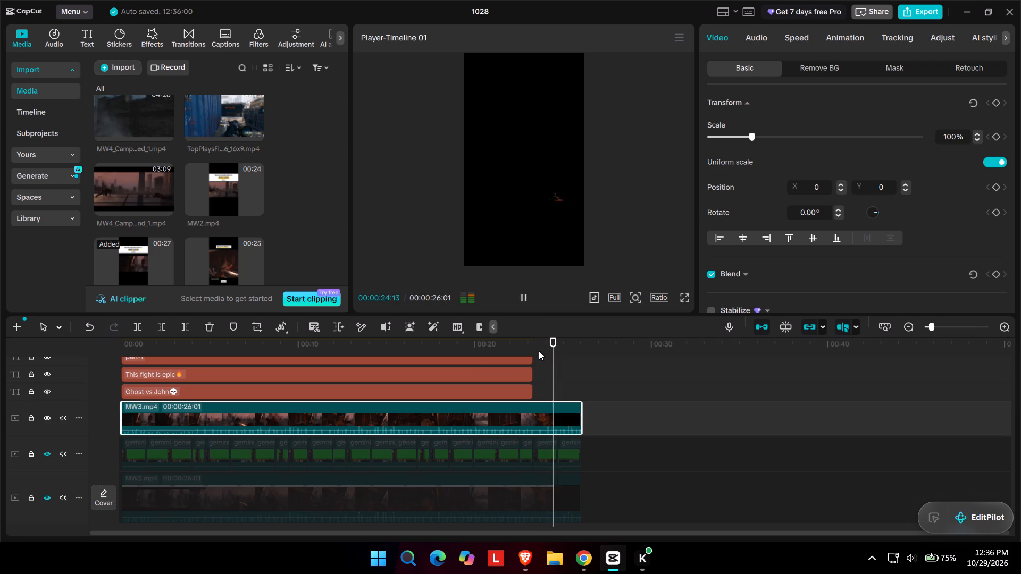
key("space")
key("space")
key("space")
key("space")
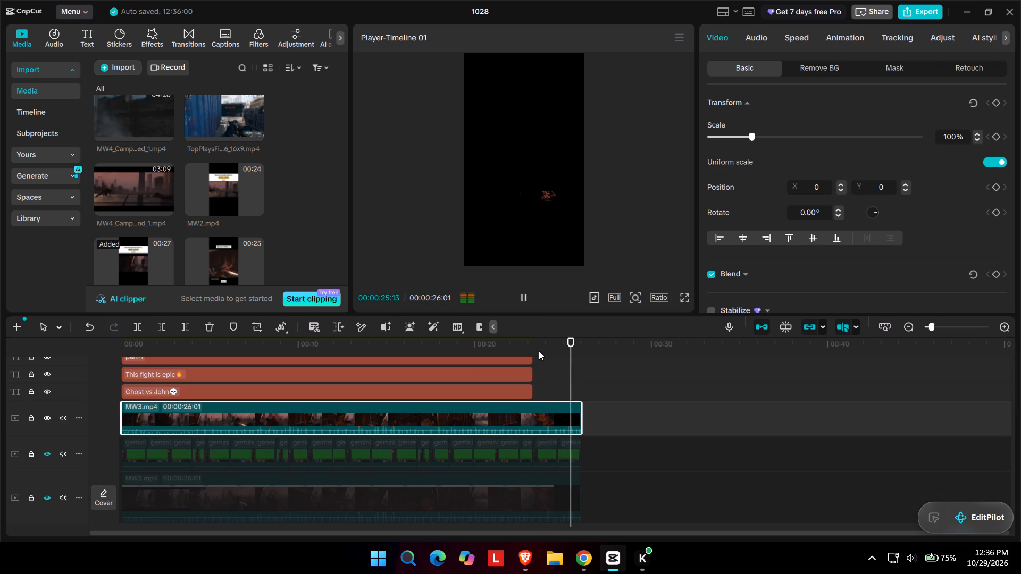
key("space")
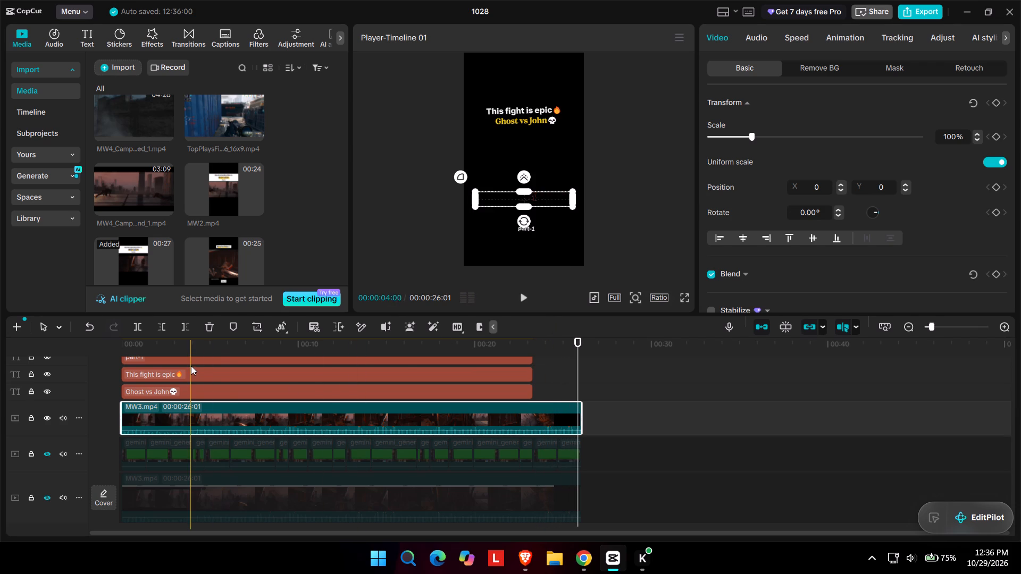
left_click(190, 365)
key("space")
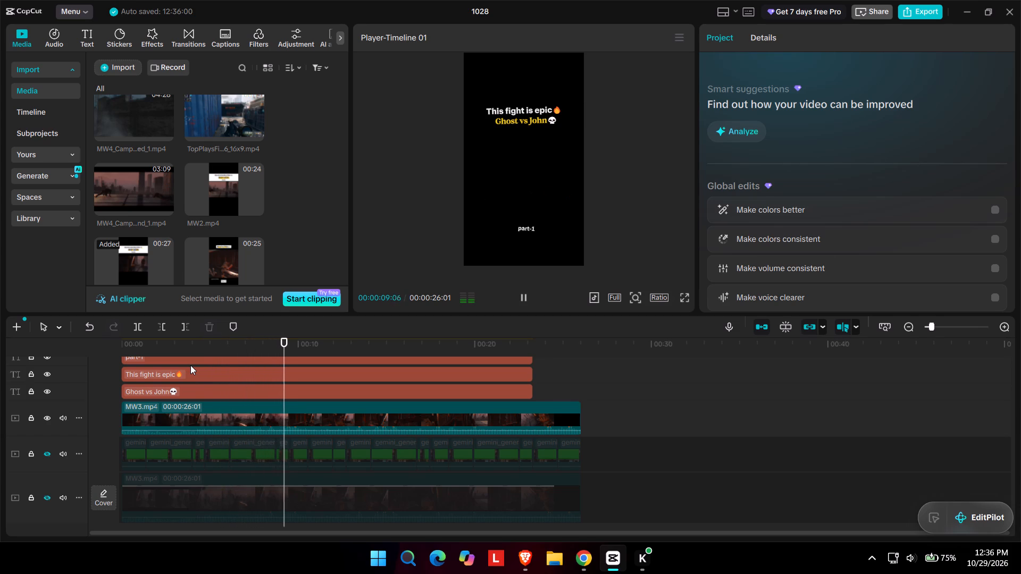
Trim the end of the overlay MW3.mp4 back to about 3 seconds, just past the yellow subtitle, and play it to check.
left_click(554, 413)
left_click_drag(581, 416, 304, 404)
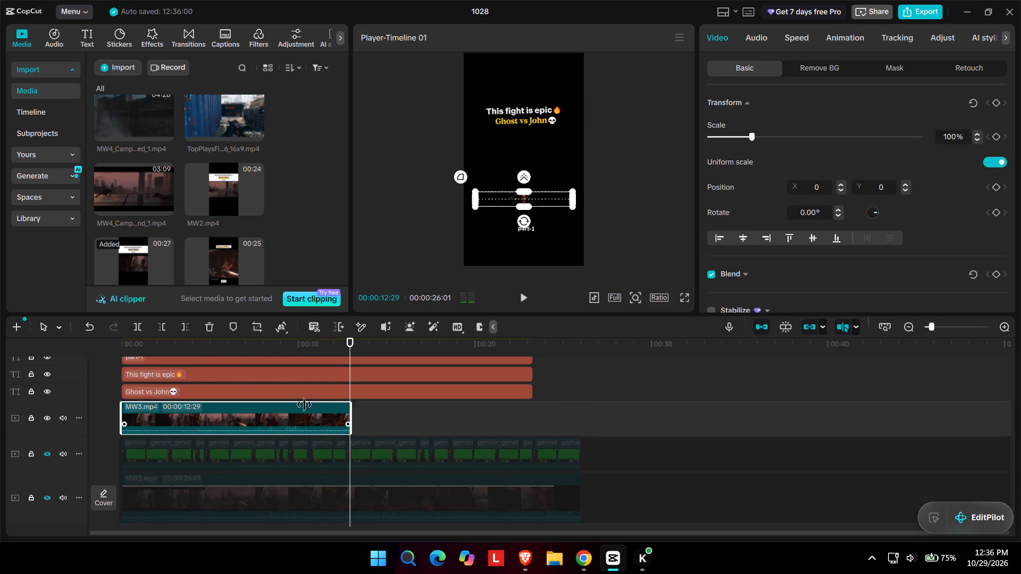
left_click_drag(304, 404, 174, 390)
left_click(135, 346)
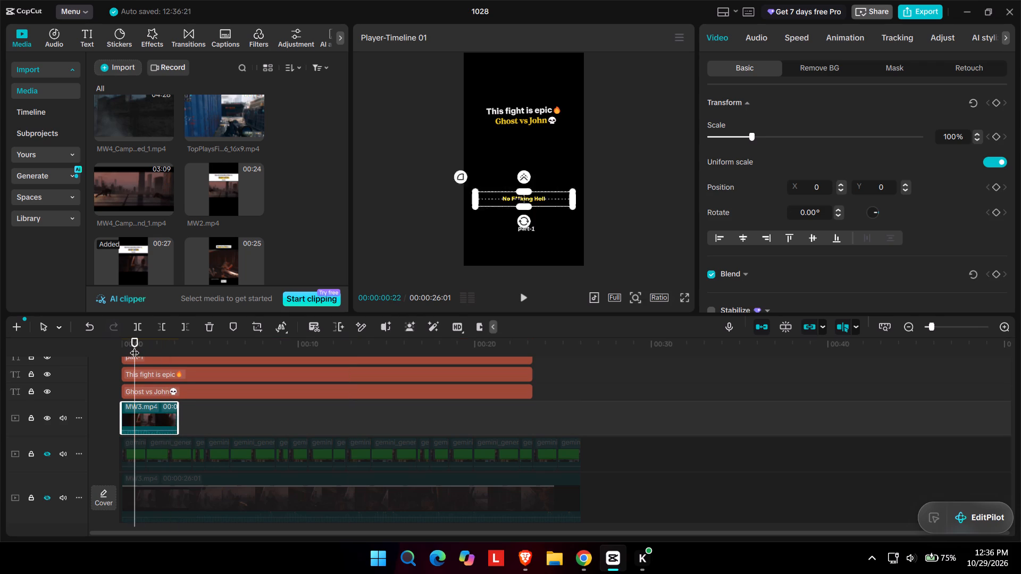
key("space")
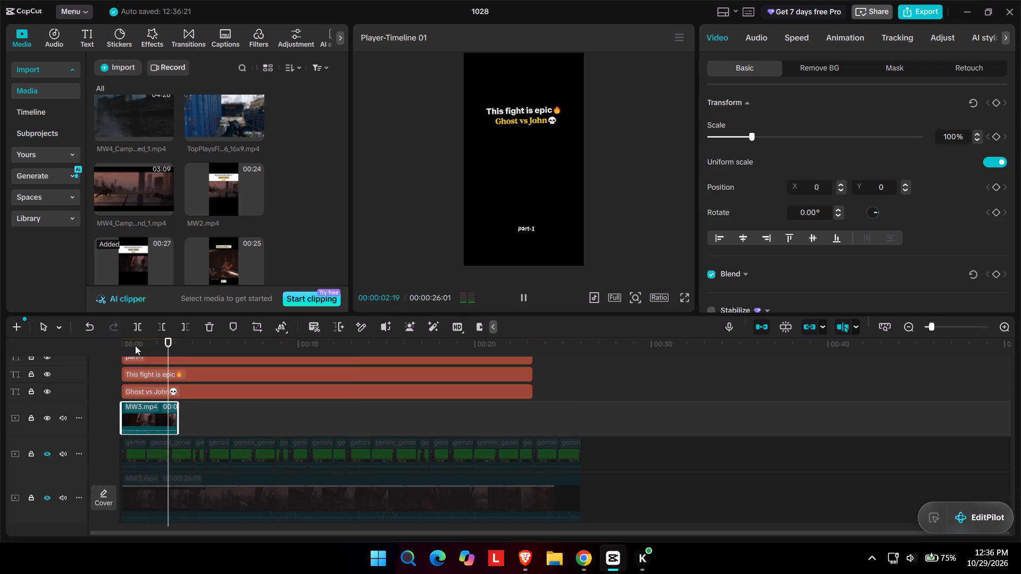
key("space")
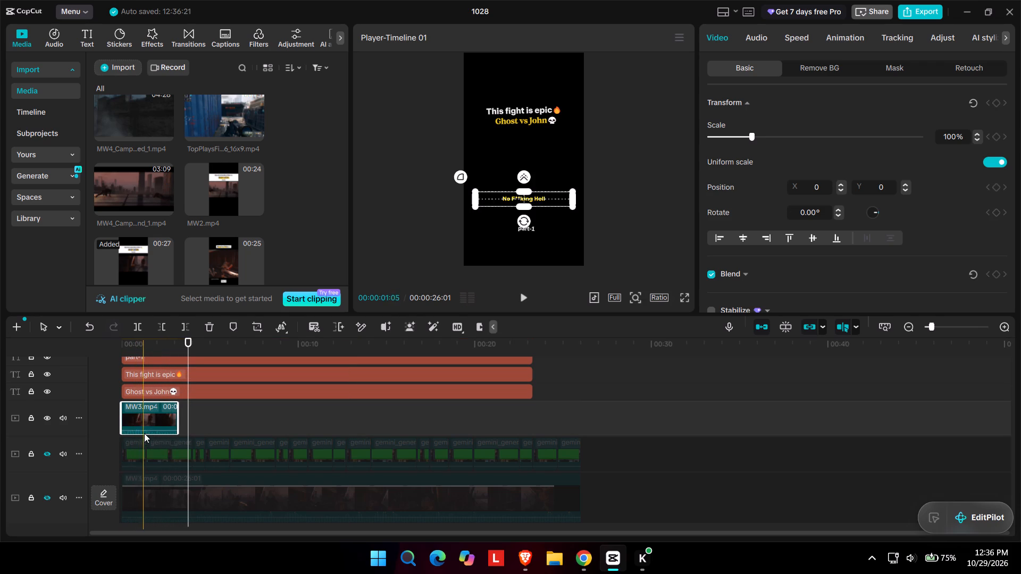
left_click_drag(146, 431, 148, 462)
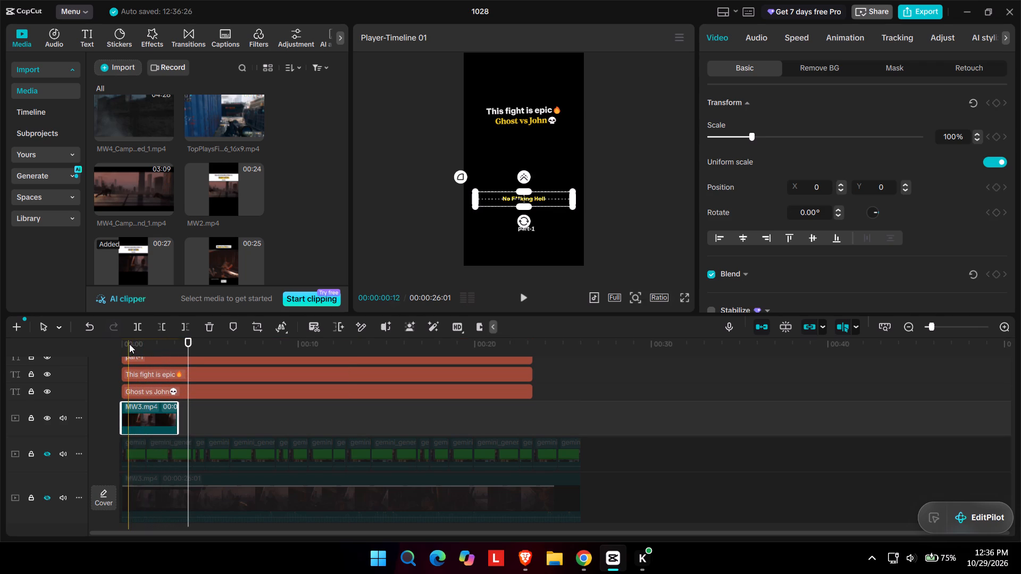
Return the playhead to the start and unhide the green-screen background track and the main track.
left_click(122, 344)
left_click(47, 459)
left_click(45, 504)
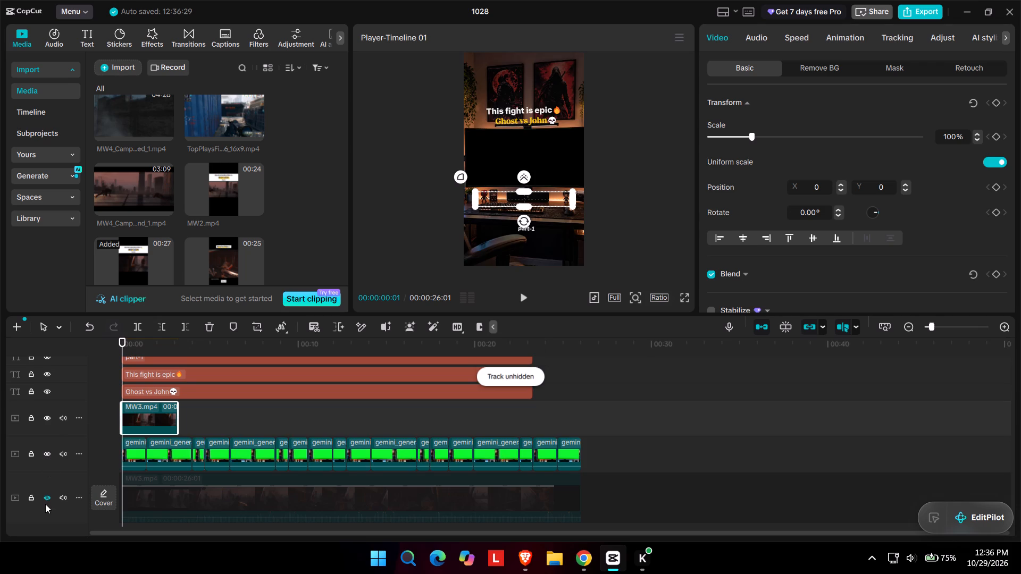
Unhide the main MW3.mp4 track and play the first two seconds to check the subtitle overlay against the desk background.
left_click(46, 497)
key("space")
key("space")
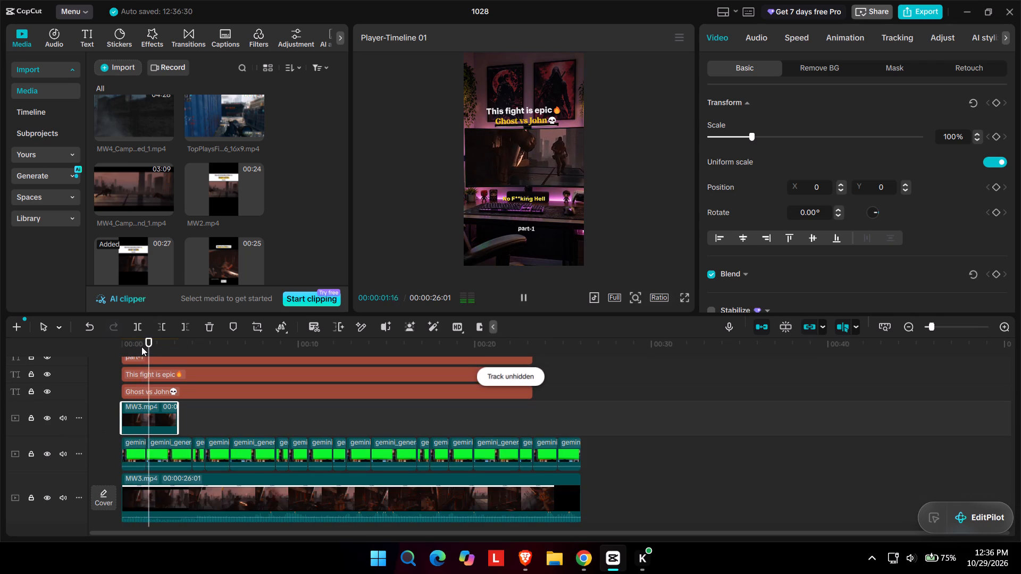
key("space")
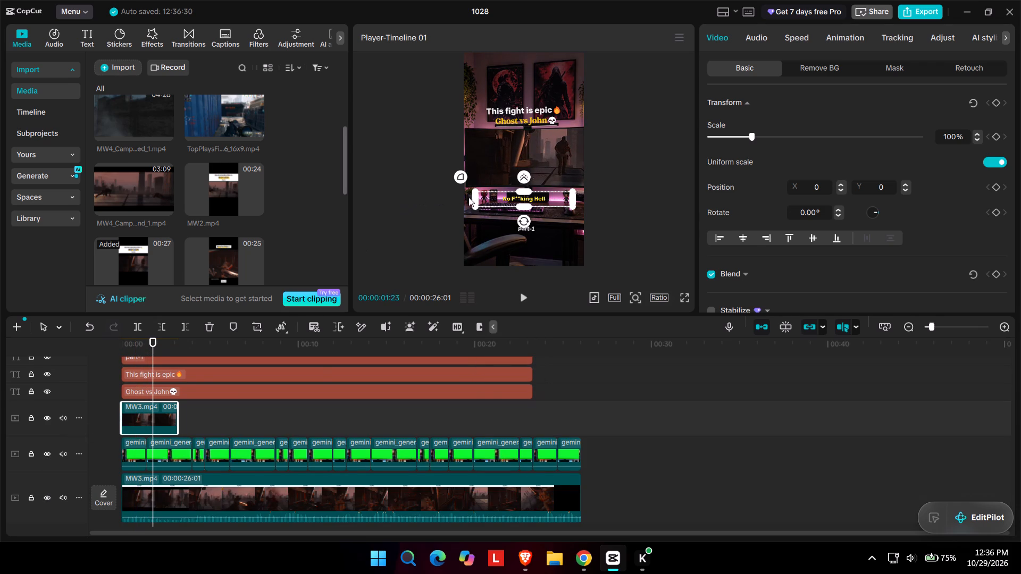
Near 20 frames, scale the MW3.mp4 subtitle overlay to 76% and move it to about X 90, Y -144, fitting the subtitle on the speaker bar.
left_click(899, 63)
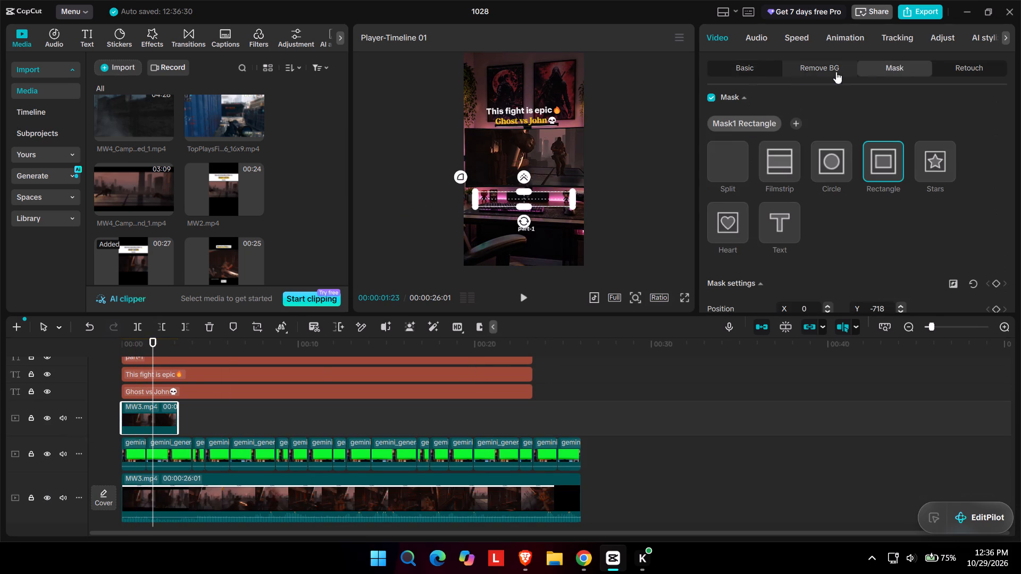
left_click(772, 69)
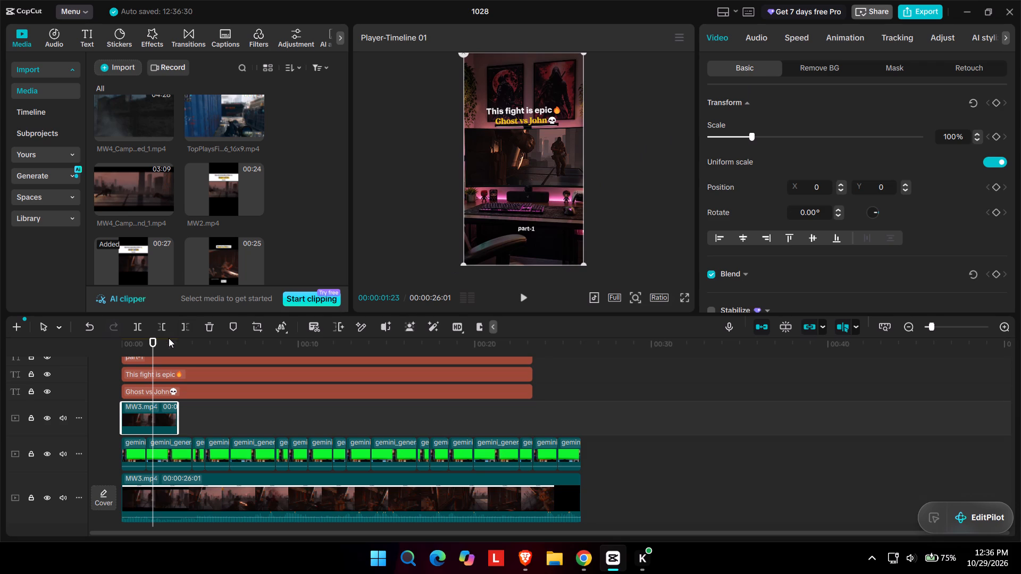
left_click_drag(150, 339, 143, 339)
left_click_drag(143, 337, 138, 336)
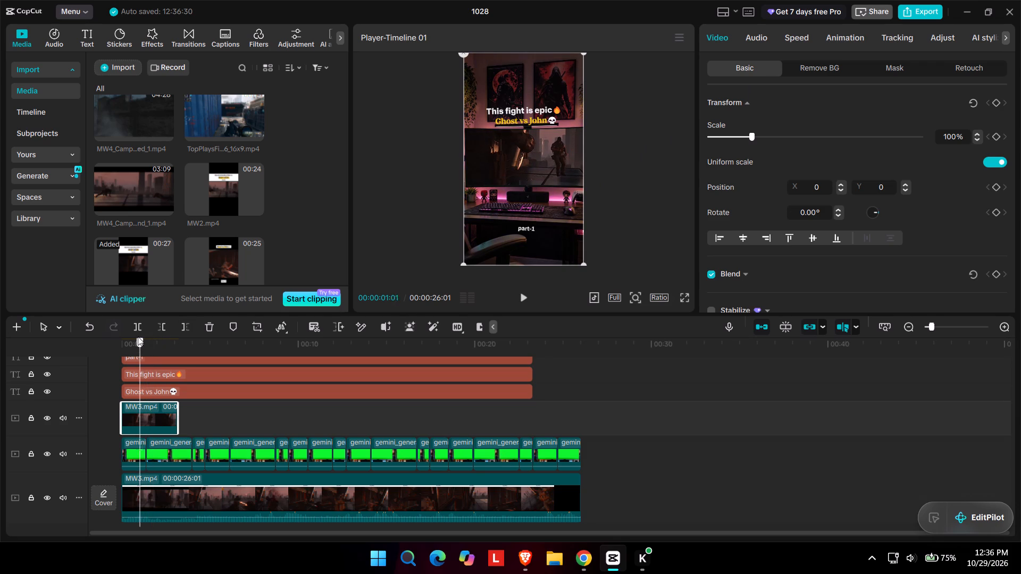
left_click_drag(138, 336, 133, 336)
left_click_drag(525, 145, 531, 144)
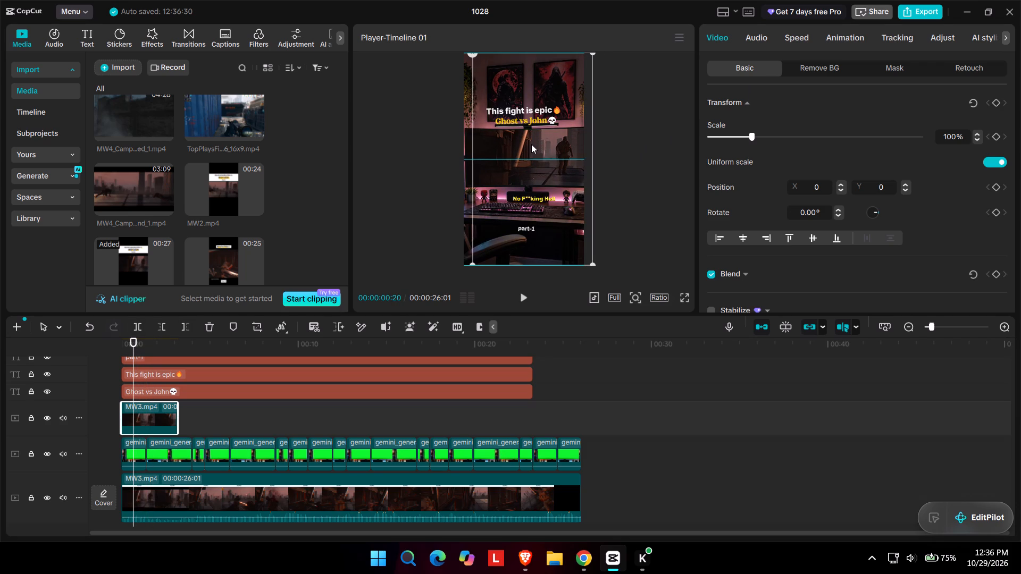
left_click_drag(531, 144, 530, 144)
left_click_drag(584, 54, 578, 67)
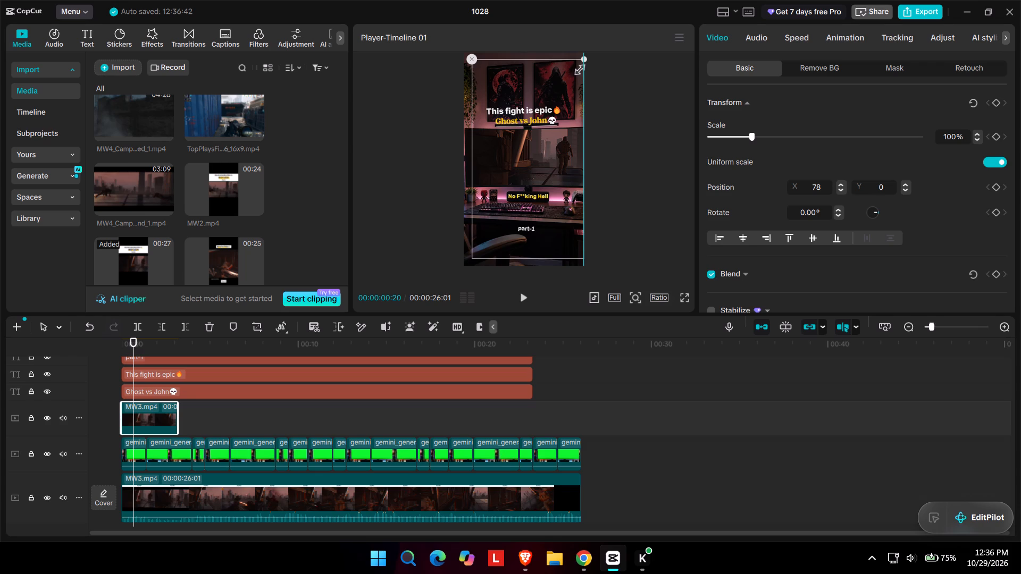
left_click_drag(578, 67, 565, 91)
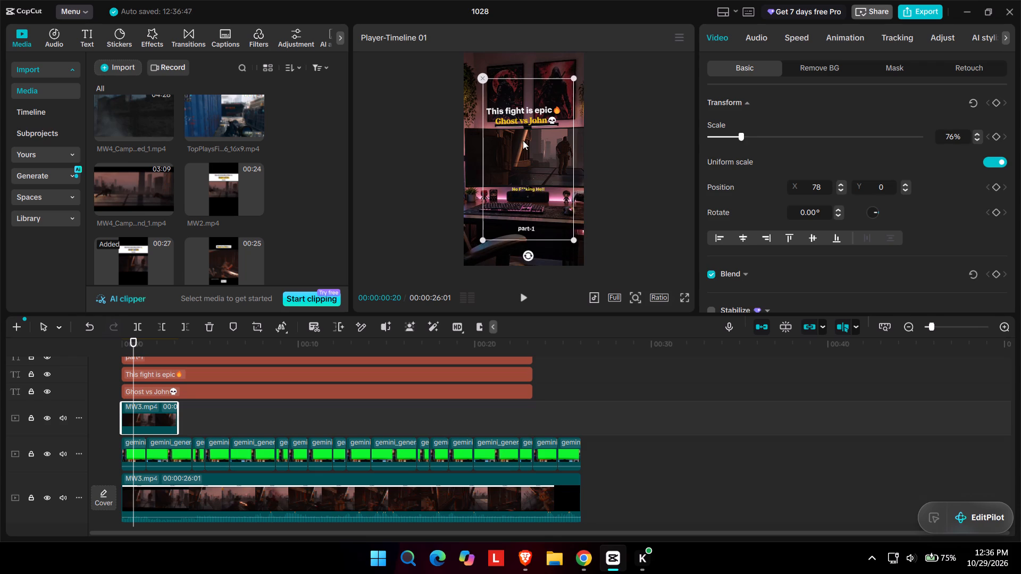
left_click_drag(523, 140, 521, 148)
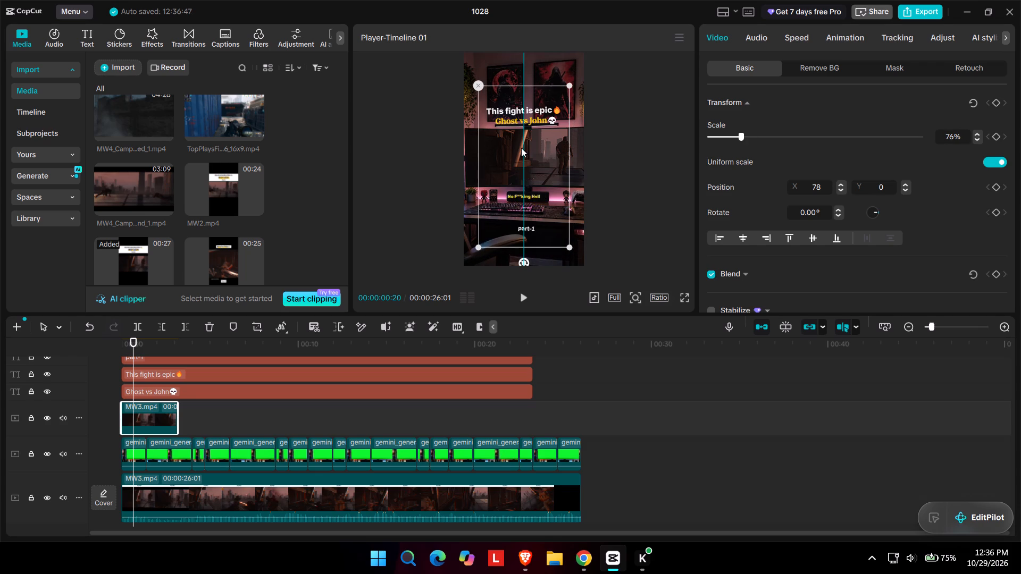
left_click_drag(521, 148, 523, 149)
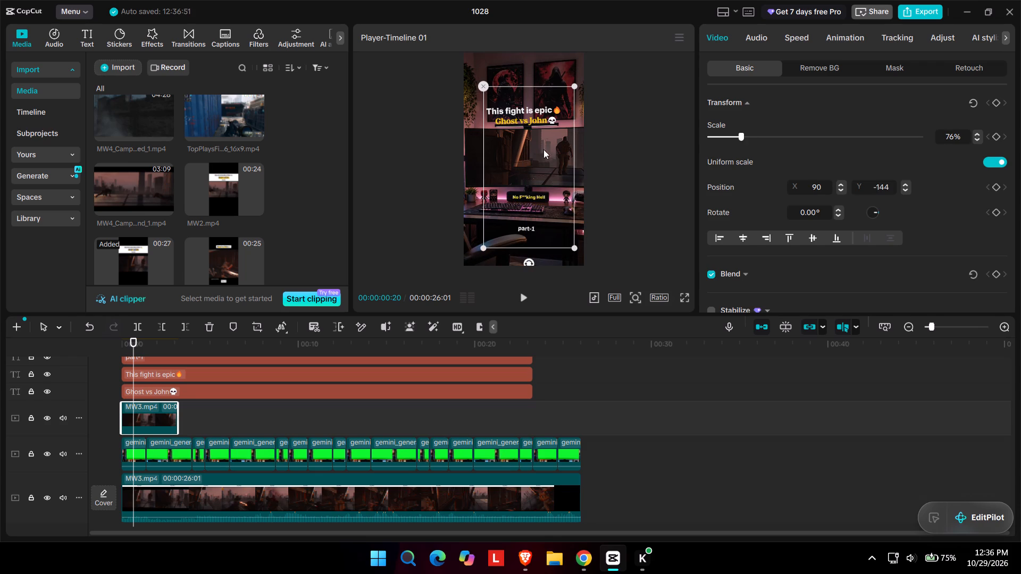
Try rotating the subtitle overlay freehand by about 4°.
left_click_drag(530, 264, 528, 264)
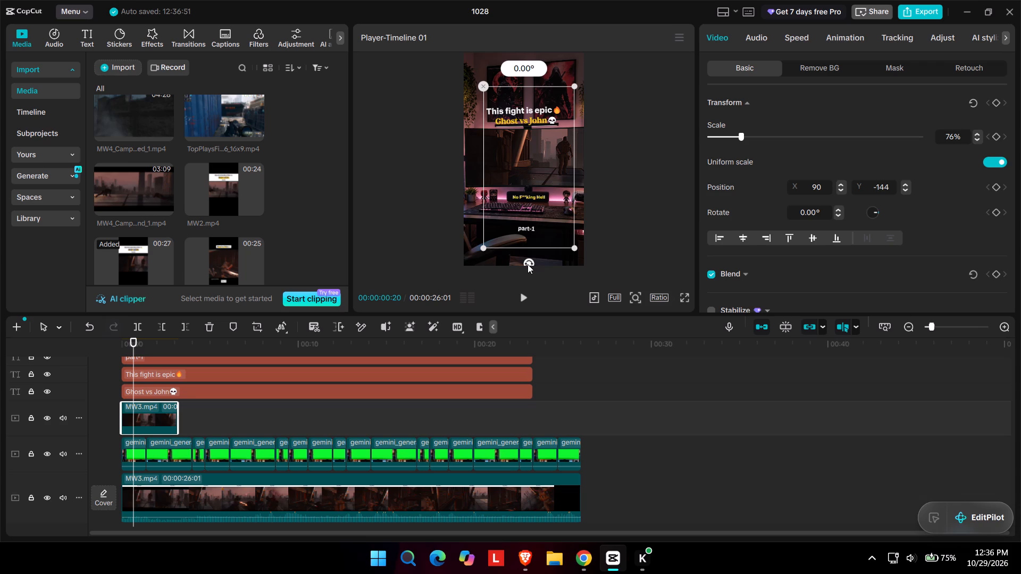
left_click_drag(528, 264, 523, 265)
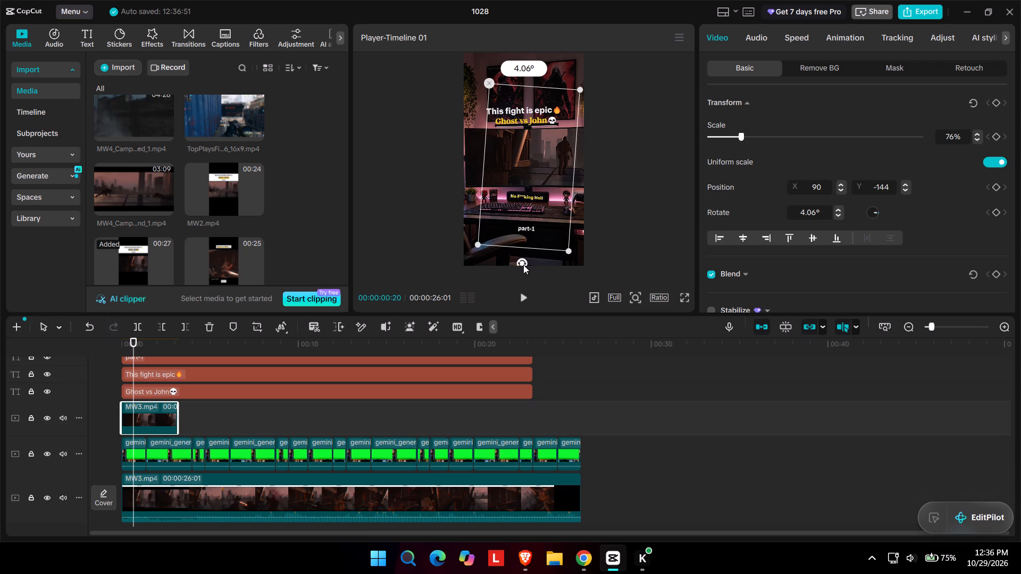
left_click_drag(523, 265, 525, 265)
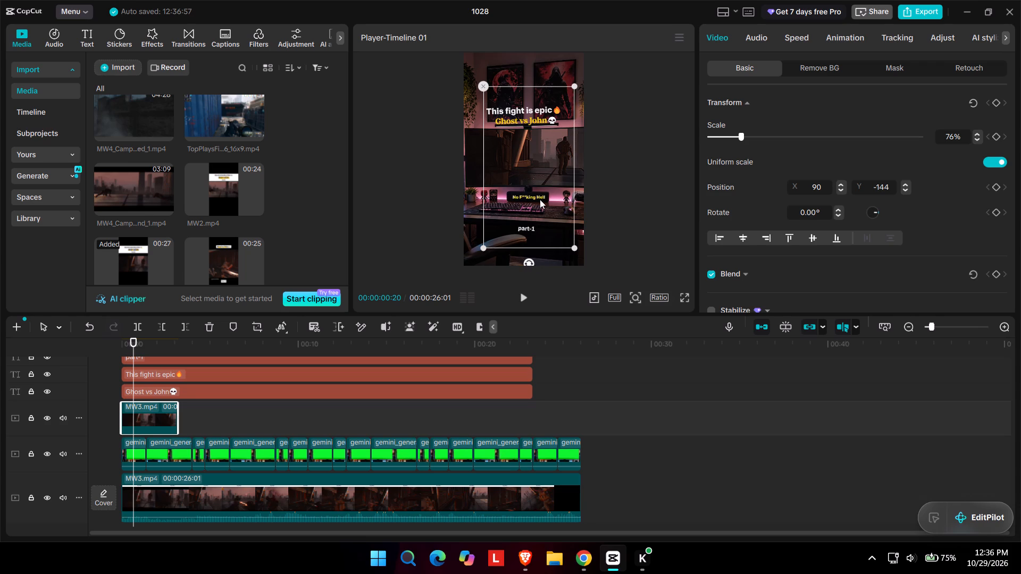
Zoom in on the subtitle and set the overlay's rotation to 1.00° to match the tilt of the speaker bar.
scroll(534, 201, "up", 7, "ctrl")
scroll(547, 205, "down", 1)
scroll(558, 110, "up", 2, "ctrl")
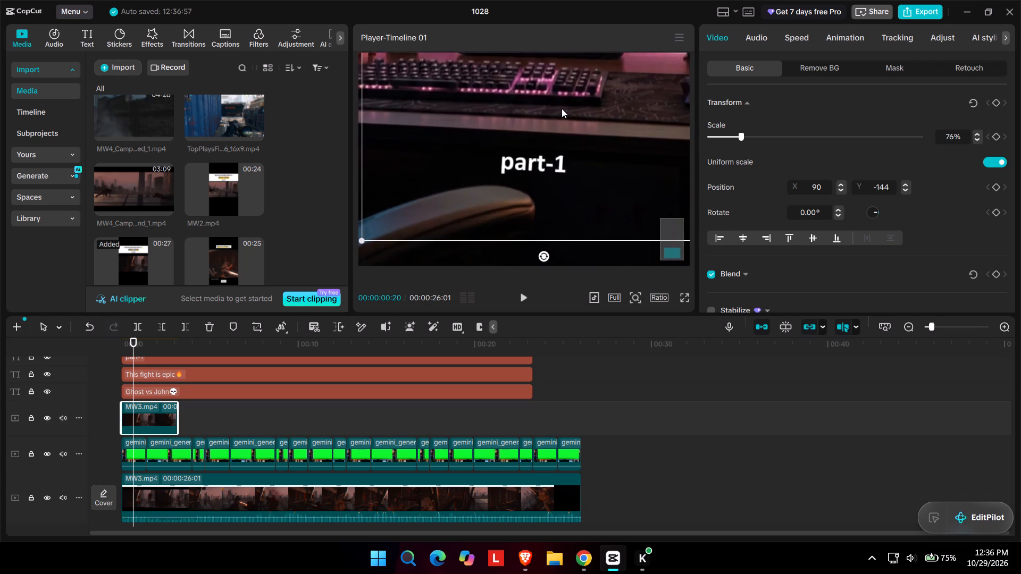
scroll(562, 108, "up", 3, "ctrl")
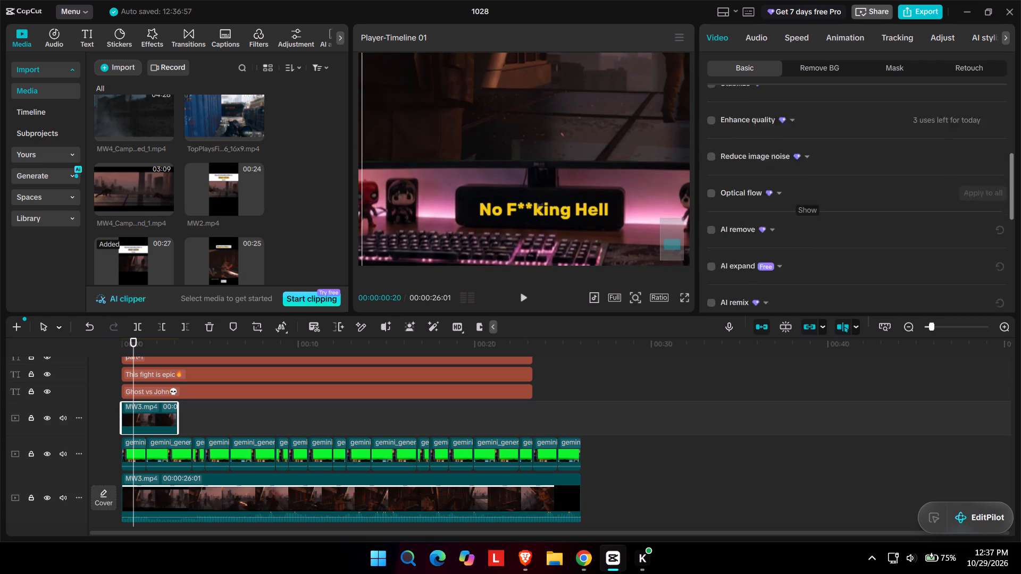
scroll(808, 188, "up", 2, "ctrl")
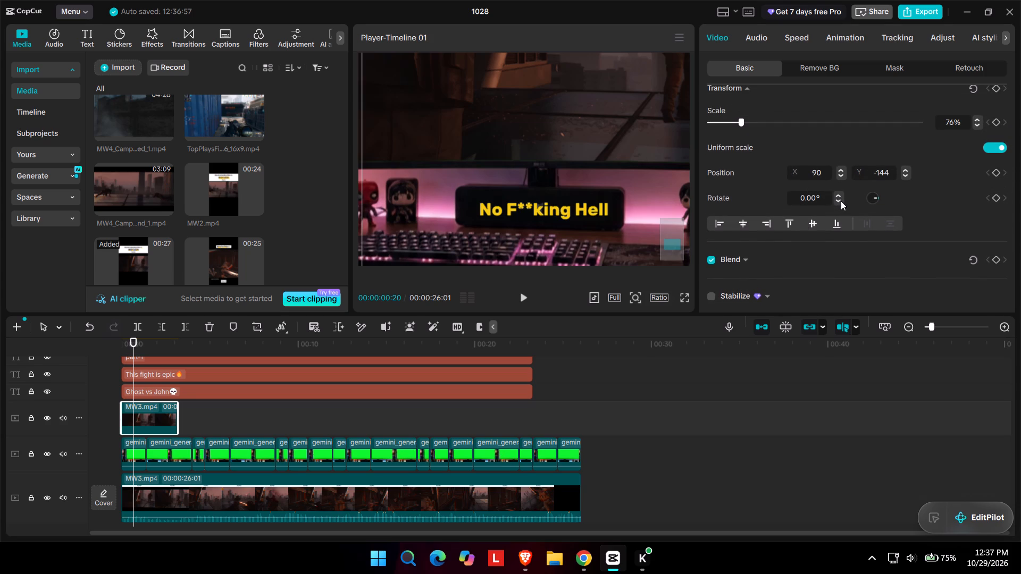
left_click(841, 201)
double_click(840, 196)
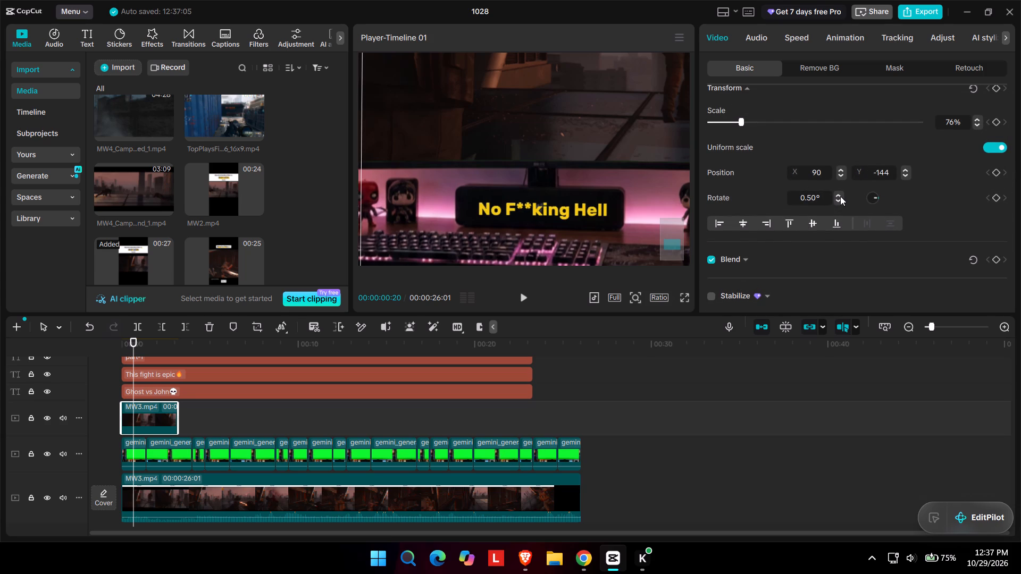
left_click(840, 196)
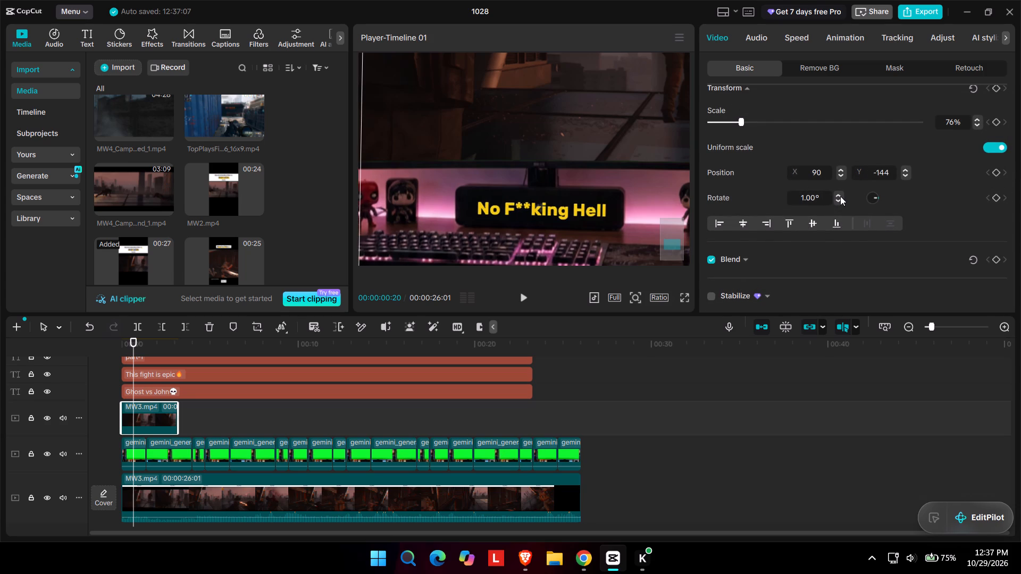
left_click(840, 196)
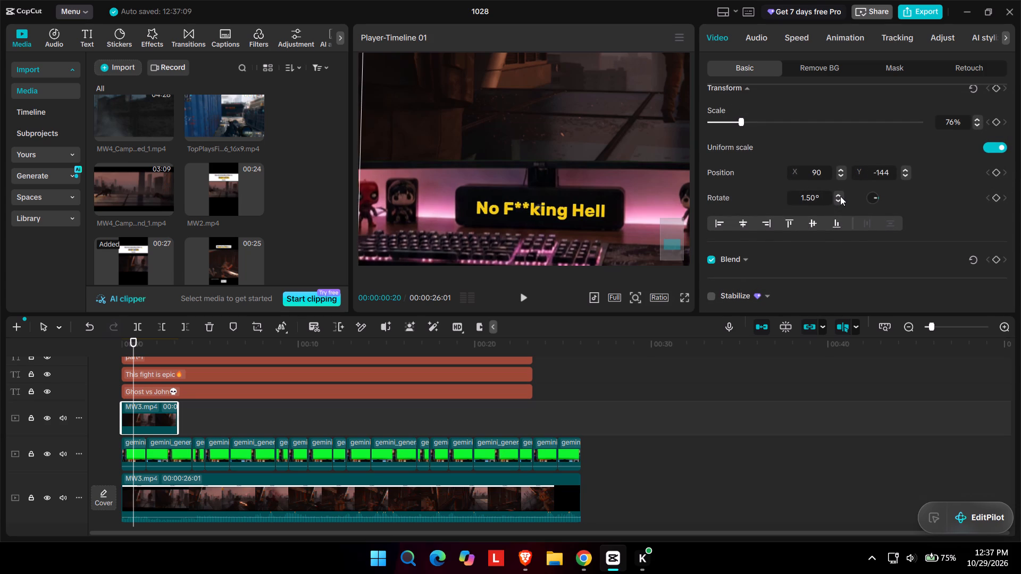
left_click(840, 202)
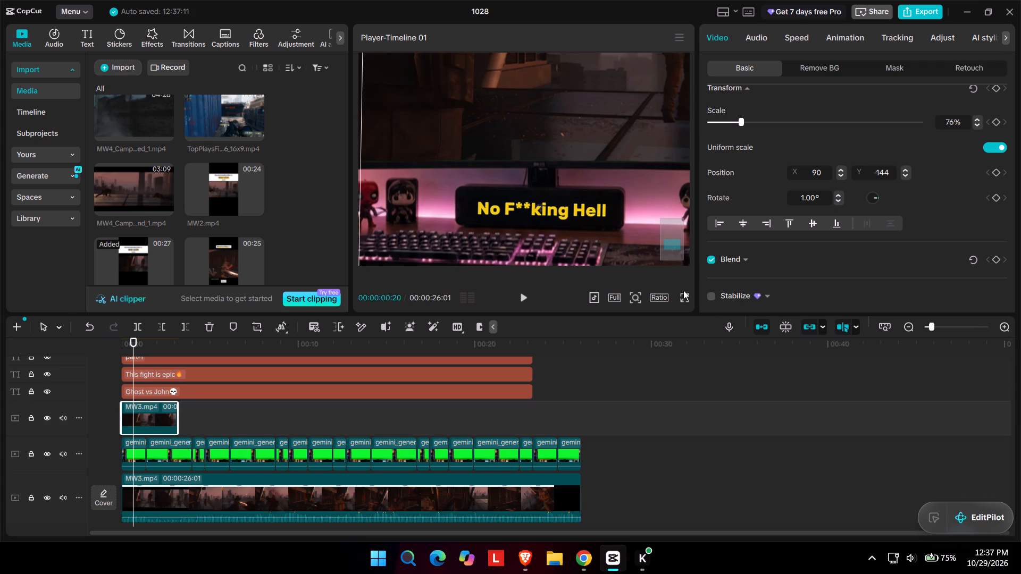
Preview the composition full screen from 20 frames to about 6 seconds, and replay it from about 4 seconds, checking the subtitle fit.
left_click(683, 302)
left_click(688, 296)
key("space")
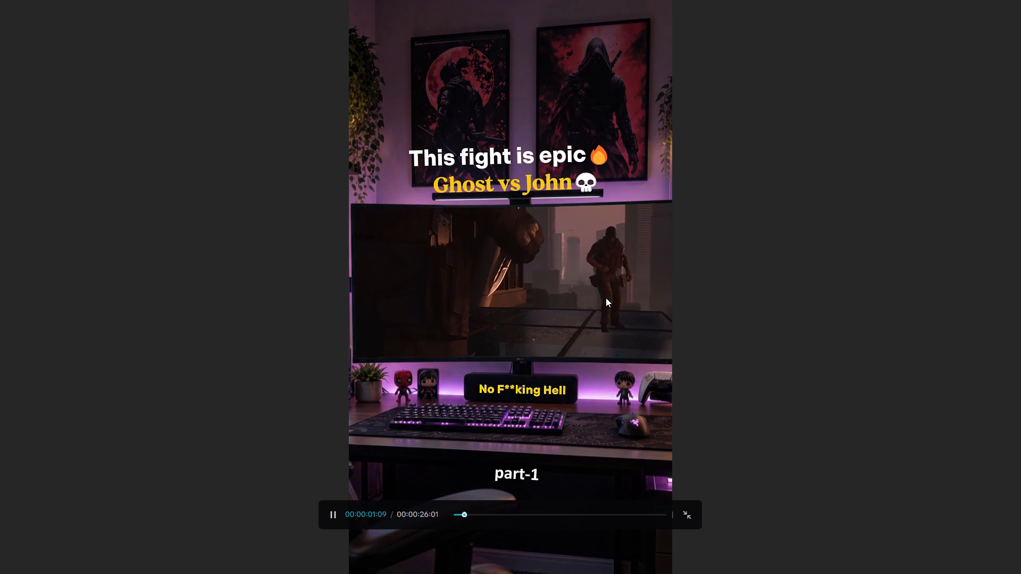
key("space")
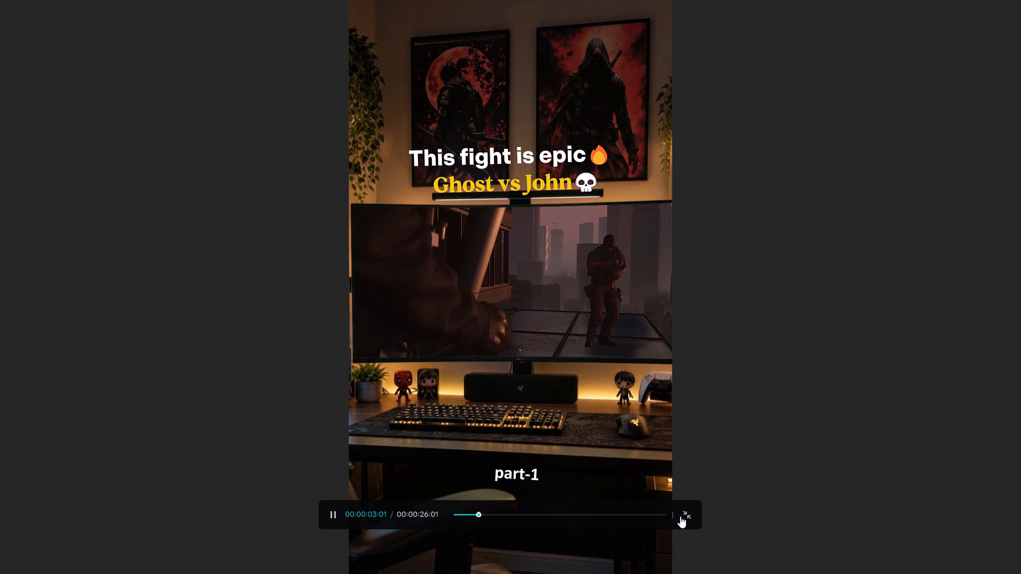
key("space")
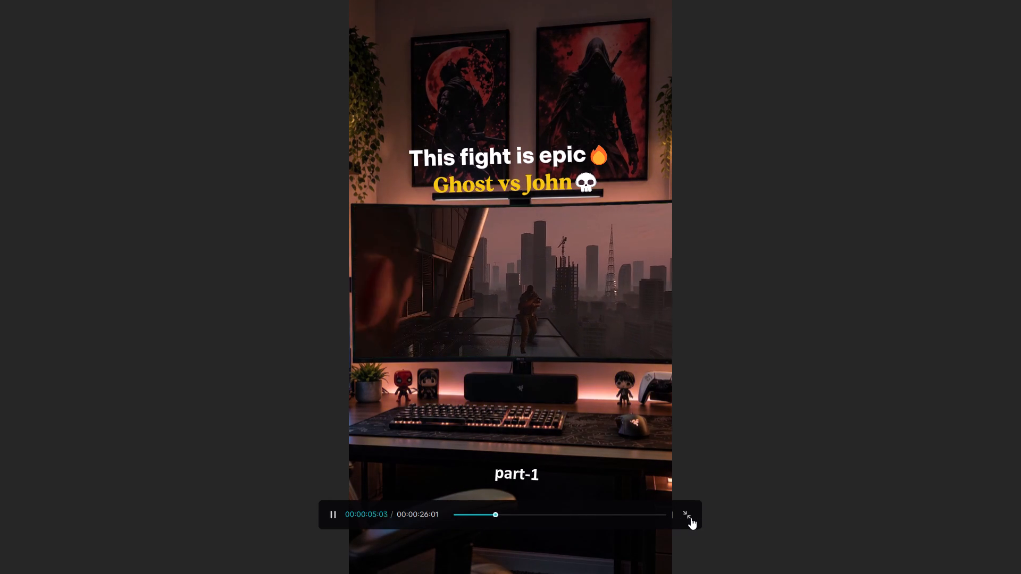
key("space")
left_click(691, 518)
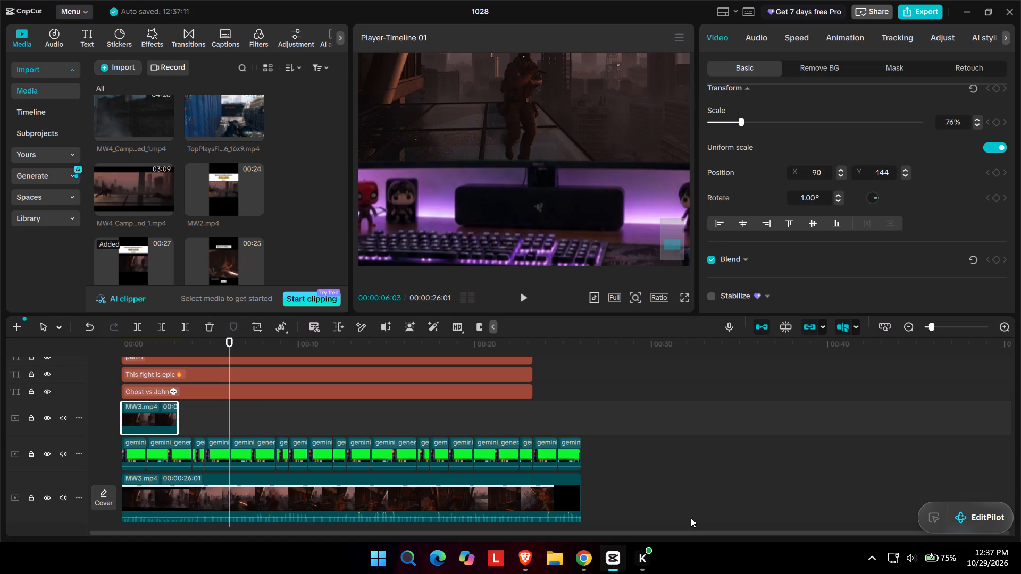
left_click(188, 349)
key("space")
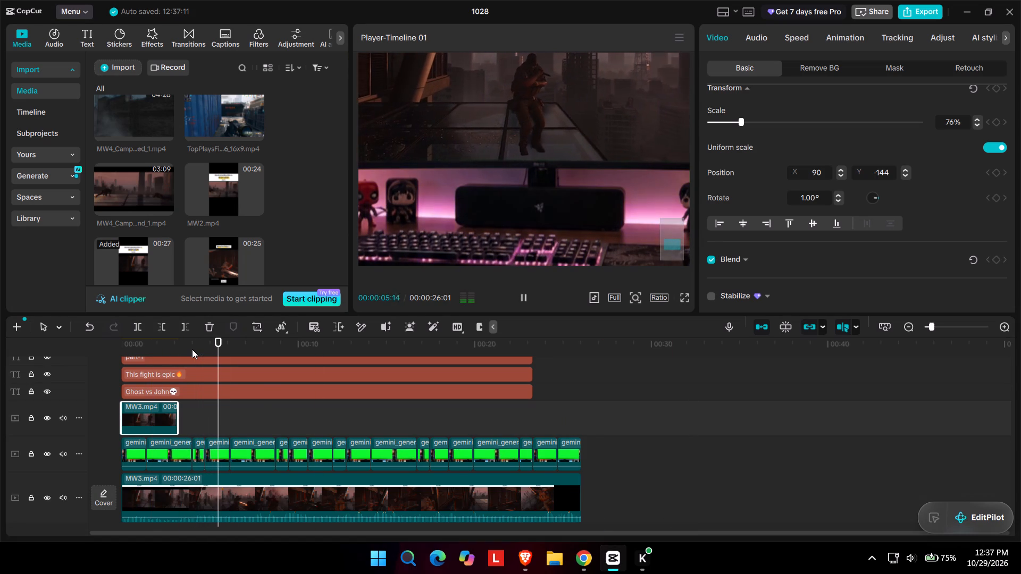
key("space")
Change the "part-1" text below the desk to "part-2".
scroll(526, 188, "up", 1)
scroll(525, 197, "down", 5, "ctrl")
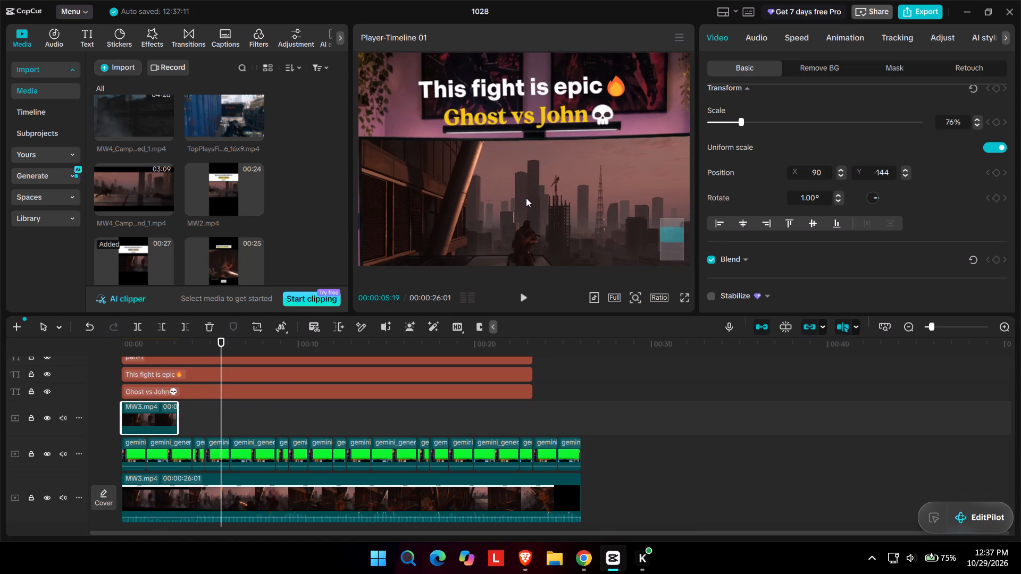
scroll(530, 192, "down", 6, "ctrl")
left_click(541, 136)
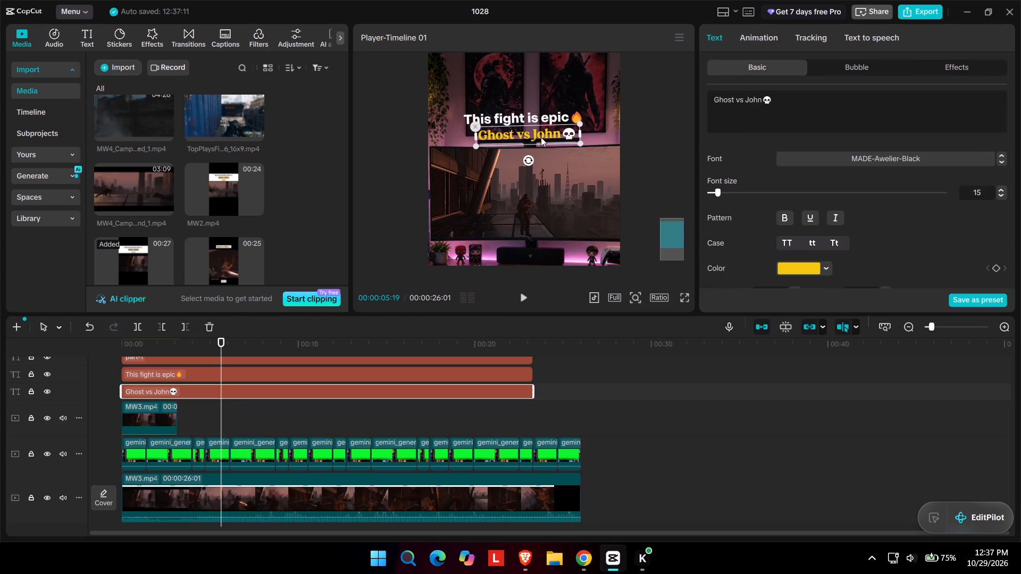
scroll(537, 158, "down", 1)
scroll(166, 359, "up", 1)
left_click(147, 396)
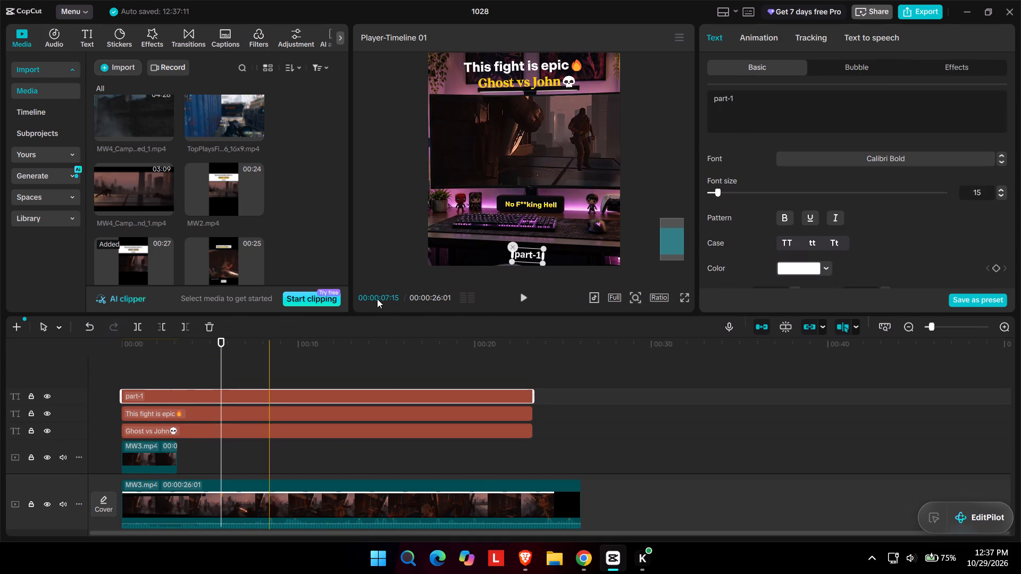
left_click(755, 106)
key("BackSpace")
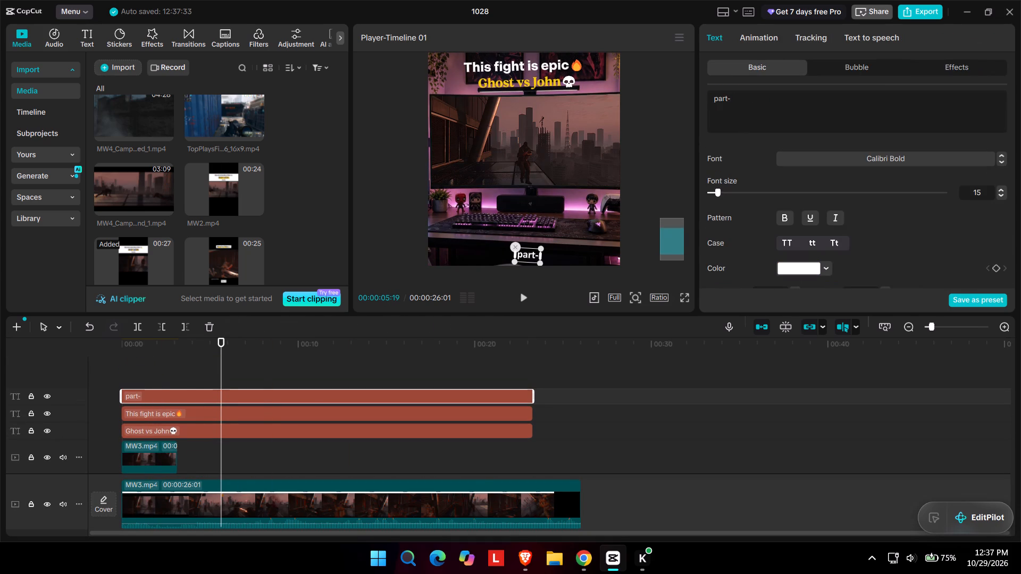
key("2")
Preview the composition full screen from about 6 seconds to about 15 seconds, checking the part label and titles.
left_click(683, 294)
key("space")
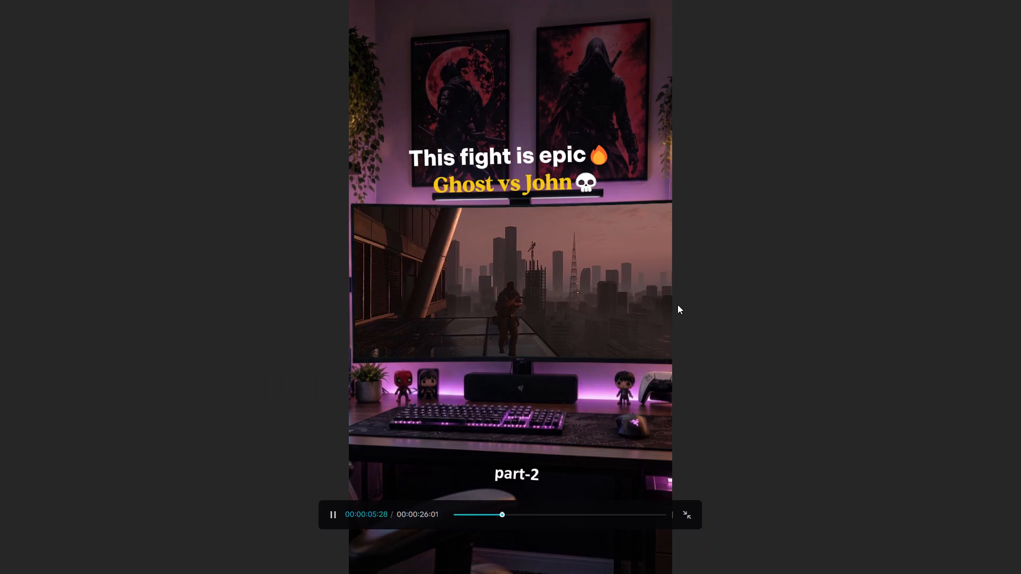
left_click(706, 443)
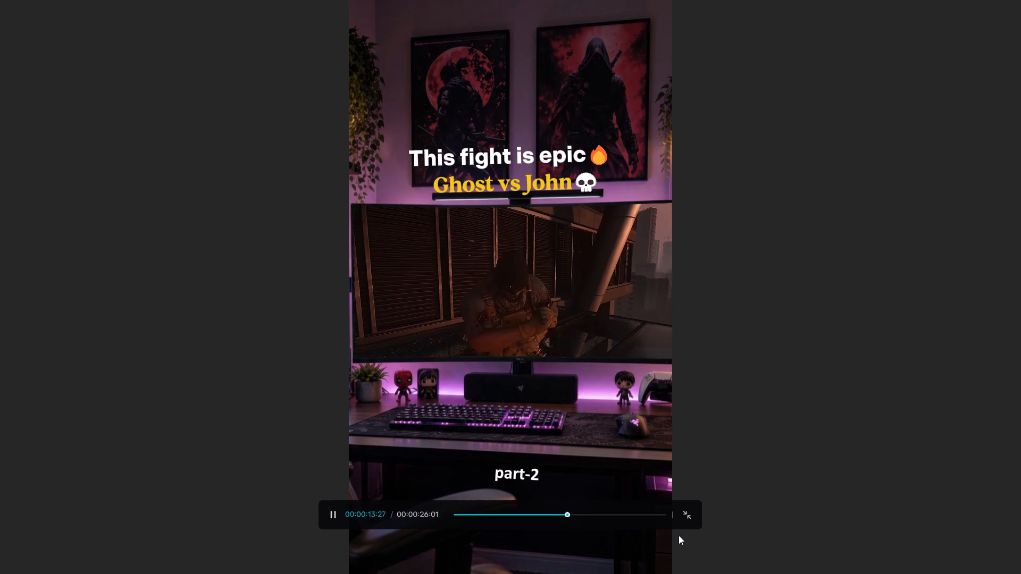
left_click(687, 518)
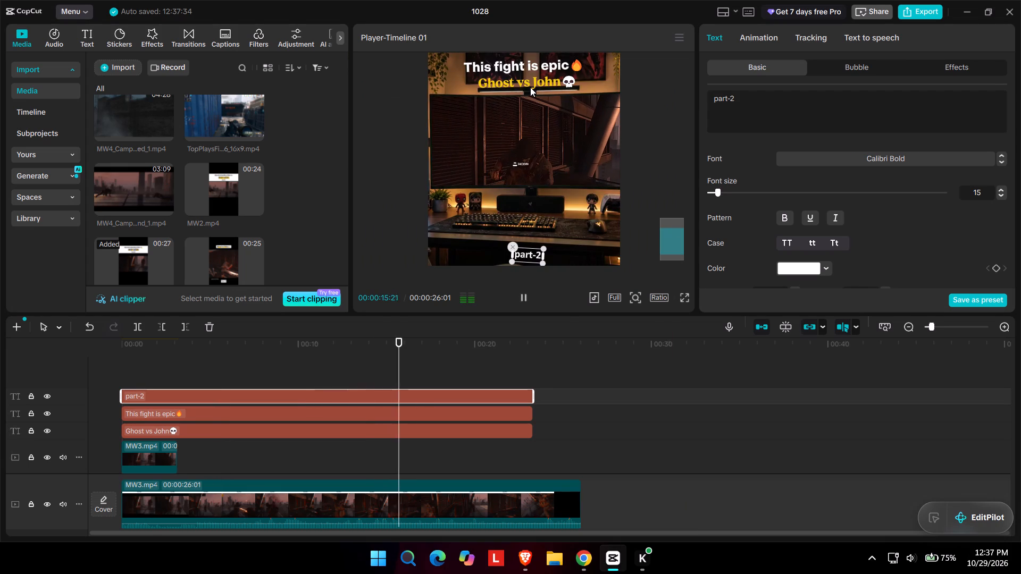
Change the "Ghost vs John" title's font to Nosifer-Rg after trying Mellow and Elegant.
left_click(530, 87)
key("space")
left_click(813, 157)
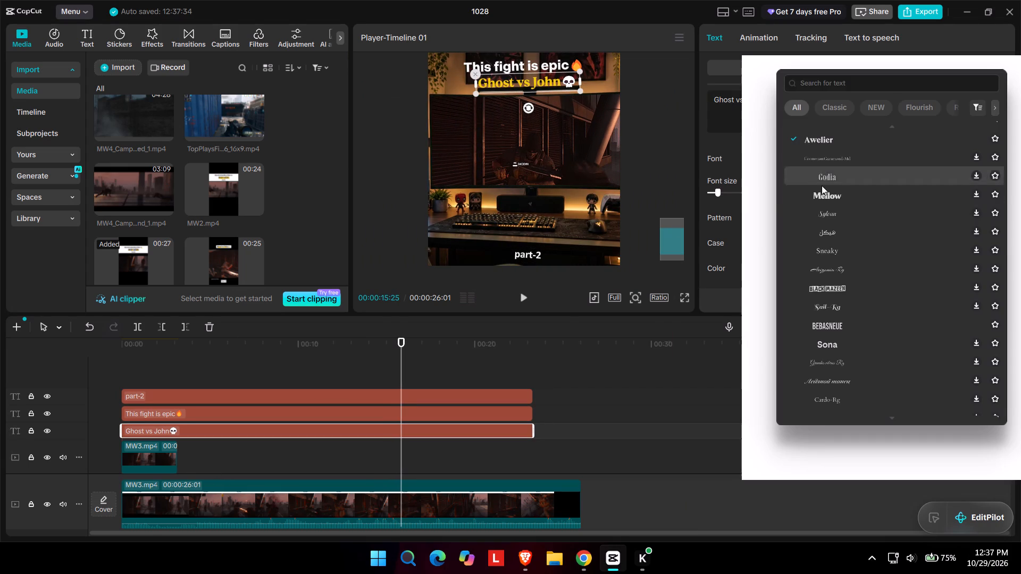
left_click(841, 191)
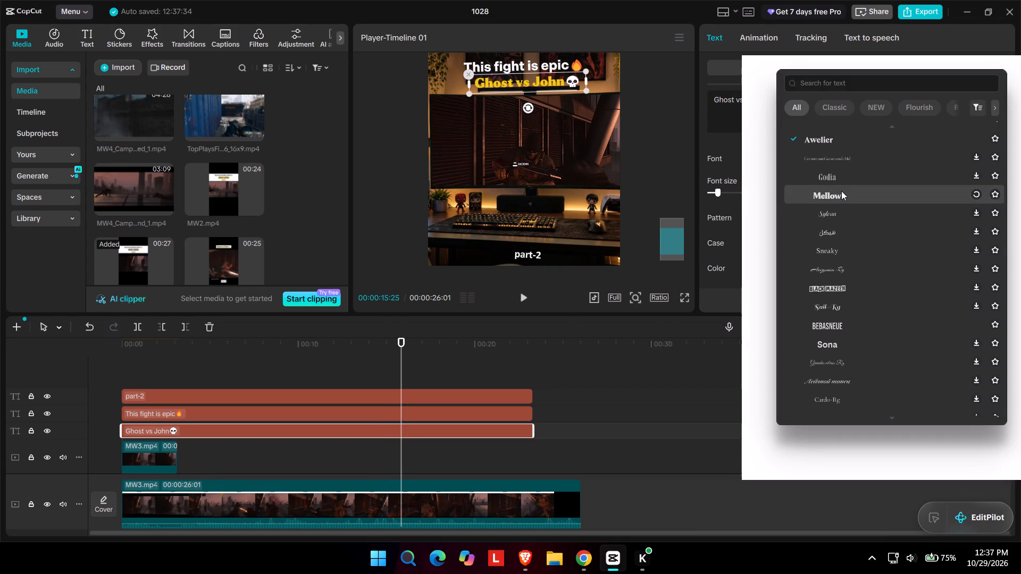
scroll(841, 191, "up", 1)
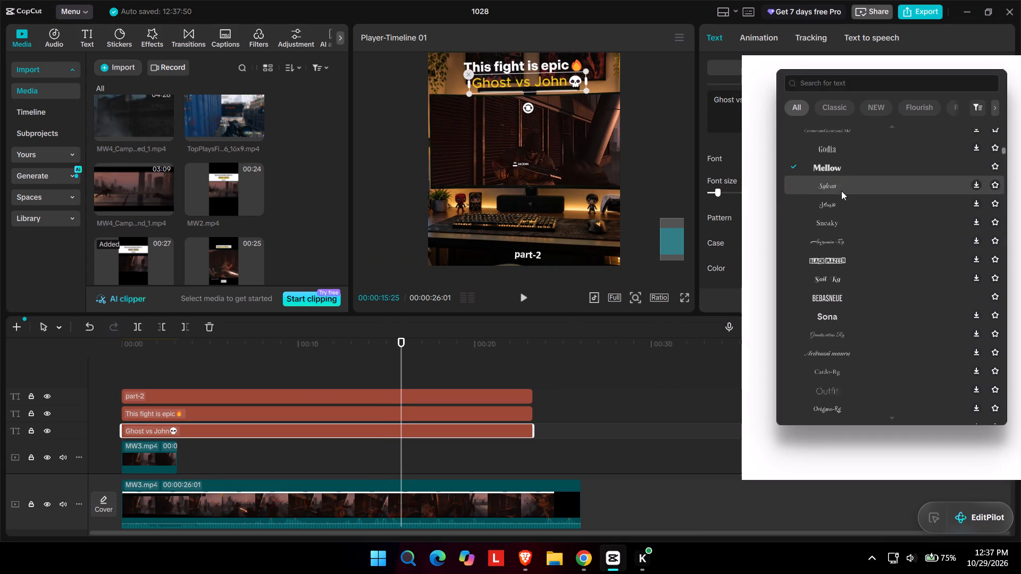
scroll(841, 191, "up", 1)
left_click(826, 230)
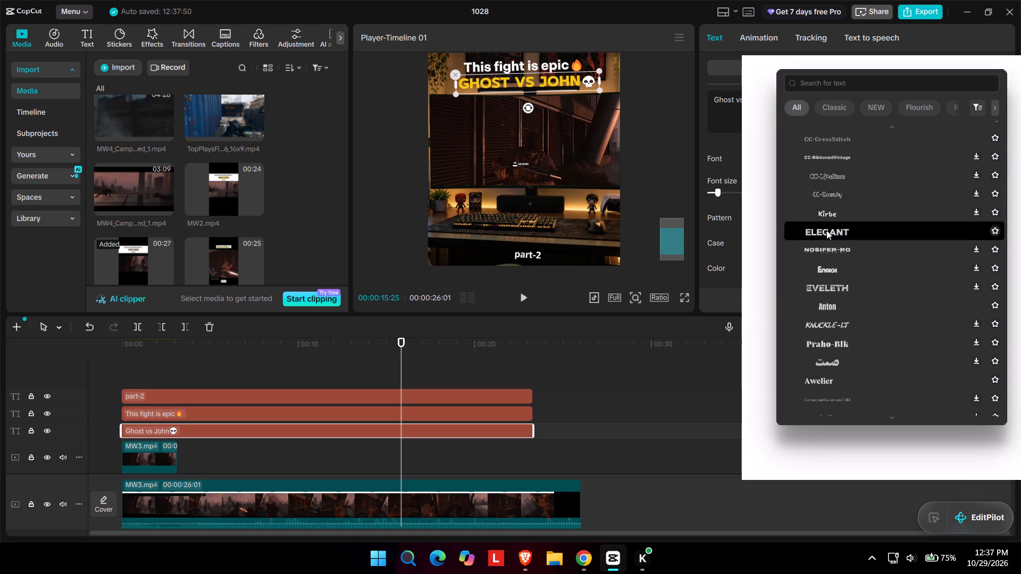
left_click(835, 159)
scroll(835, 159, "up", 1)
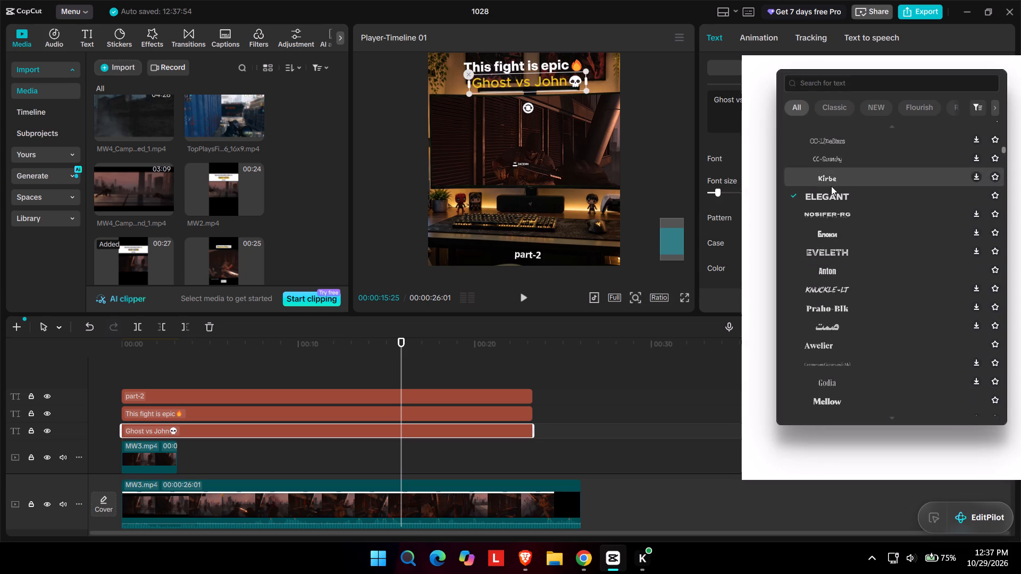
scroll(831, 186, "up", 2)
left_click(828, 213)
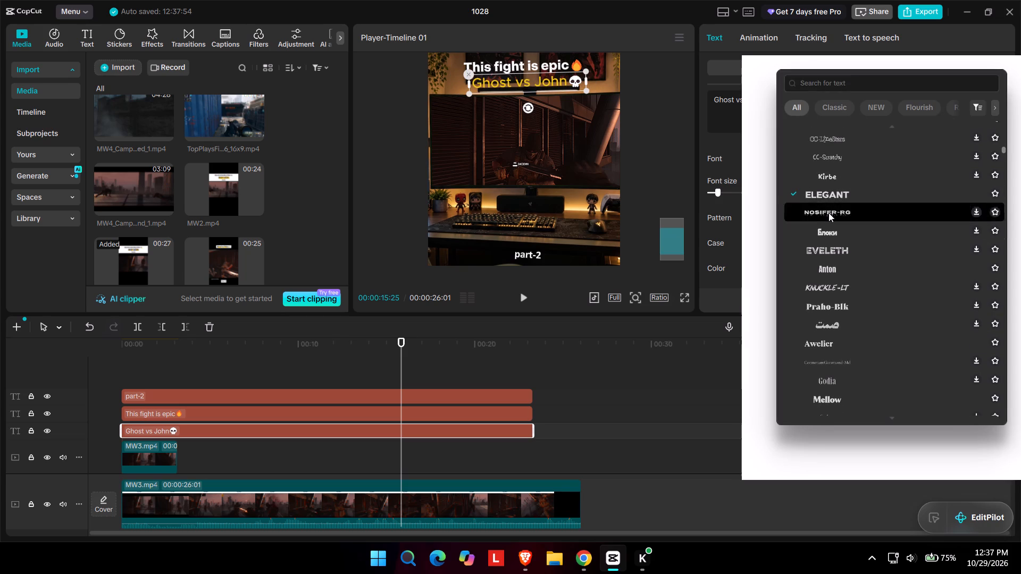
scroll(828, 213, "up", 1)
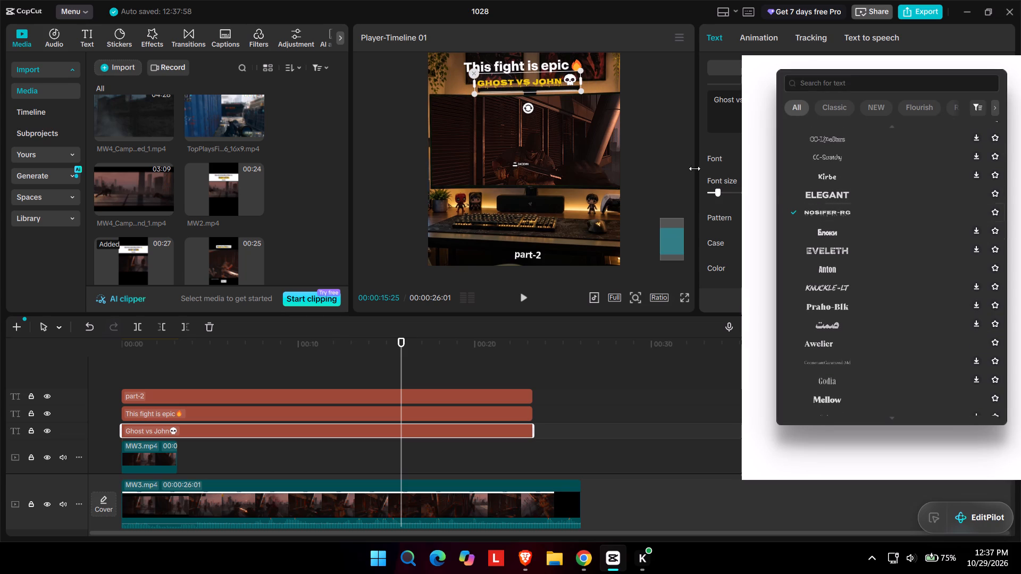
left_click(581, 73)
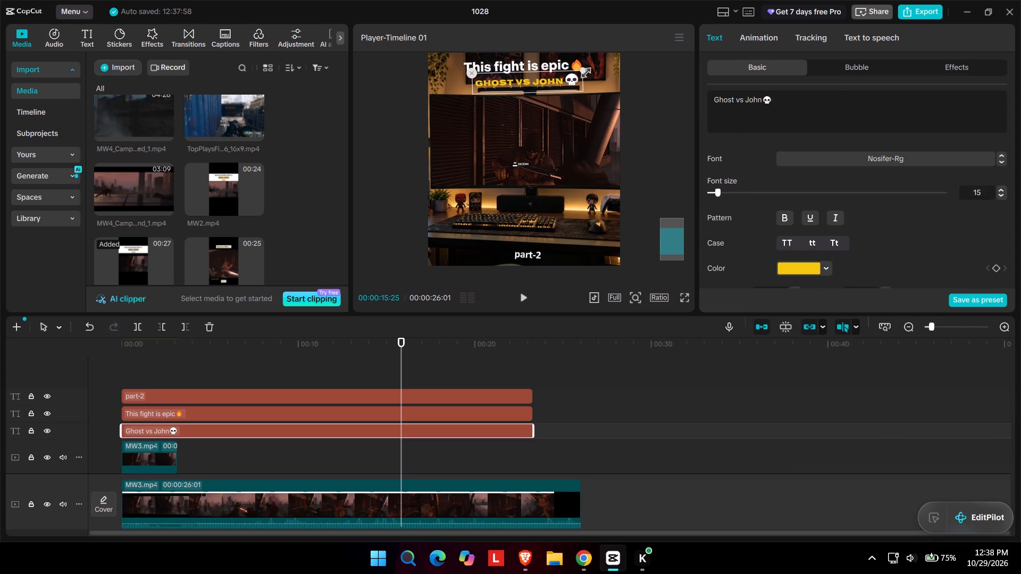
Apply the yellow black-outlined preset style to the "Ghost vs John" title and set its text color to F4C70F.
scroll(769, 184, "down", 1)
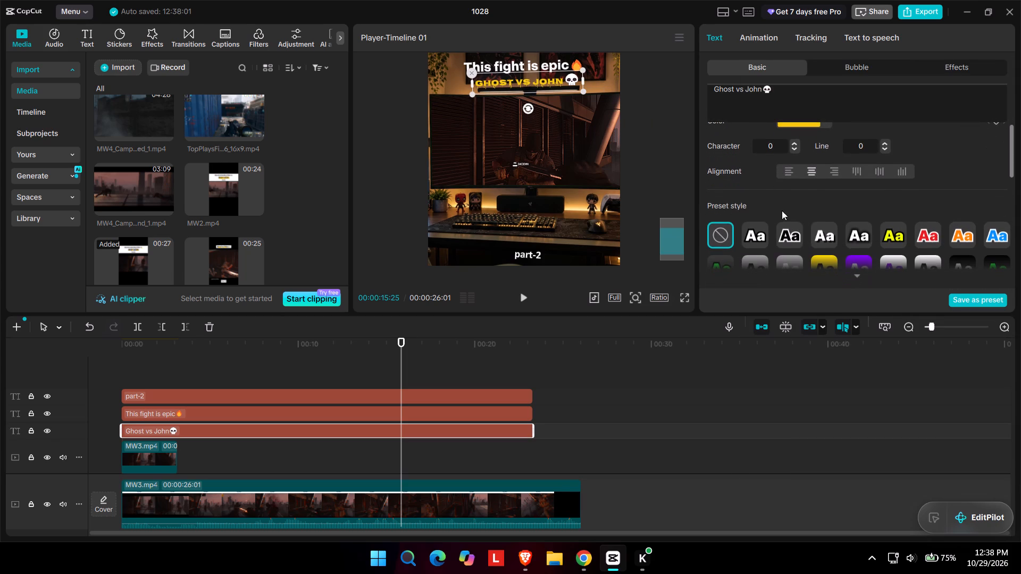
scroll(782, 210, "down", 1)
left_click(888, 232)
scroll(842, 207, "down", 1)
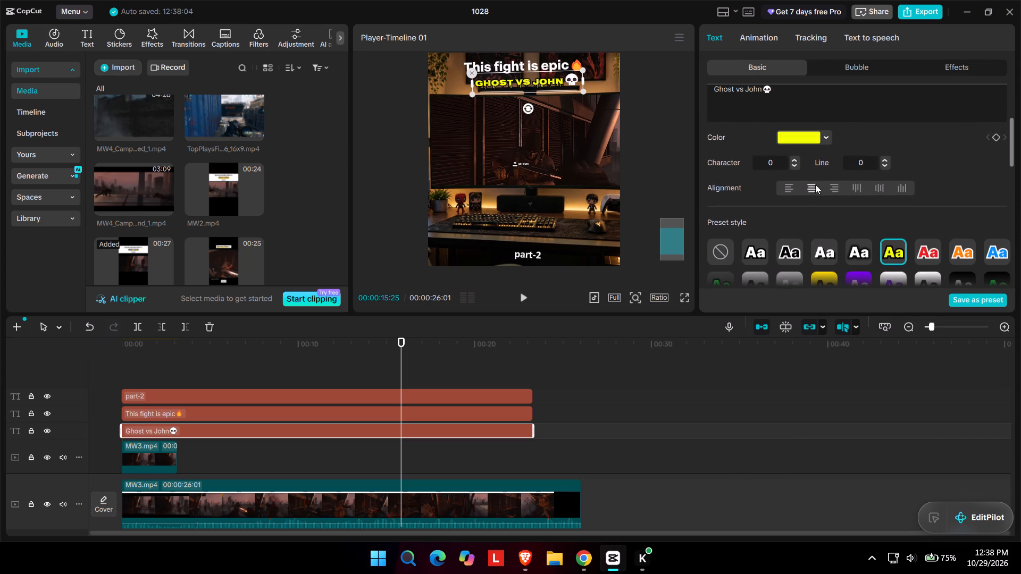
scroll(815, 184, "down", 1)
left_click(804, 162)
left_click(839, 334)
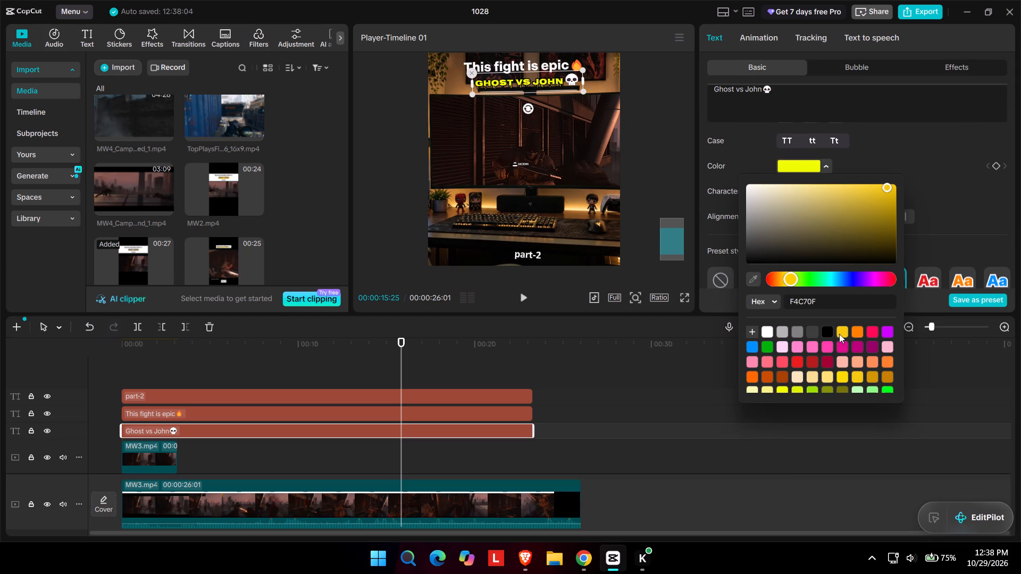
left_click(857, 328)
left_click(843, 331)
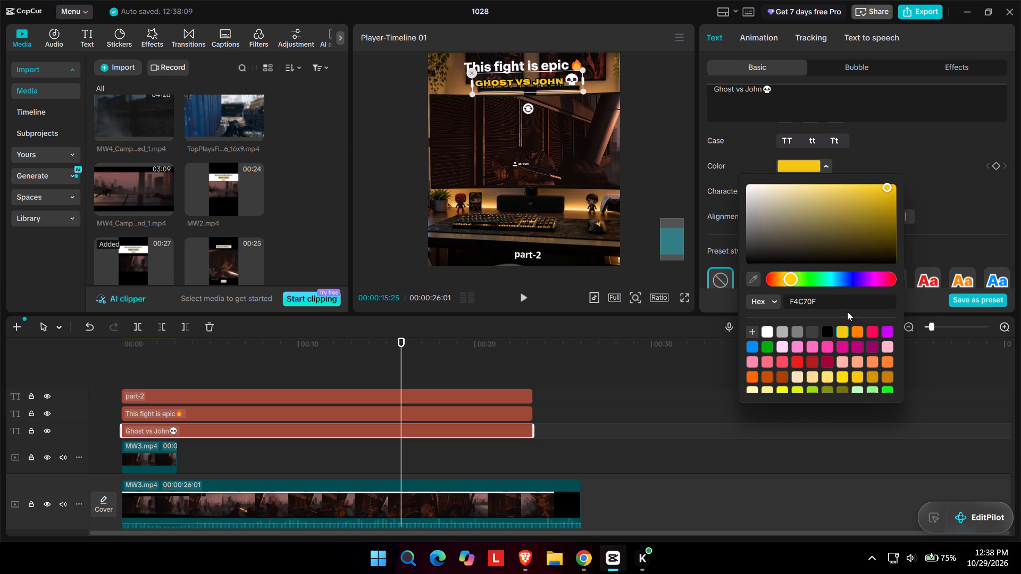
left_click(901, 134)
Preview the composition full screen from about 15 seconds to about 18 seconds, checking the restyled title.
scroll(734, 147, "down", 1)
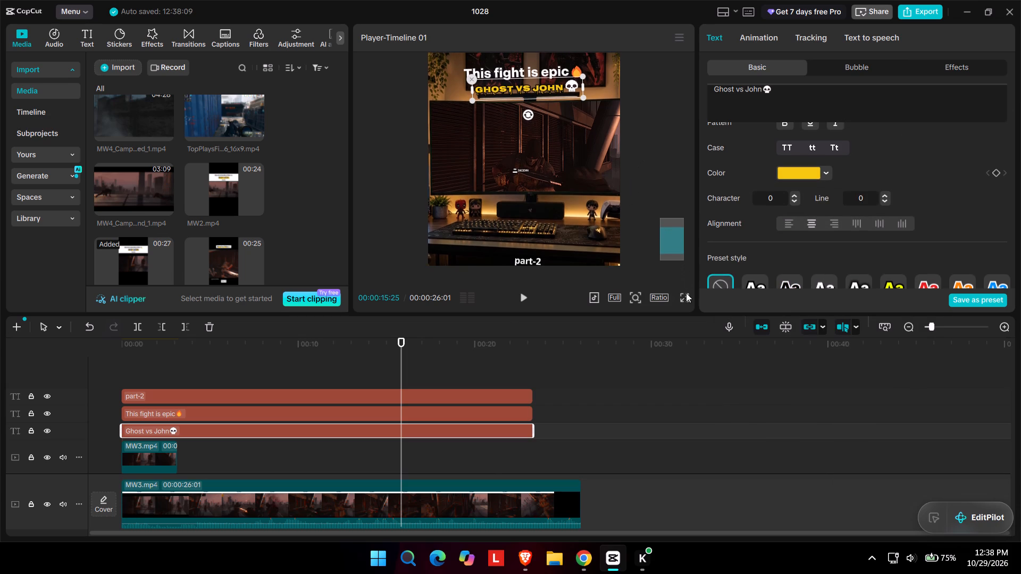
left_click(687, 296)
key("space")
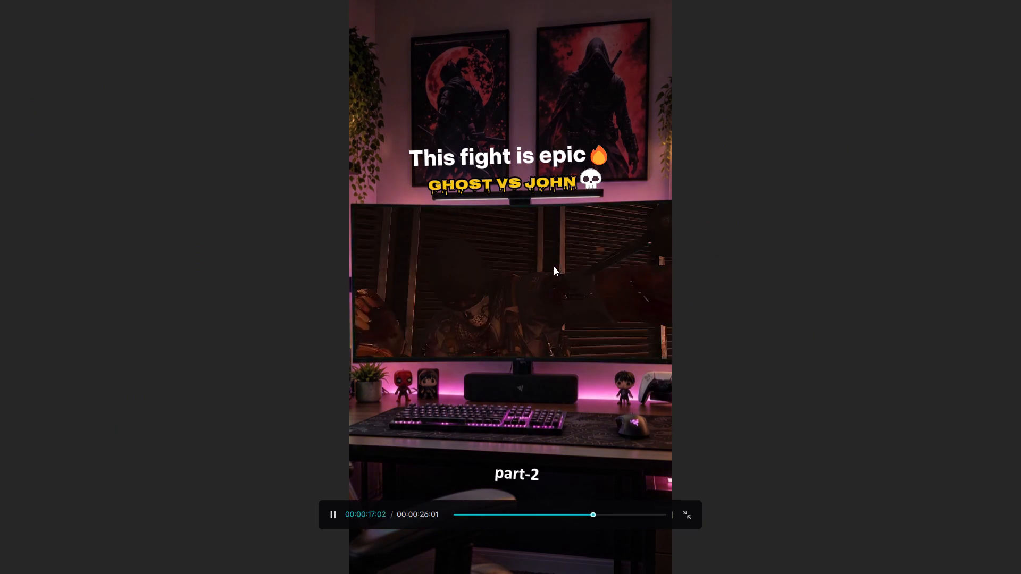
key("space")
key("space")
key("space")
left_click(658, 419)
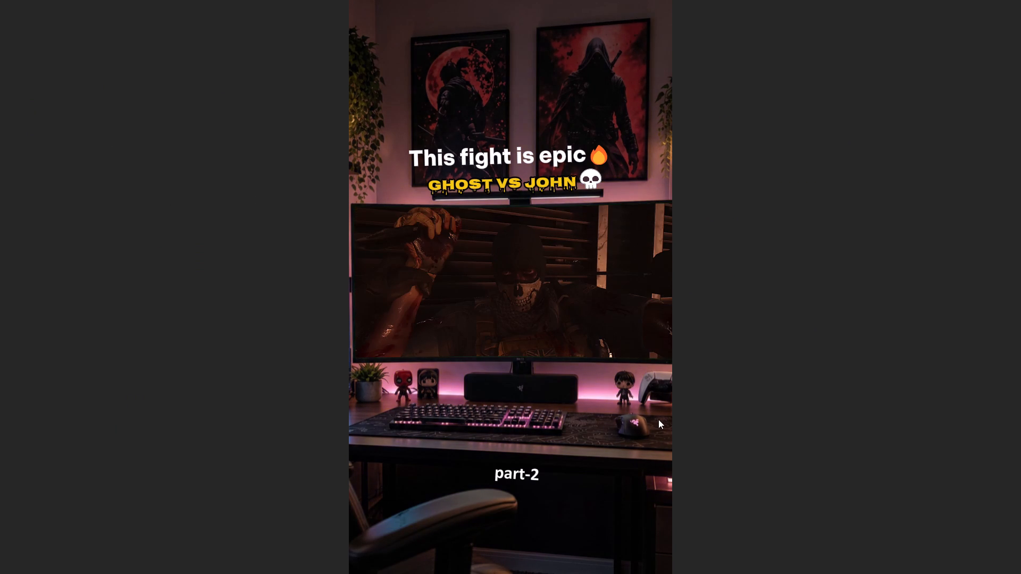
left_click(694, 518)
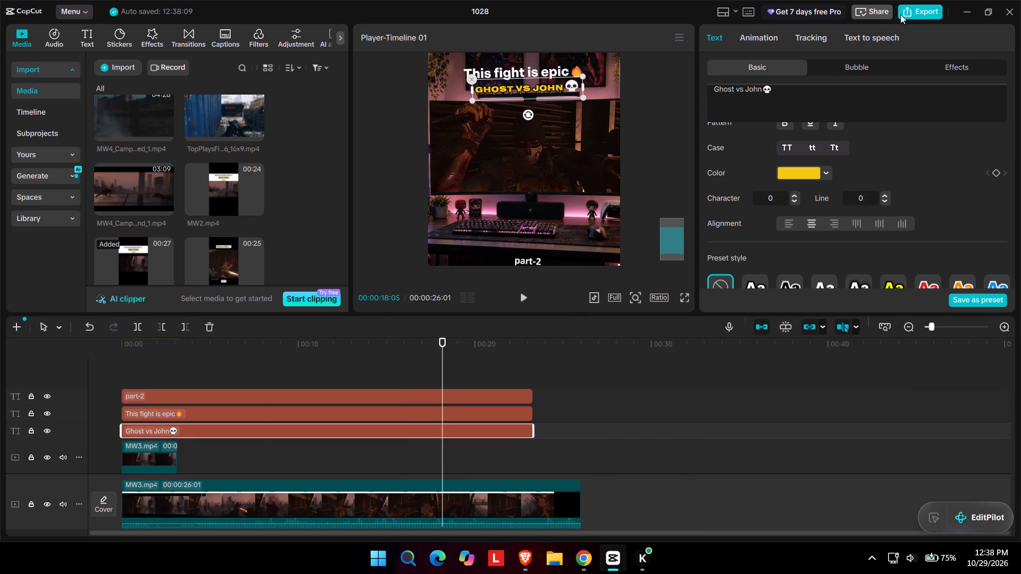
Color-adjust the 26-second main MW3.mp4 clip with Temp at 4 and Saturation at 8.
scroll(260, 351, "down", 3)
left_click(506, 494)
scroll(502, 489, "down", 3)
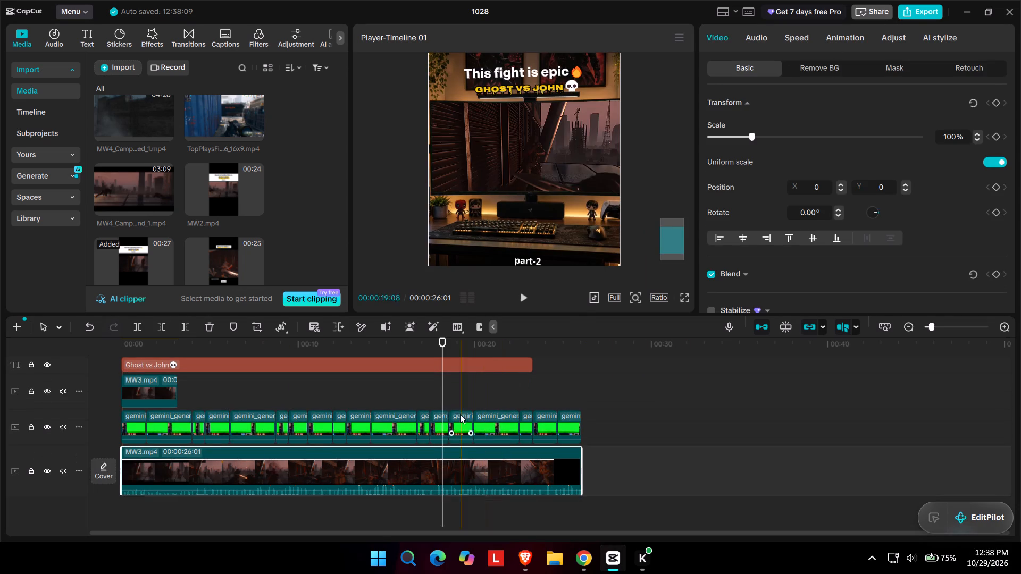
scroll(460, 414, "down", 1)
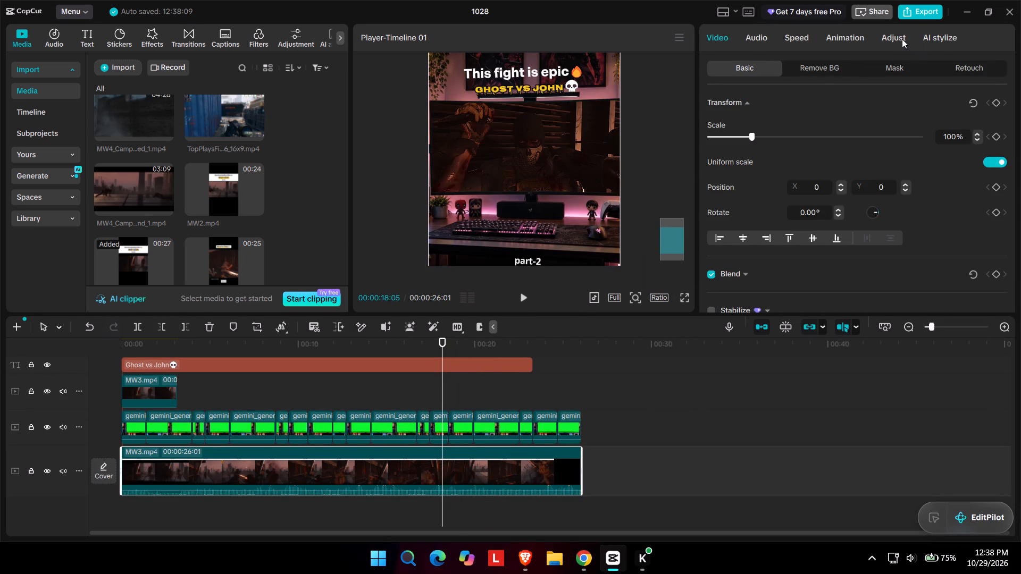
left_click(901, 38)
scroll(841, 214, "down", 1)
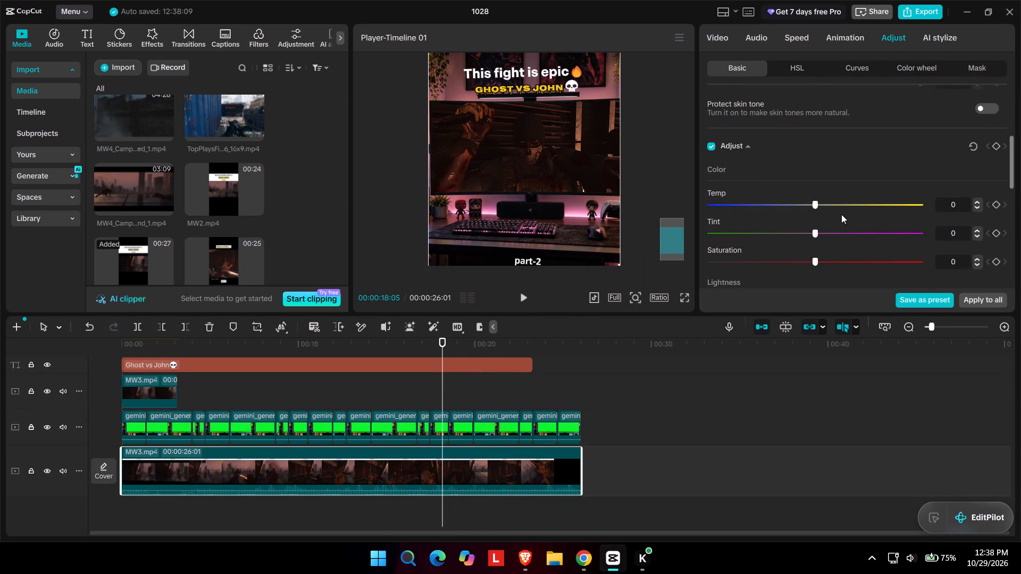
left_click(818, 207)
left_click(821, 204)
scroll(827, 231, "down", 1)
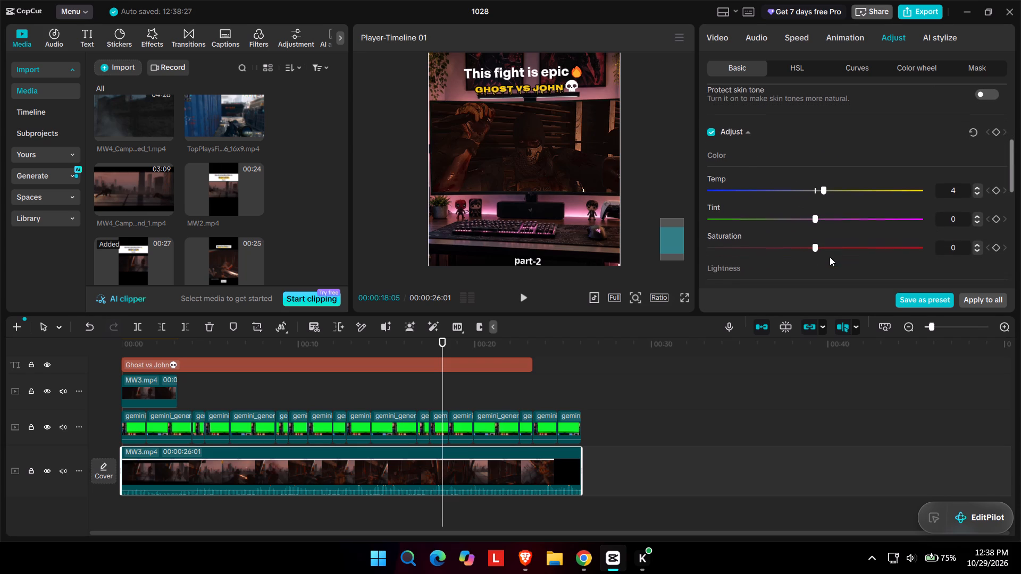
scroll(830, 257, "down", 1)
left_click(831, 241)
left_click(833, 240)
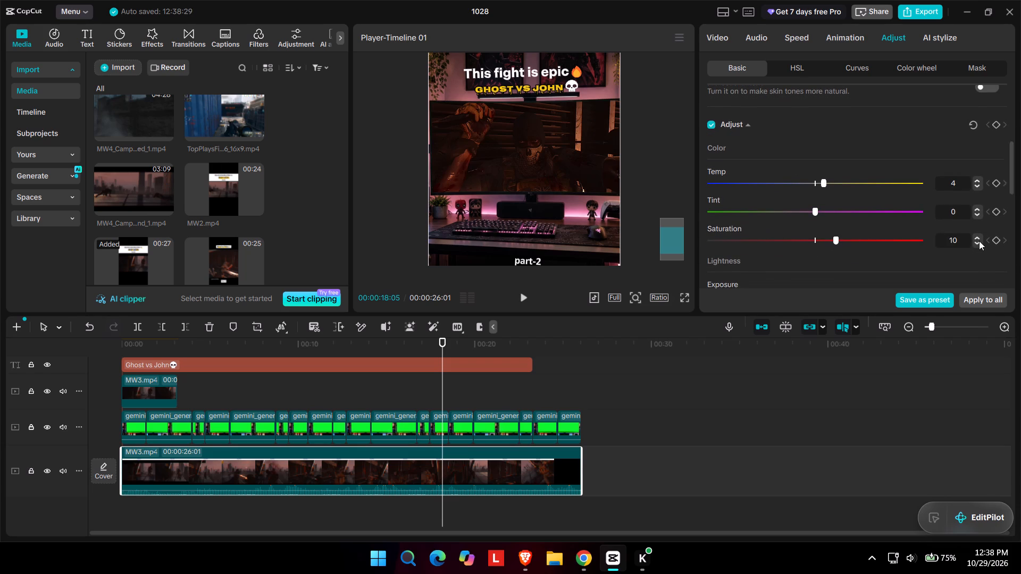
double_click(980, 242)
Set the main MW3.mp4 clip's Contrast to 12 and Highlight to -15.
scroll(972, 242, "down", 1)
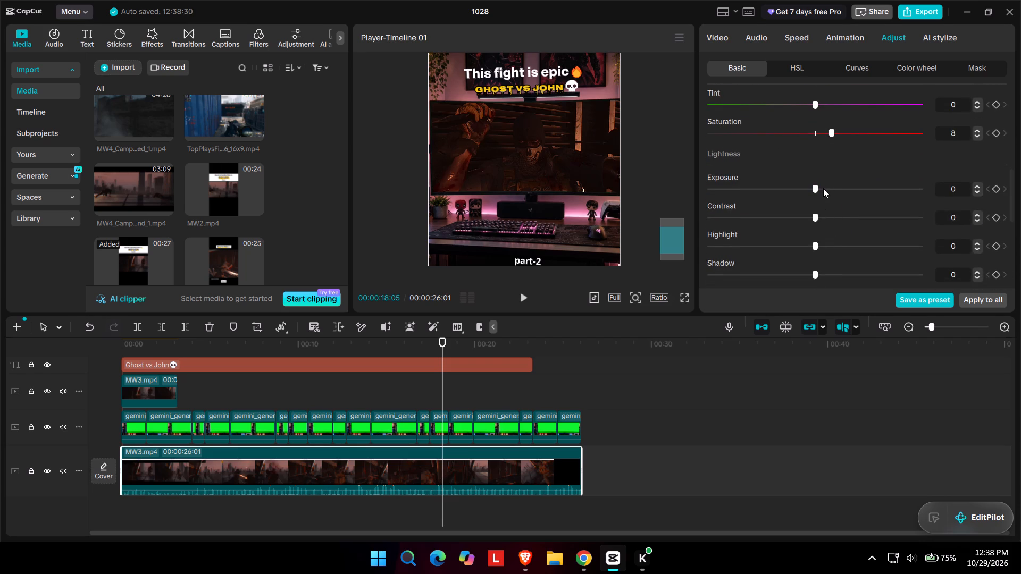
left_click(830, 216)
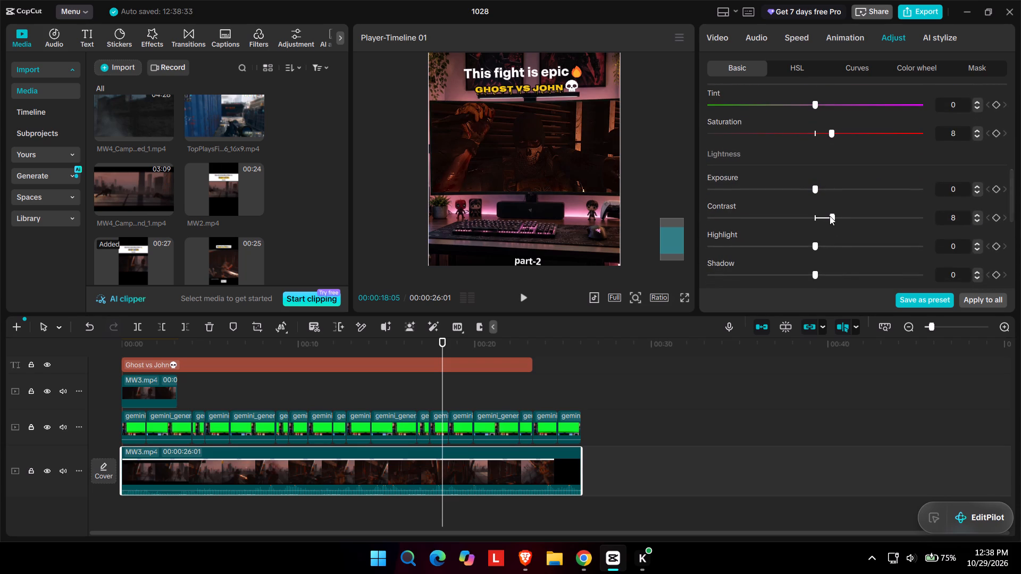
left_click(833, 217)
left_click(975, 216)
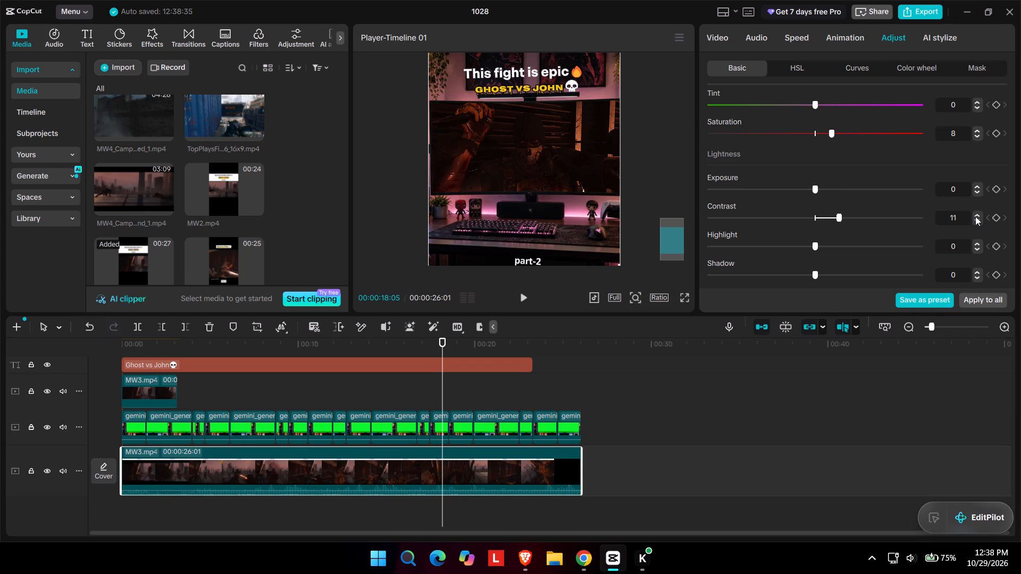
left_click(975, 216)
scroll(830, 245, "down", 1)
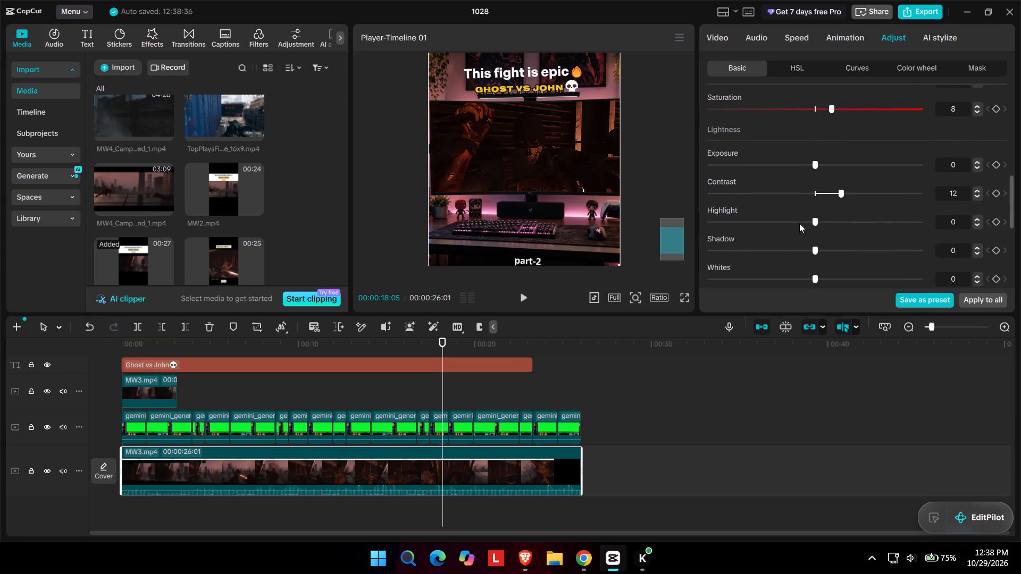
left_click(798, 223)
left_click_drag(794, 224, 789, 226)
triple_click(977, 226)
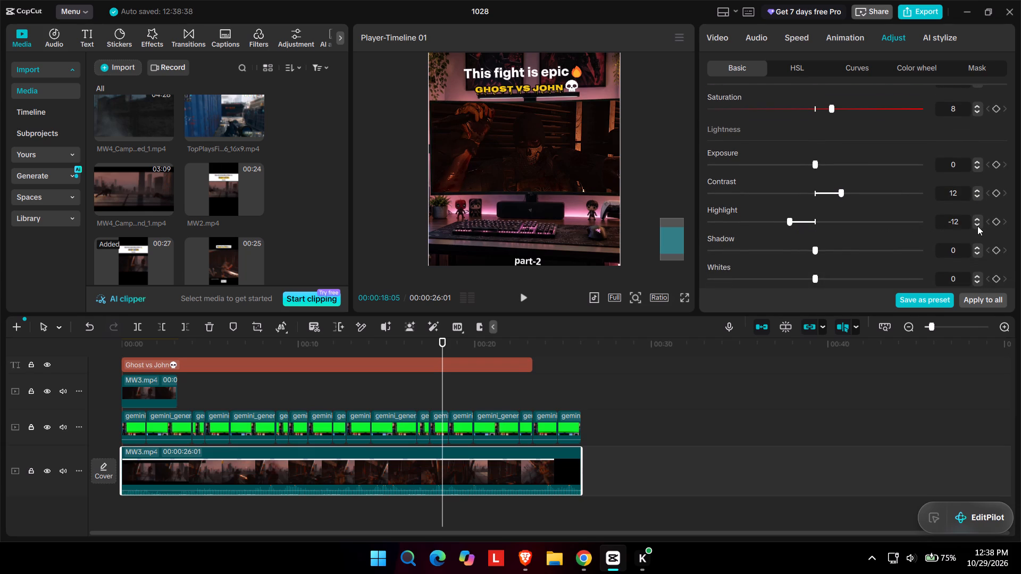
left_click(977, 226)
Set the main MW3.mp4 clip's Shadow to 8 and Brilliance to 4.
scroll(946, 239, "down", 1)
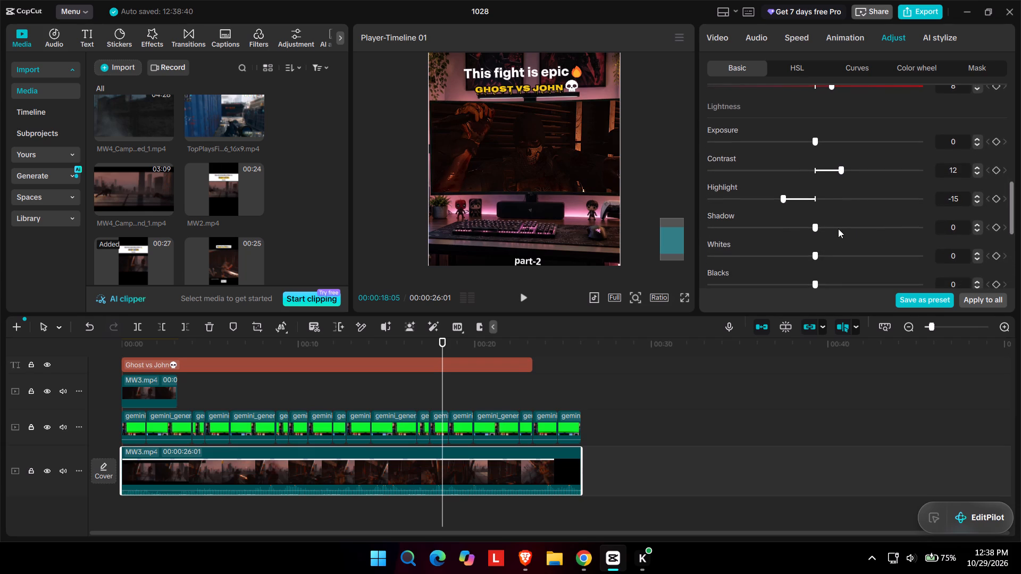
left_click(822, 229)
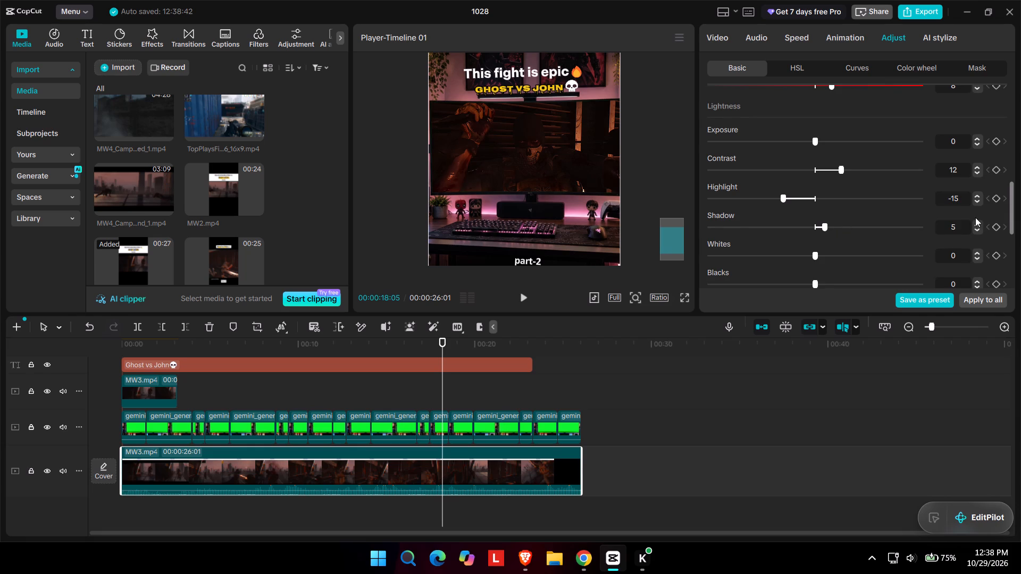
double_click(976, 220)
double_click(977, 223)
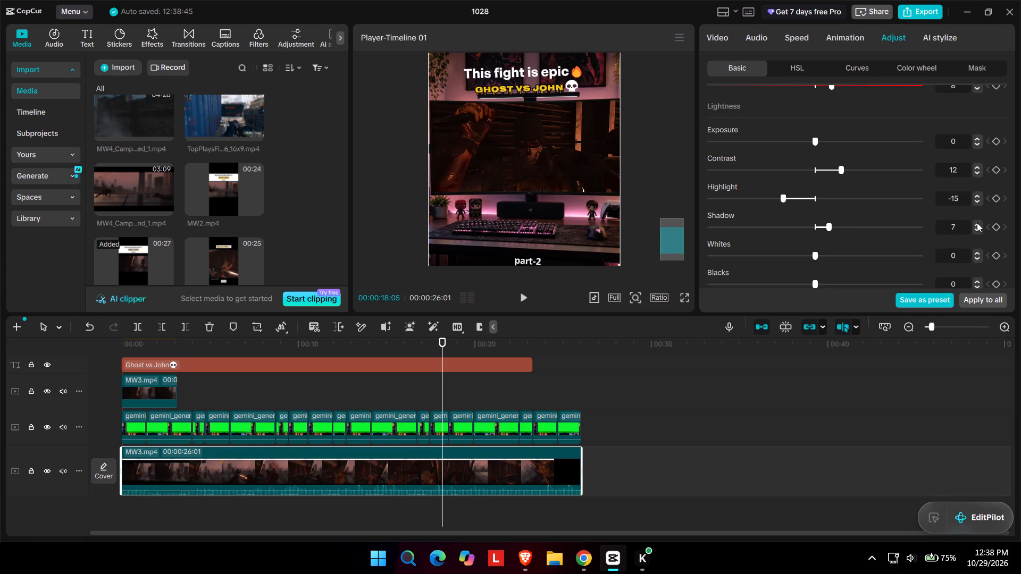
left_click(977, 223)
scroll(965, 230, "down", 1)
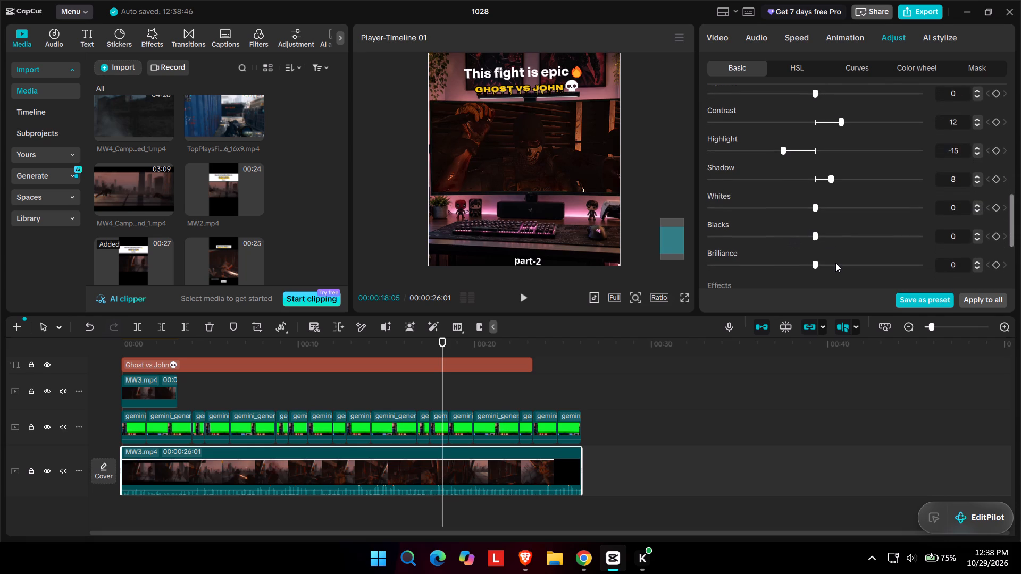
left_click(821, 267)
Sharpen the main MW3.mp4 clip with a Sharpen value of 25.
scroll(810, 226, "down", 2)
scroll(765, 207, "down", 1)
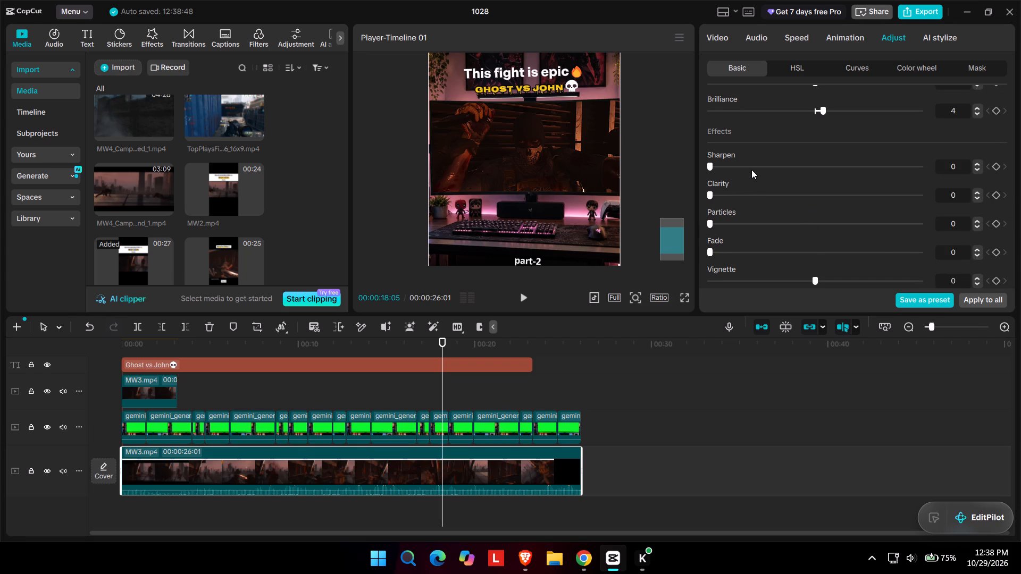
left_click(751, 170)
triple_click(981, 164)
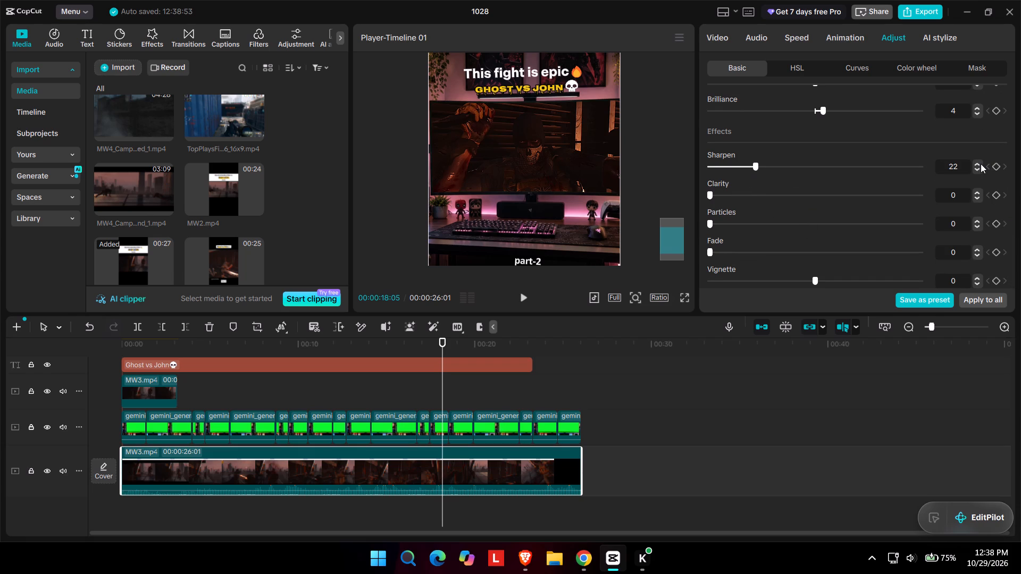
left_click(981, 164)
left_click(981, 164)
Preview the composition full screen from about 18 seconds to about 20 seconds, checking the adjusted footage.
left_click(685, 301)
key("space")
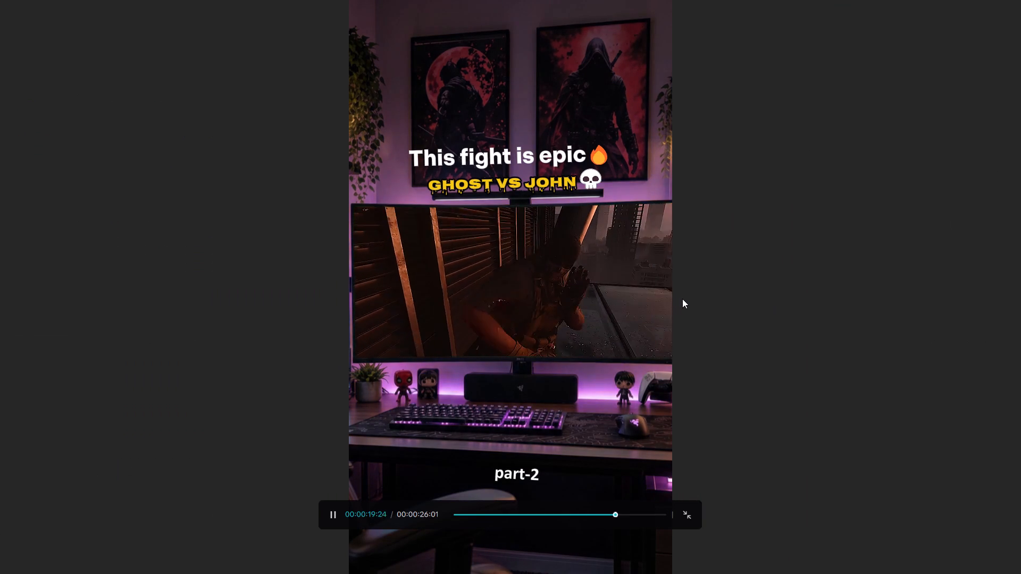
key("space")
left_click(682, 513)
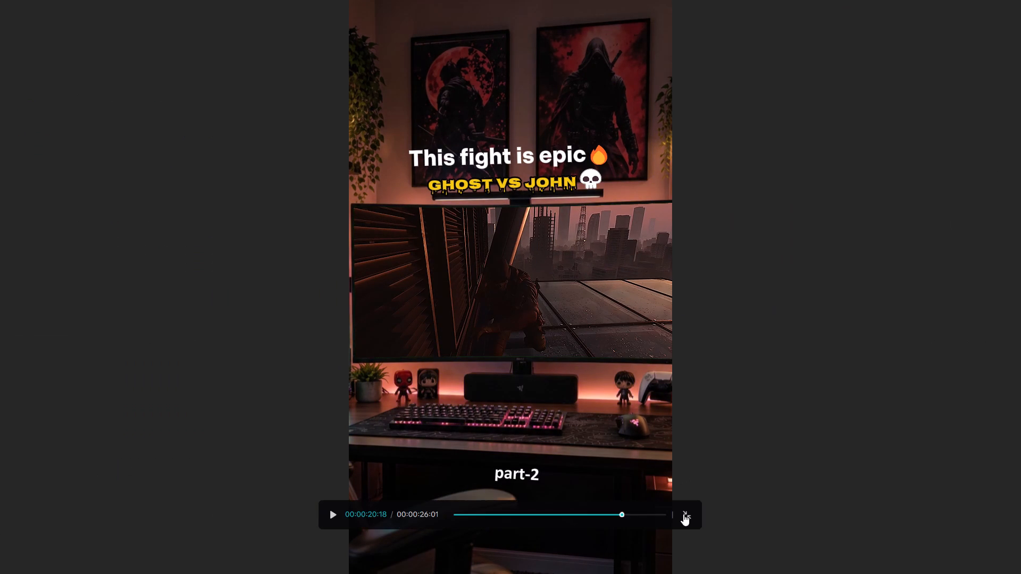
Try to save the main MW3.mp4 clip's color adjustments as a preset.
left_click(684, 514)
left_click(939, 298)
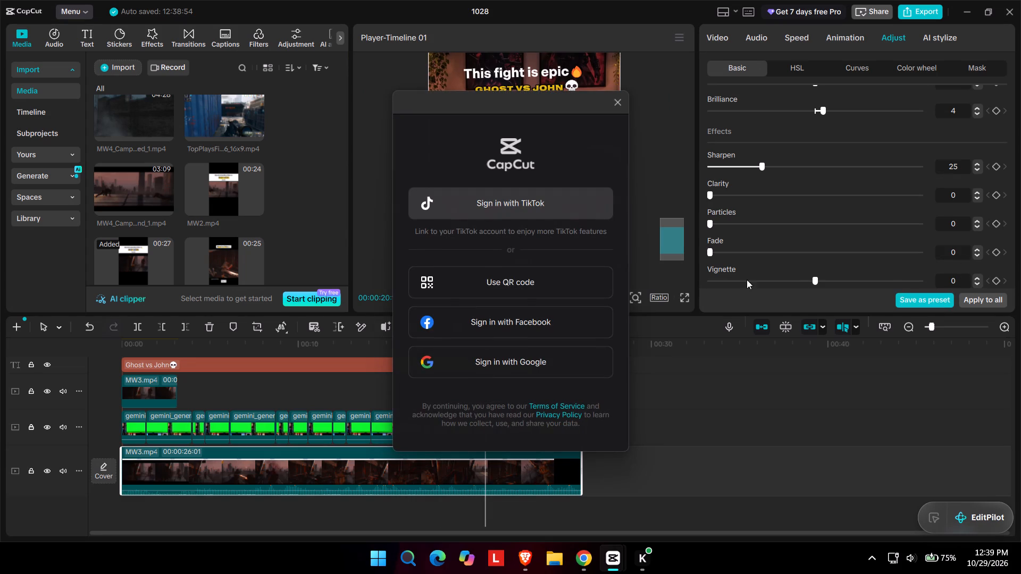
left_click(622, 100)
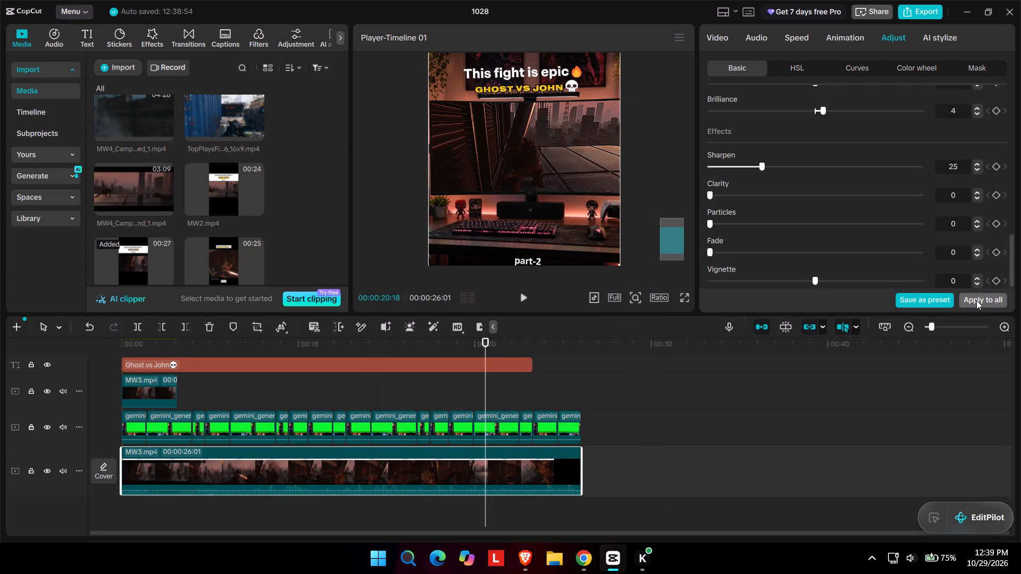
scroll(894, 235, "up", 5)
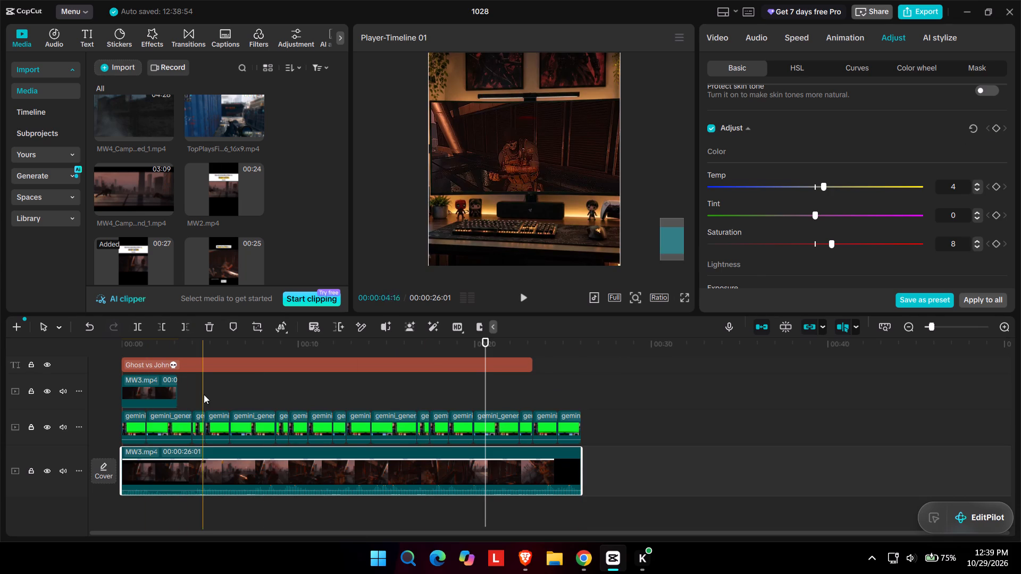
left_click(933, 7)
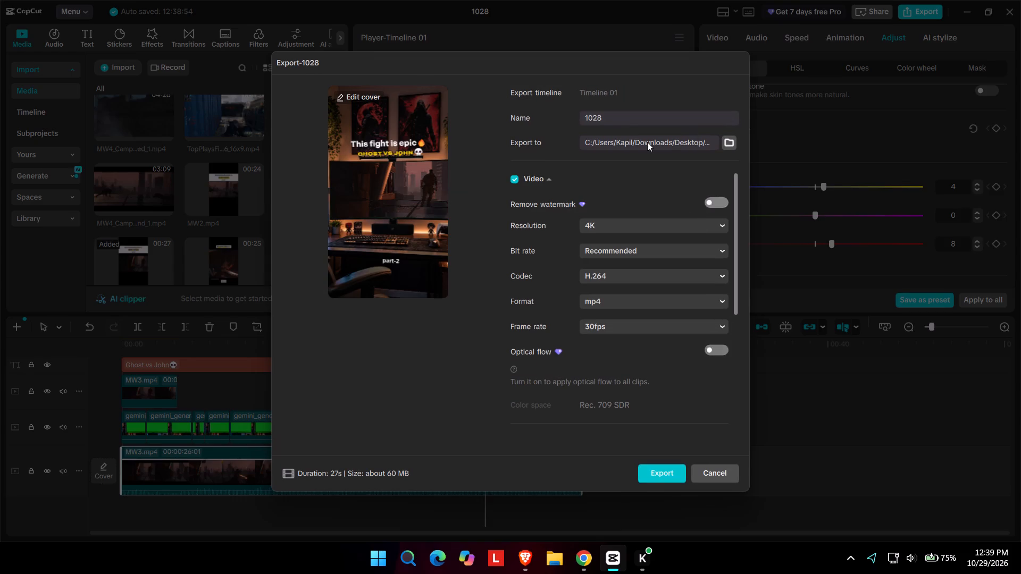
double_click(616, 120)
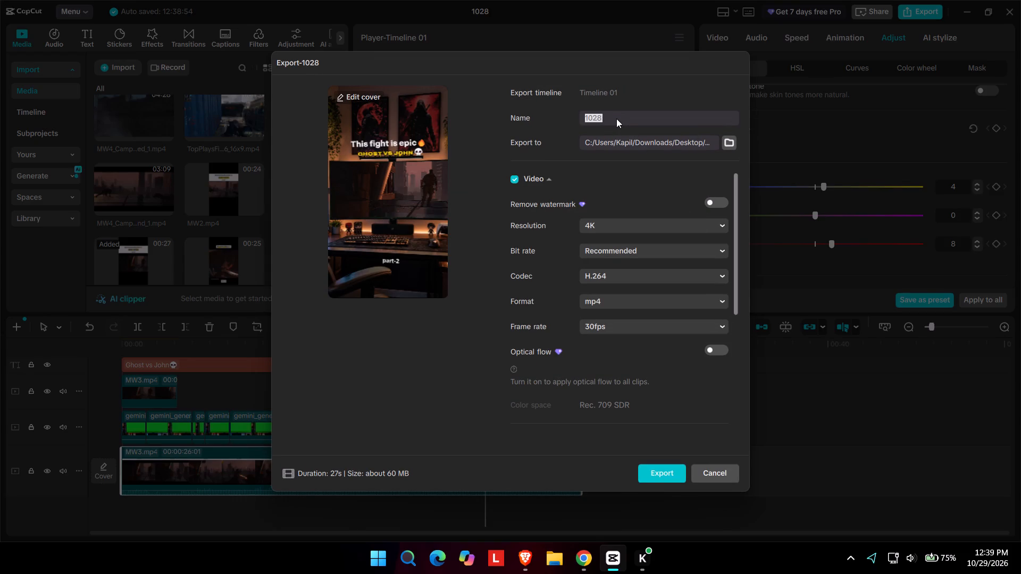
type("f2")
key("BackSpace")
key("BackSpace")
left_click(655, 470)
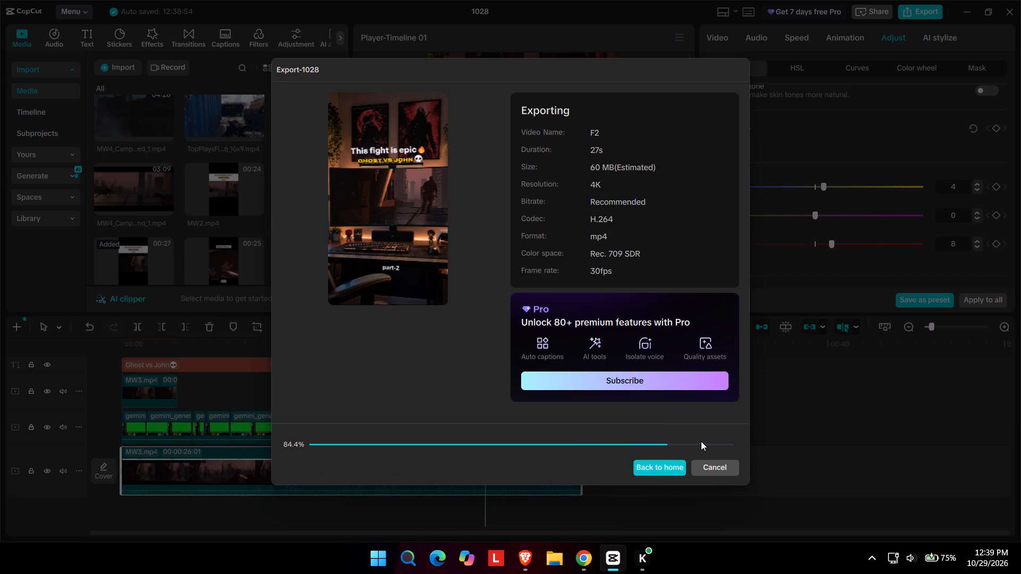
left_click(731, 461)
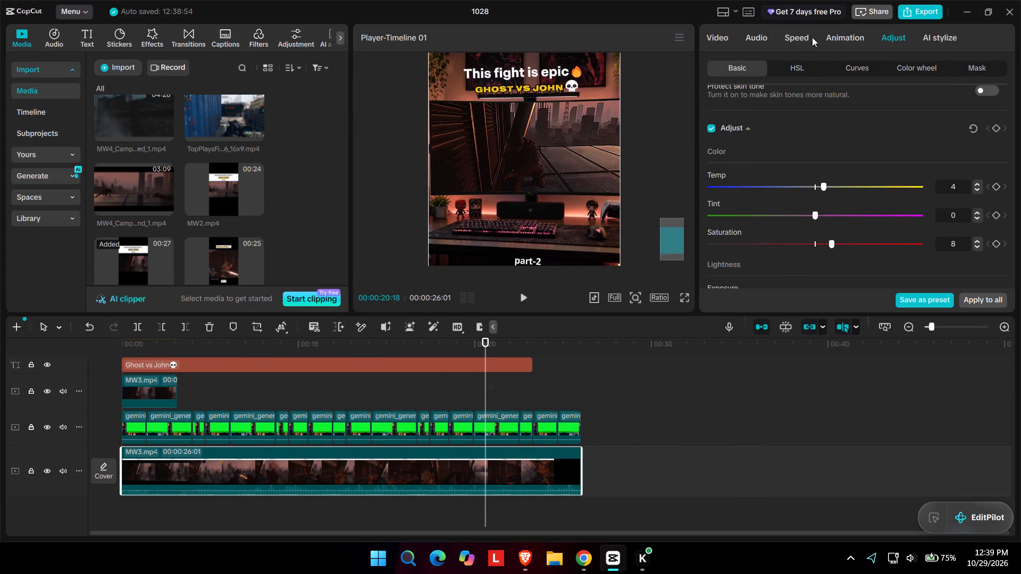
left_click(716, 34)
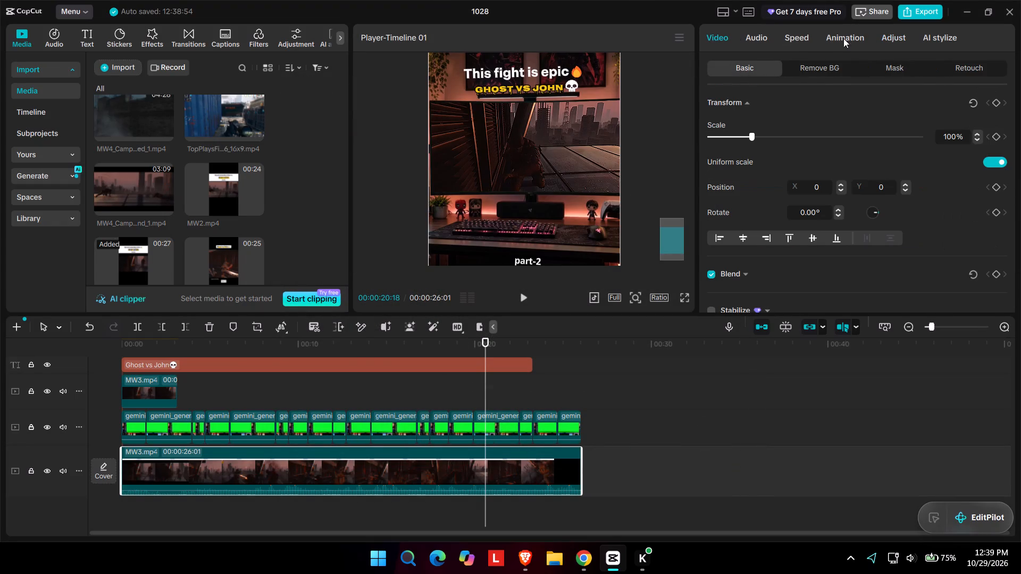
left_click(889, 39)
Export the finished part 2 video under the name Fight2 at 1080P resolution.
left_click(913, 8)
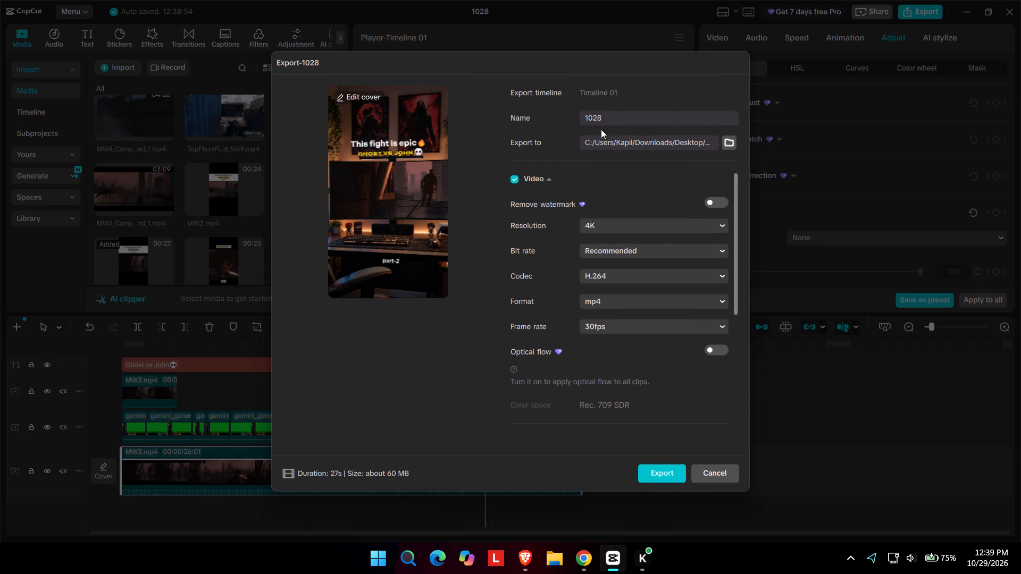
double_click(604, 120)
type("ight")
key("2")
left_click(637, 230)
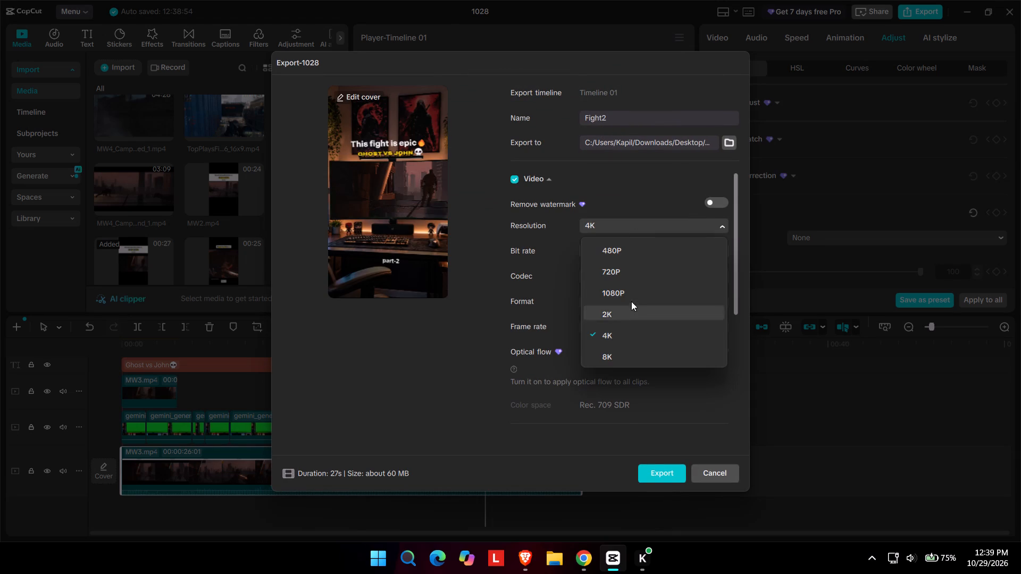
left_click(633, 296)
left_click(654, 469)
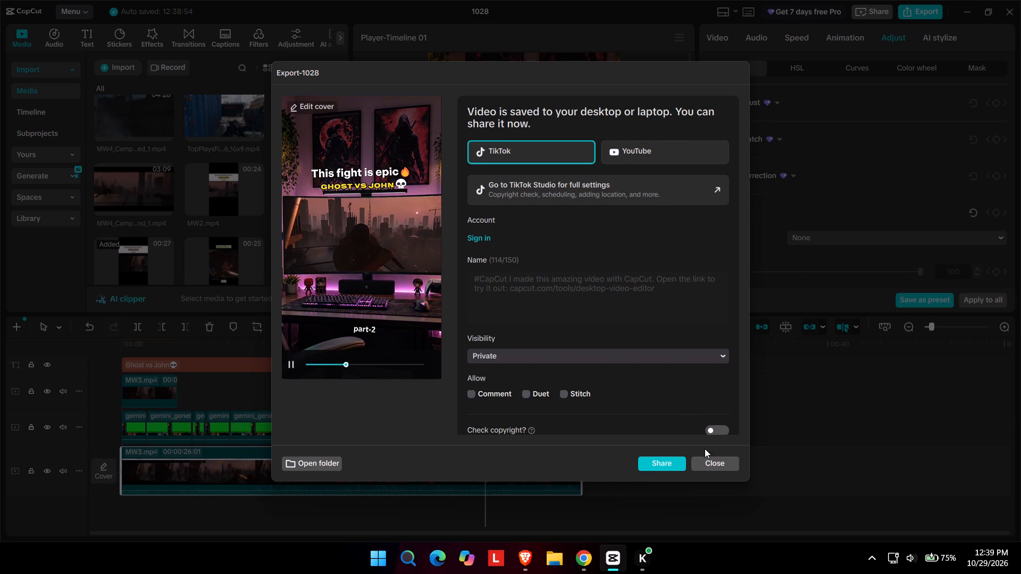
left_click(713, 467)
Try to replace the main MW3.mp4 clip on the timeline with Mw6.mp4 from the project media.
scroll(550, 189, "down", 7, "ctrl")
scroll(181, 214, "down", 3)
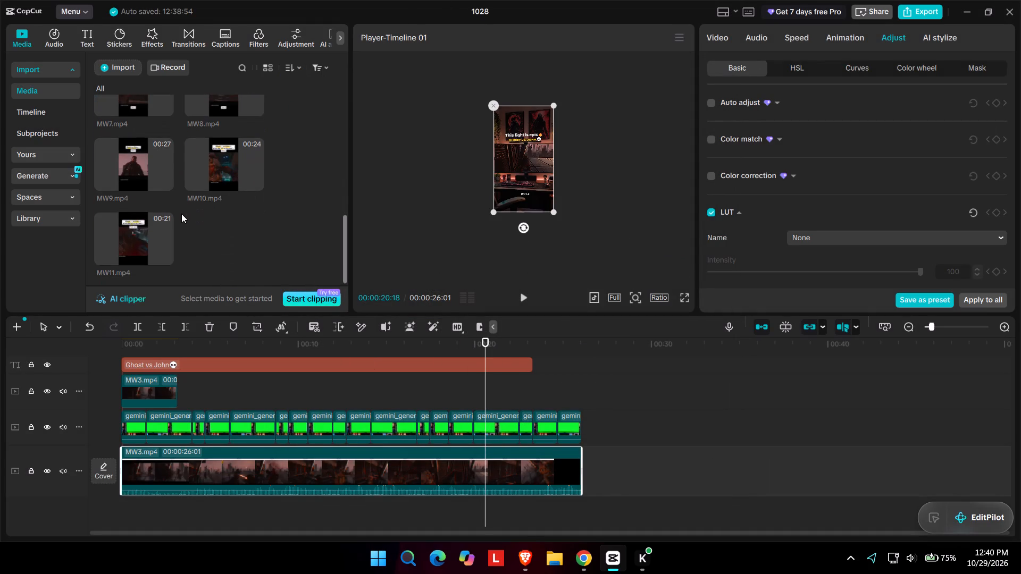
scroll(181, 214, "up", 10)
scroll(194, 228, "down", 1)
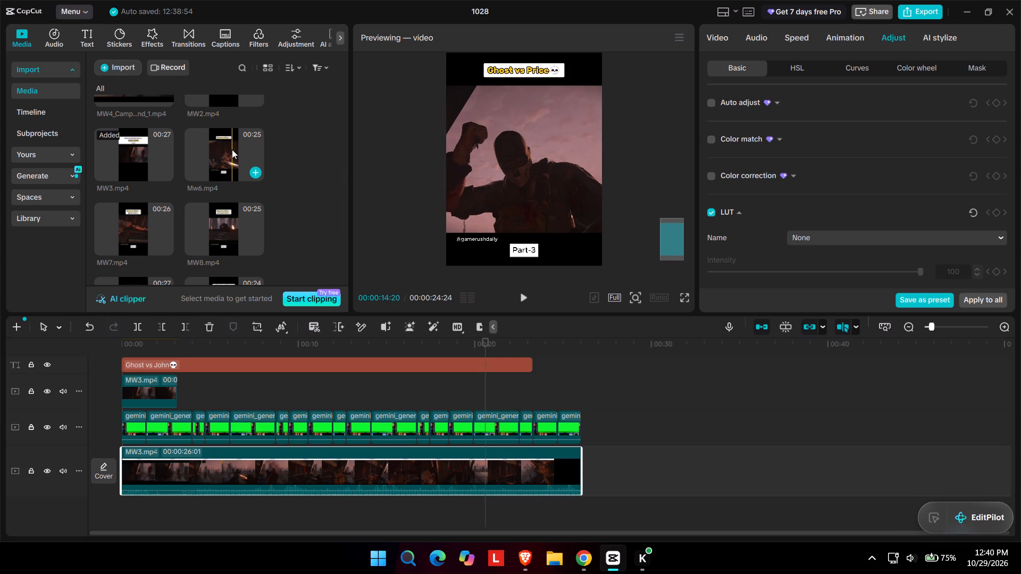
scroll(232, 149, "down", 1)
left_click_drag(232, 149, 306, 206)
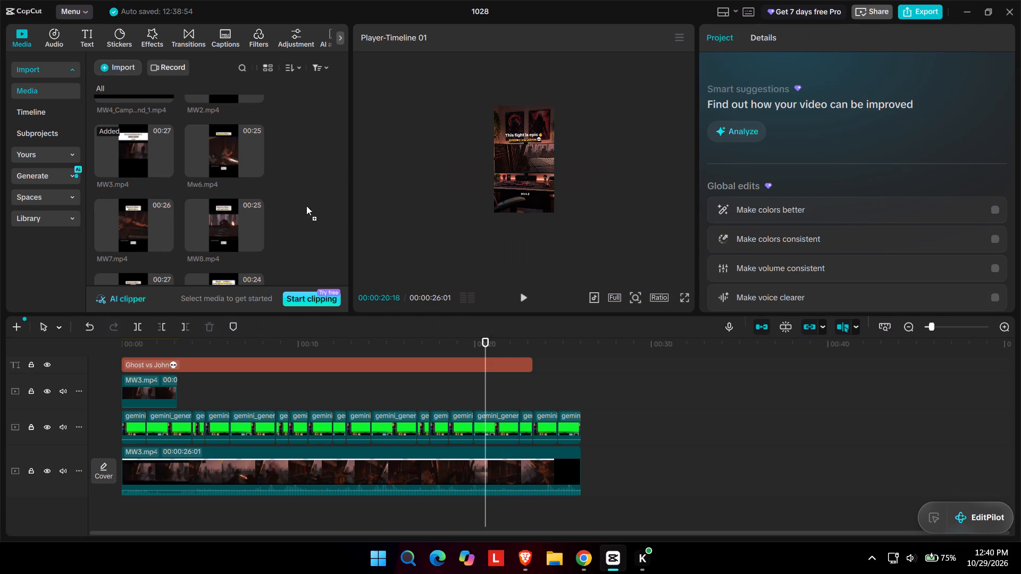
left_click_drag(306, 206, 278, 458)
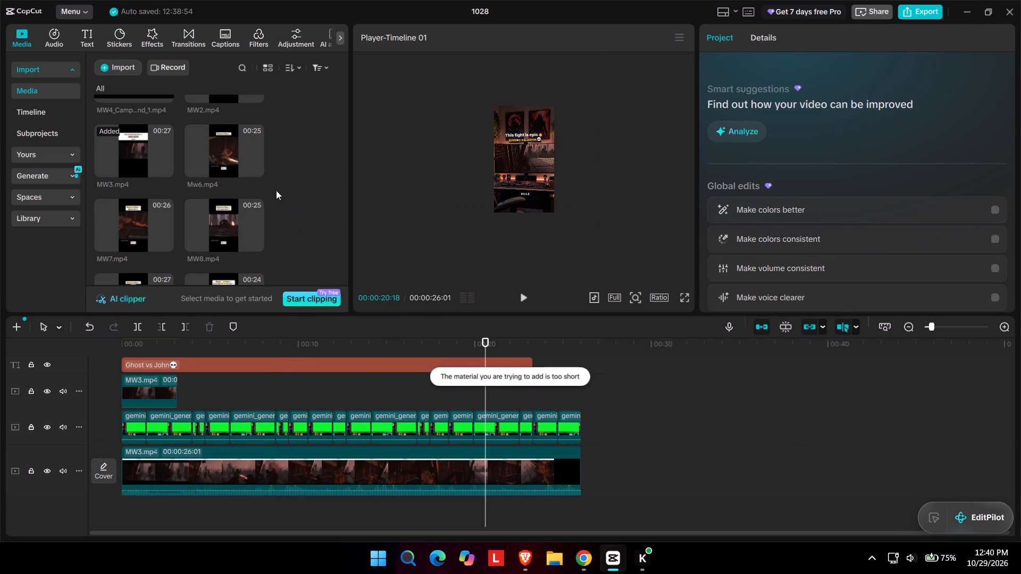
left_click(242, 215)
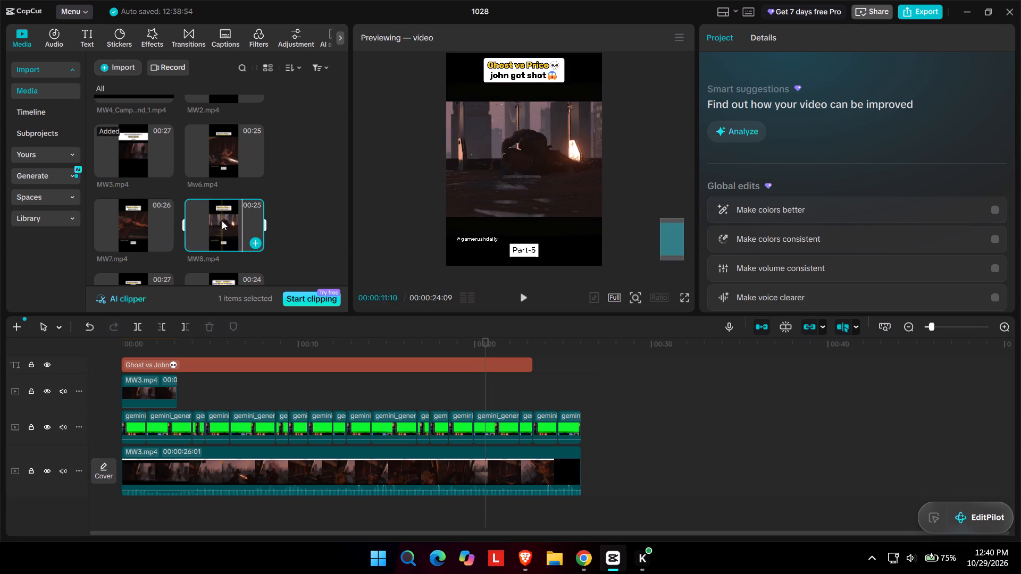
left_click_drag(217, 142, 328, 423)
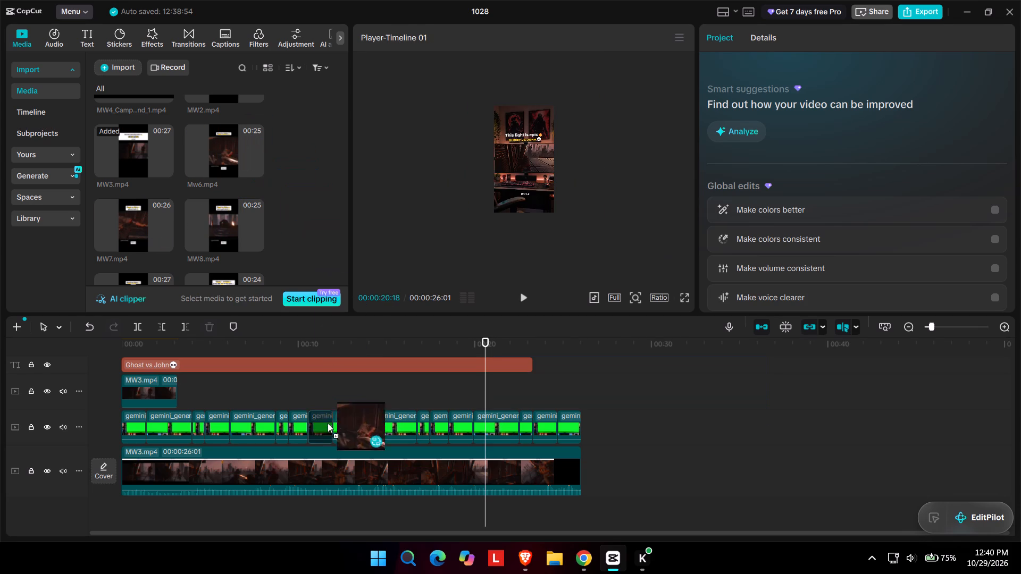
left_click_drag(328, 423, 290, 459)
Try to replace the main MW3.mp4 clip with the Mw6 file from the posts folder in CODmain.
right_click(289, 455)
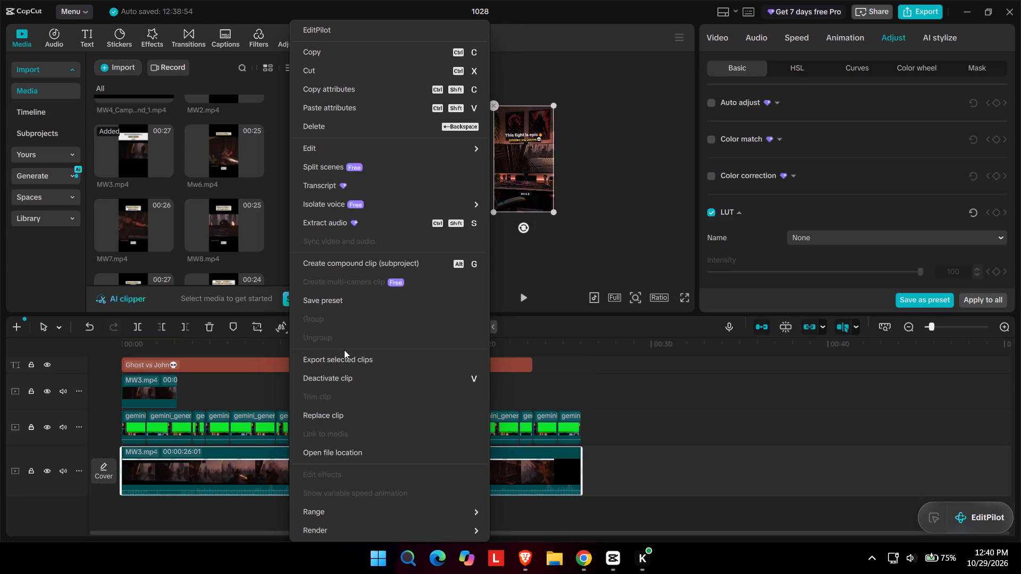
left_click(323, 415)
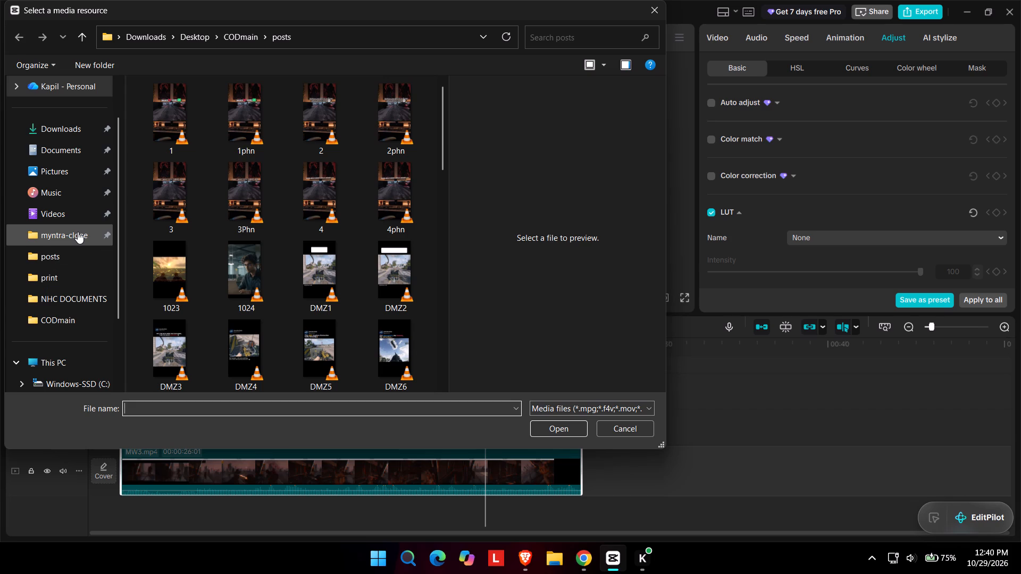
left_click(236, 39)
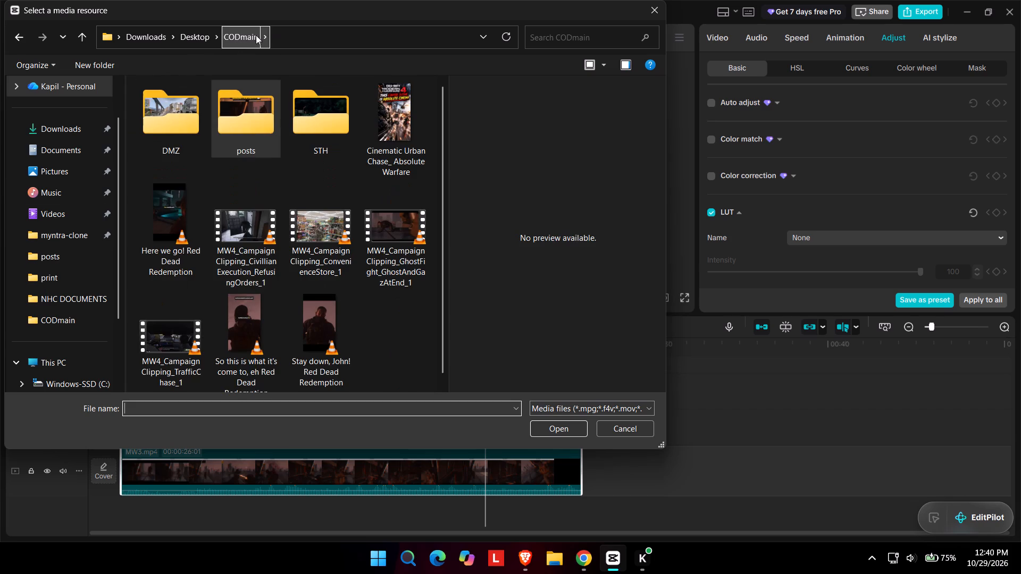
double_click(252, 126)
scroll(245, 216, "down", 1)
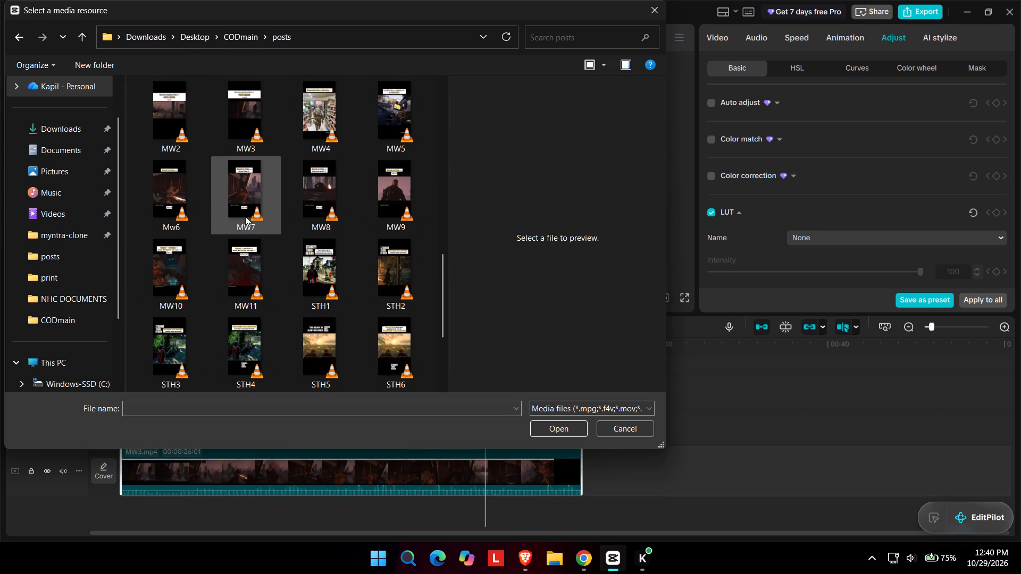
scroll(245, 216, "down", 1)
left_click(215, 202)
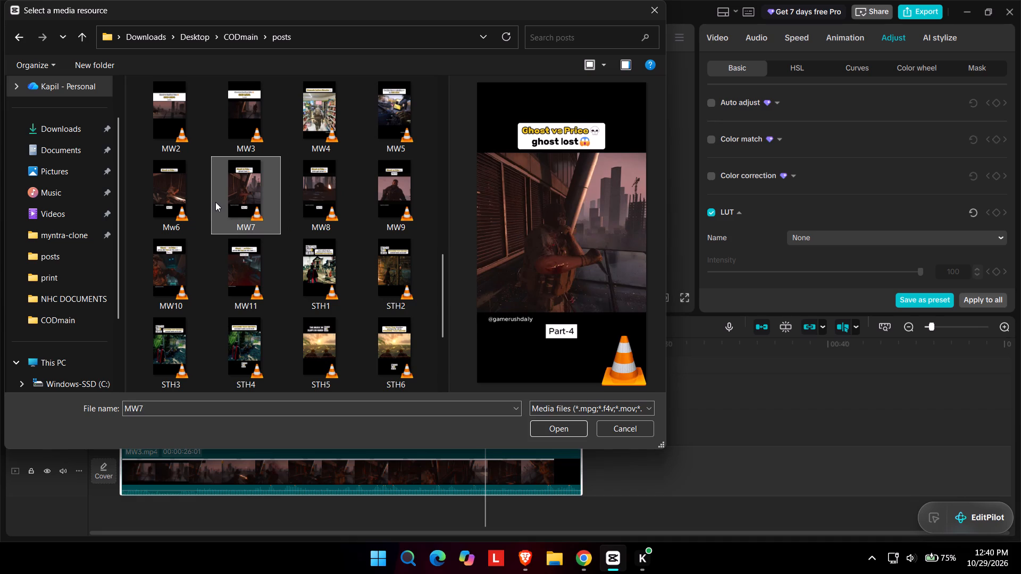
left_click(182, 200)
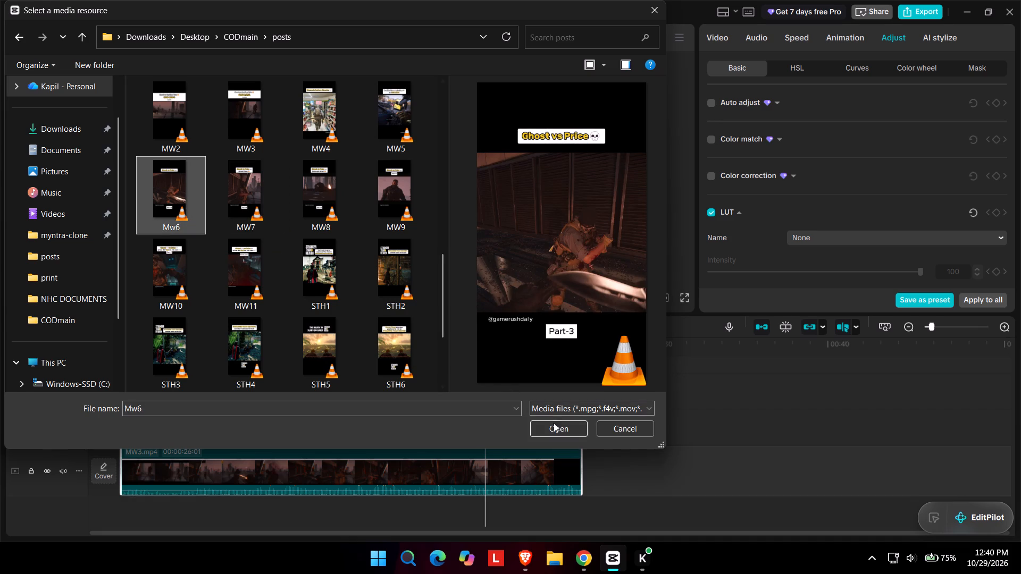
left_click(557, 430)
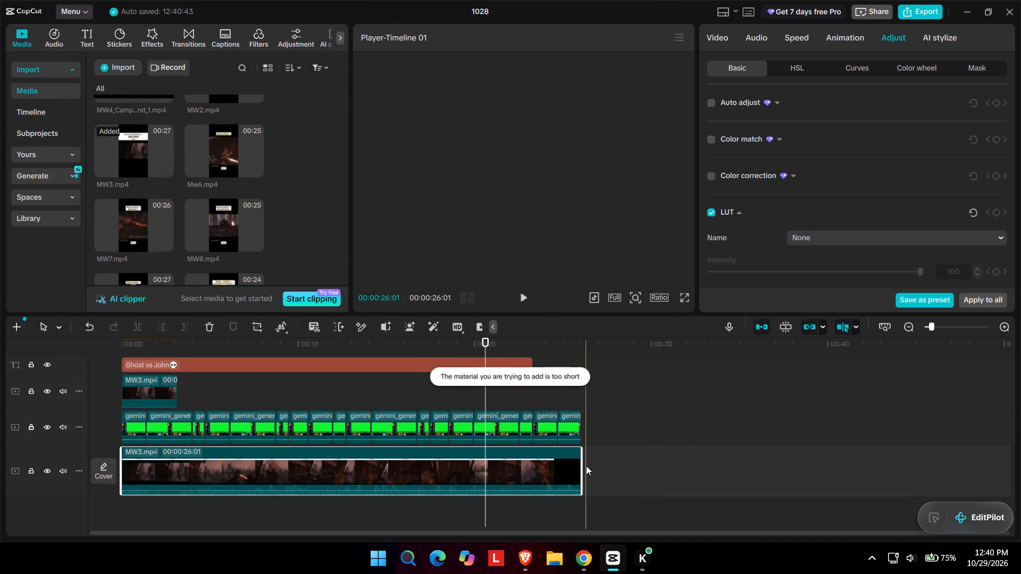
Shorten the main MW3.mp4 clip's end to 00:00:23:23 and replace it with Mw6.mp4, keeping the original video effect.
left_click_drag(580, 470, 540, 474)
left_click(223, 150)
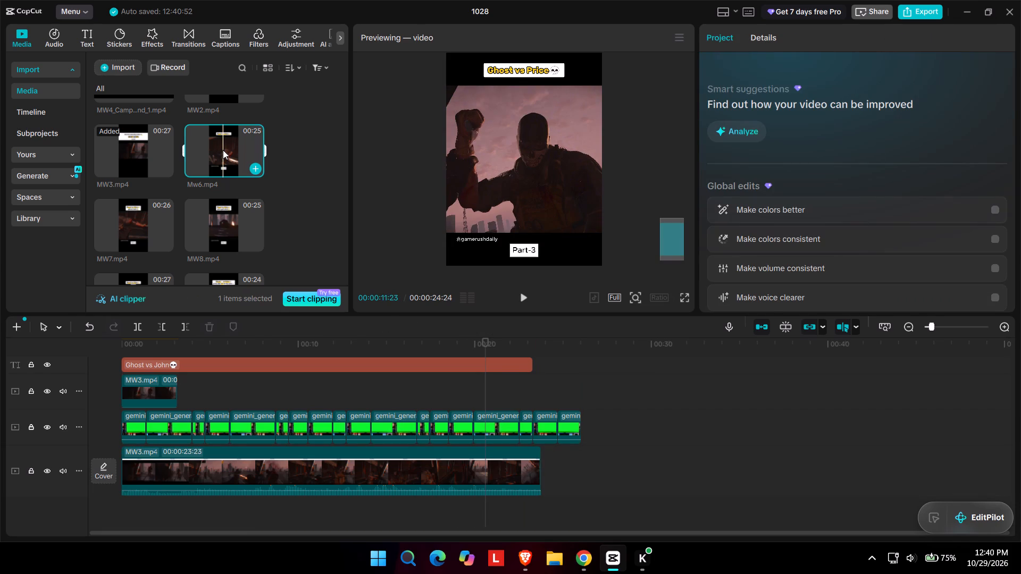
left_click_drag(223, 150, 294, 480)
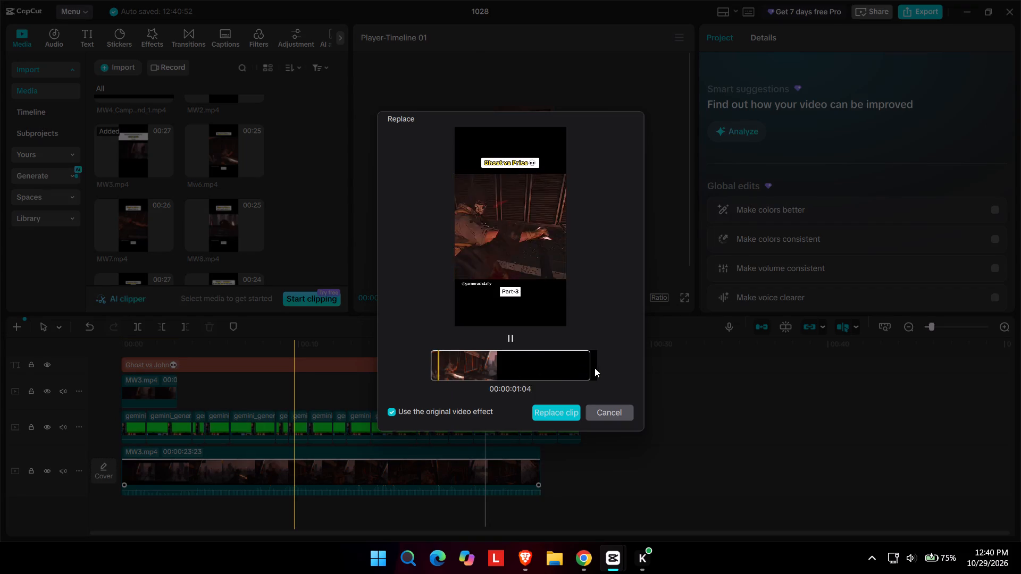
left_click(569, 411)
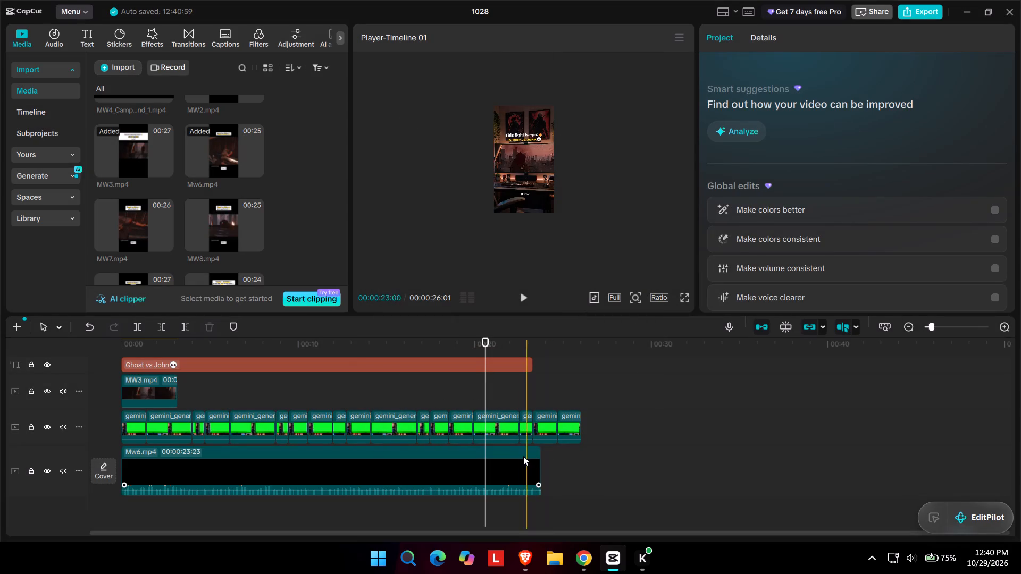
Extend the end of the main Mw6.mp4 clip to a duration of 00:00:24:24.
left_click(540, 468)
left_click_drag(540, 468, 570, 474)
Hide the track with the short MW3.mp4 overlay clip and check the opening seconds of the composition in full screen.
left_click(123, 357)
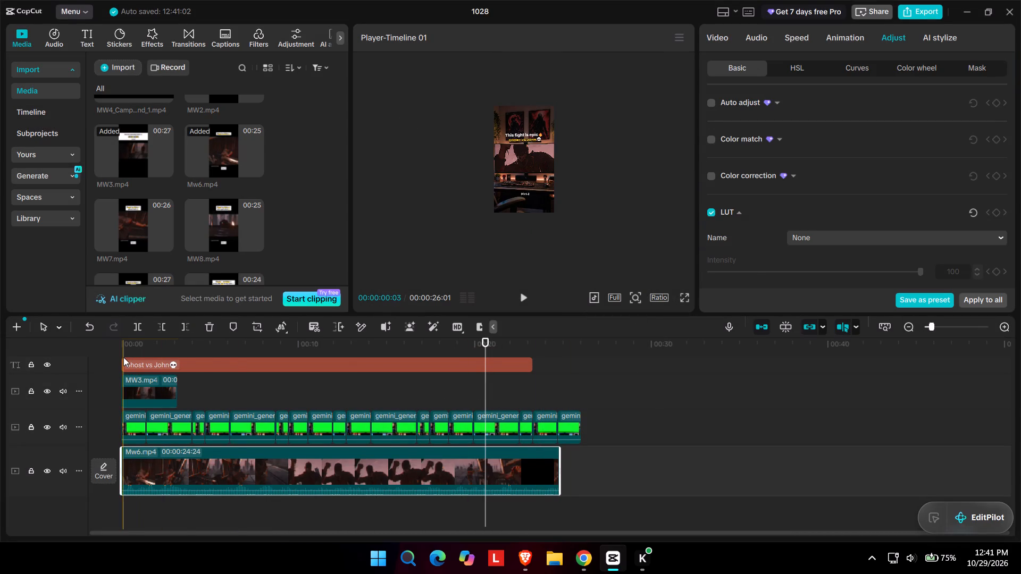
key("space")
left_click(150, 389)
left_click(49, 391)
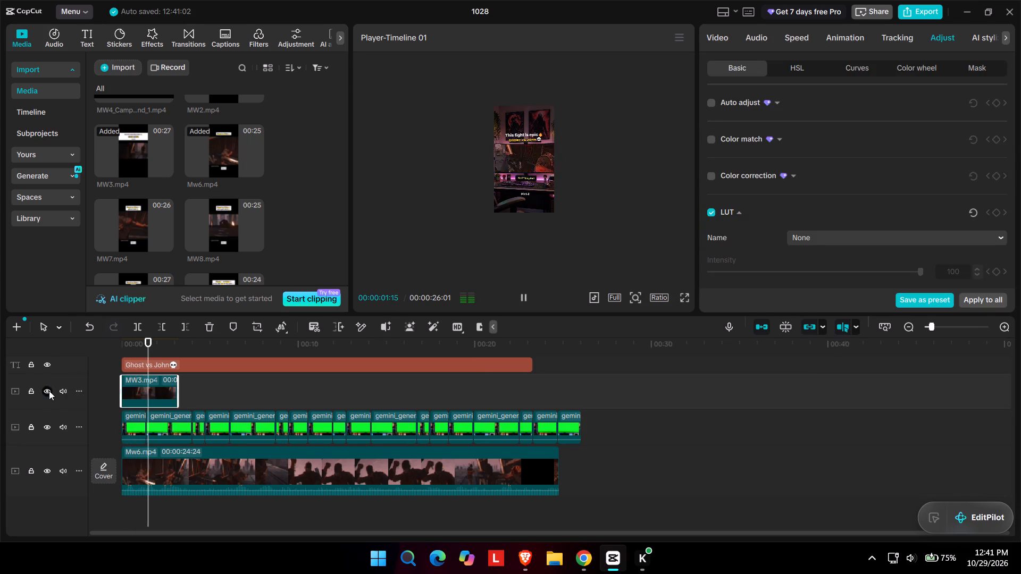
left_click(681, 300)
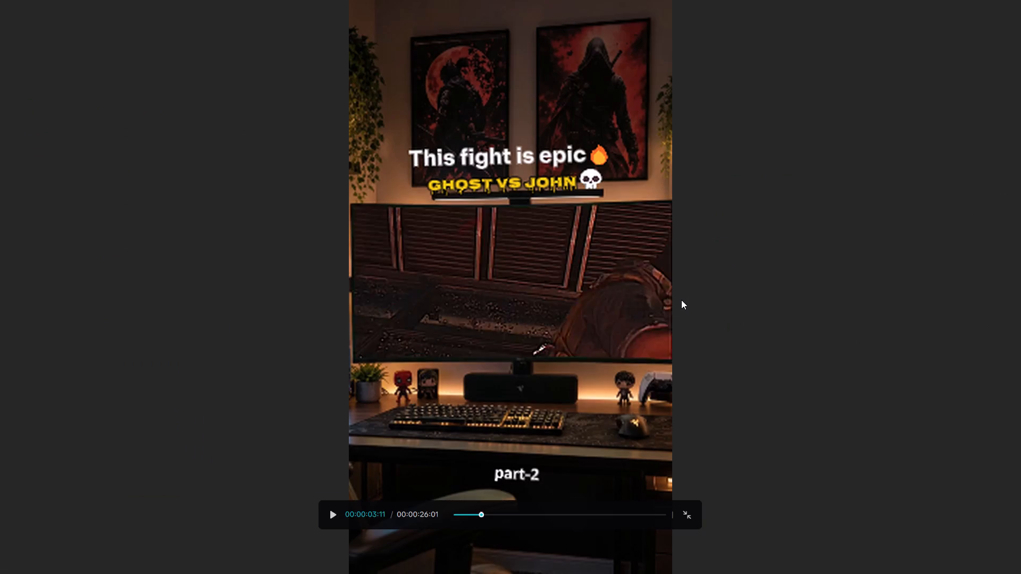
key("space")
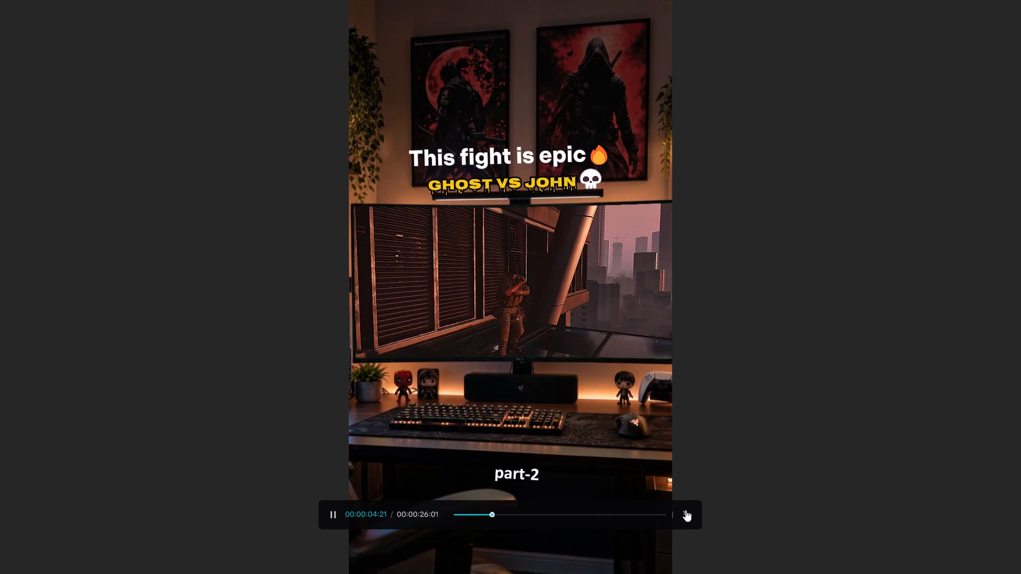
left_click(686, 511)
Hide the track with the green-screen gemini clips above the main Mw6.mp4 clip.
left_click(189, 458)
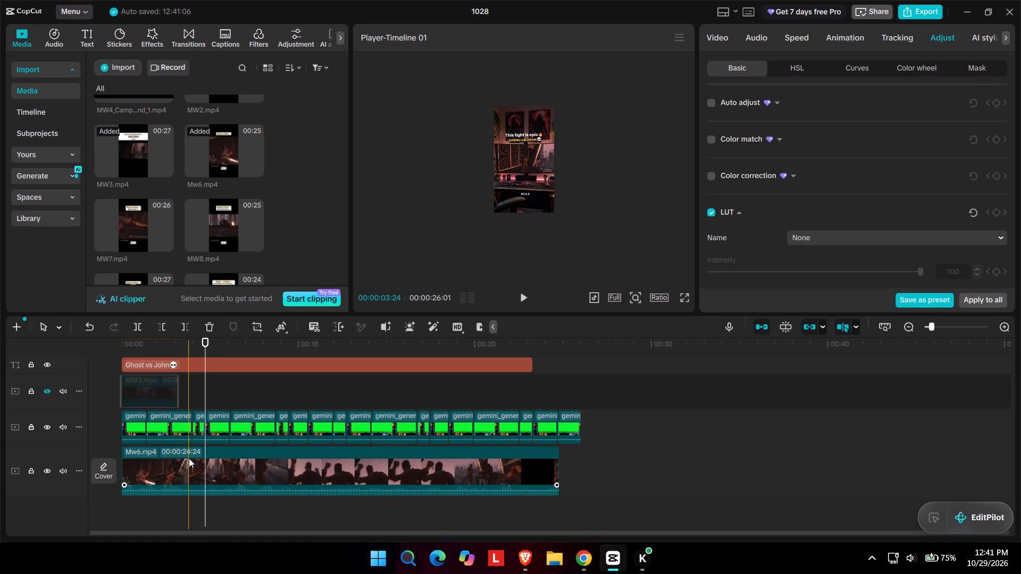
left_click(45, 424)
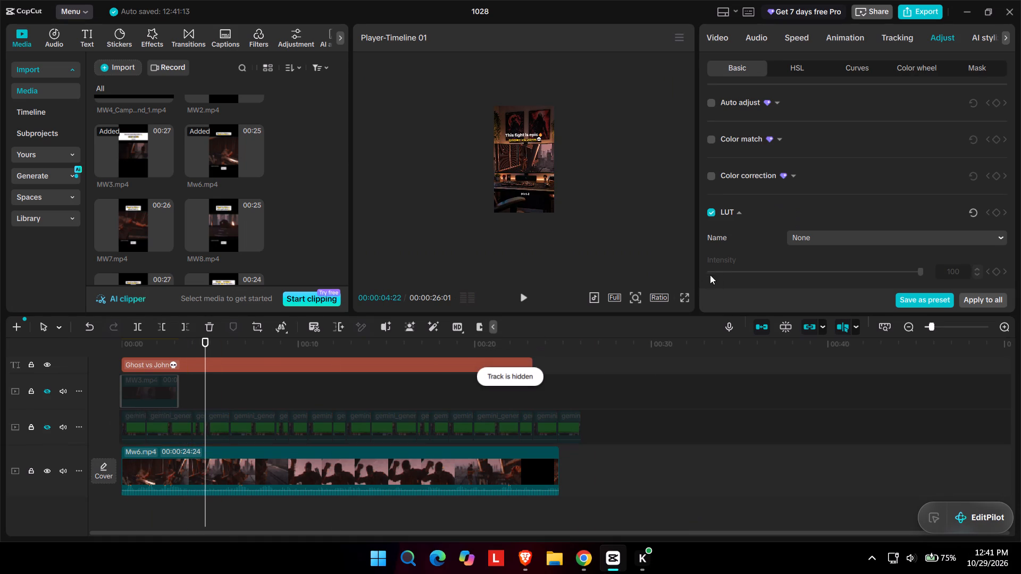
Play the uncovered Mw6.mp4 clip in full screen to examine its fight footage, built-in title and part label.
left_click(685, 292)
left_click(685, 299)
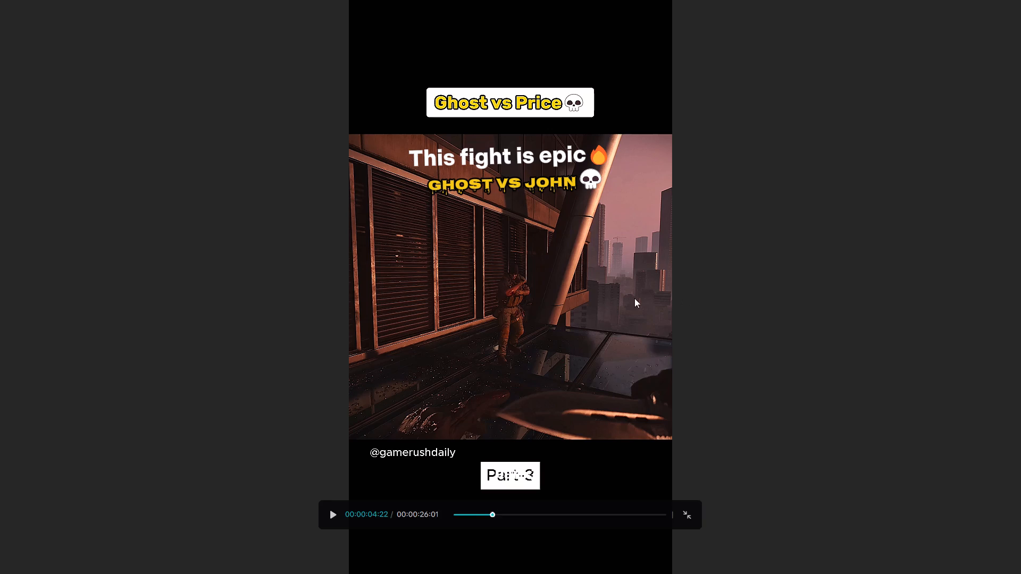
key("space")
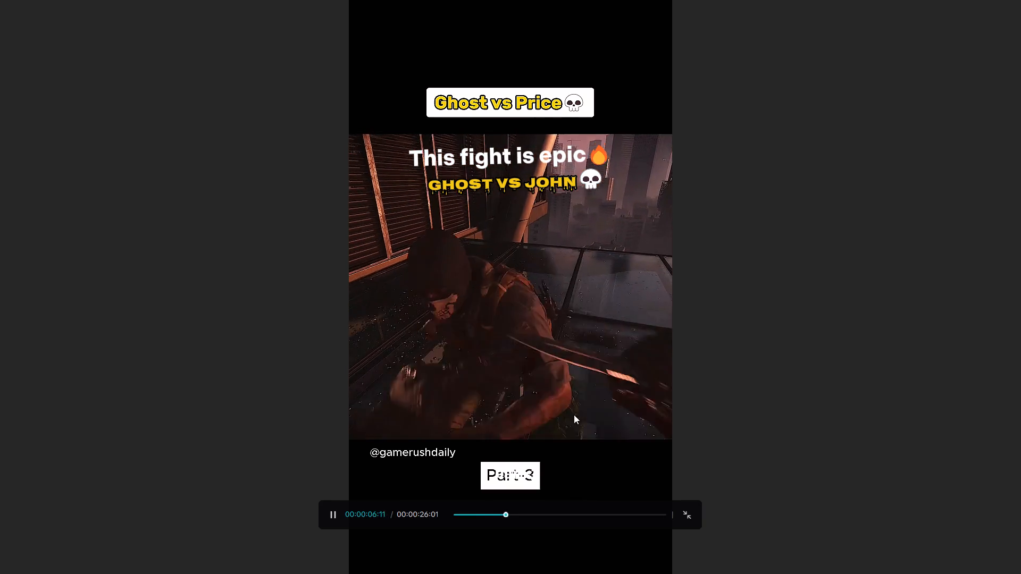
key("space")
left_click(489, 512)
left_click(477, 511)
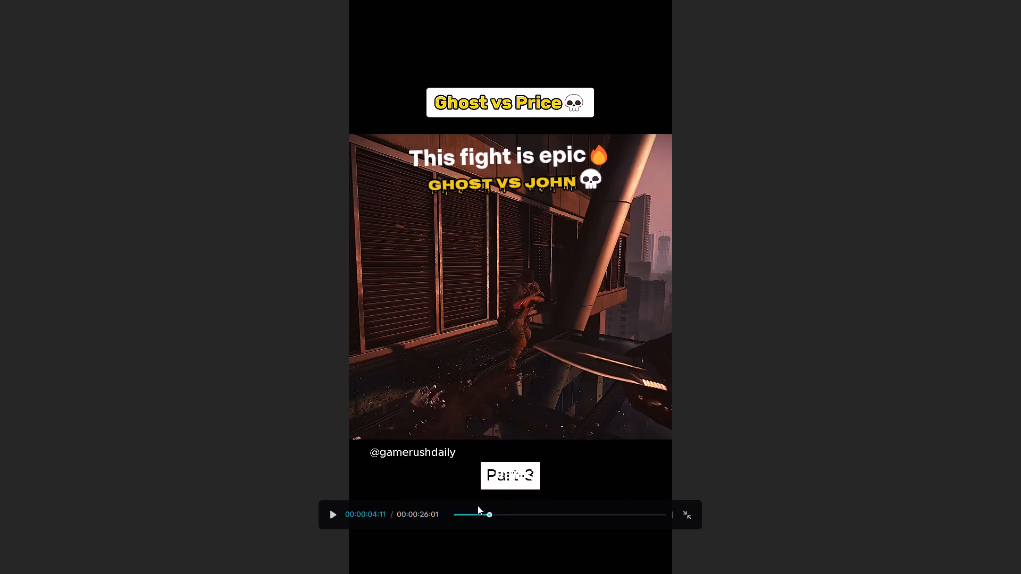
key("space")
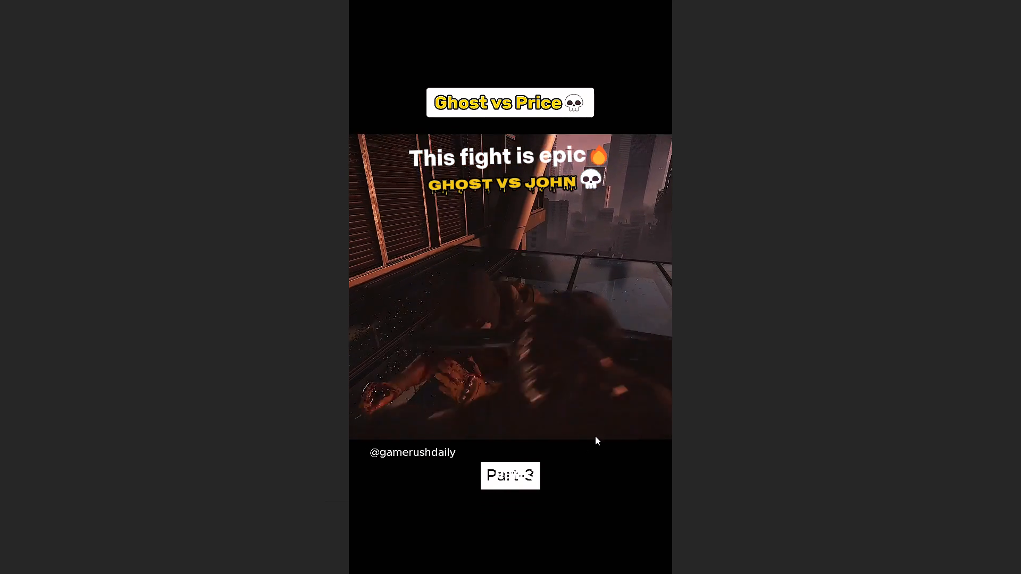
left_click(581, 439)
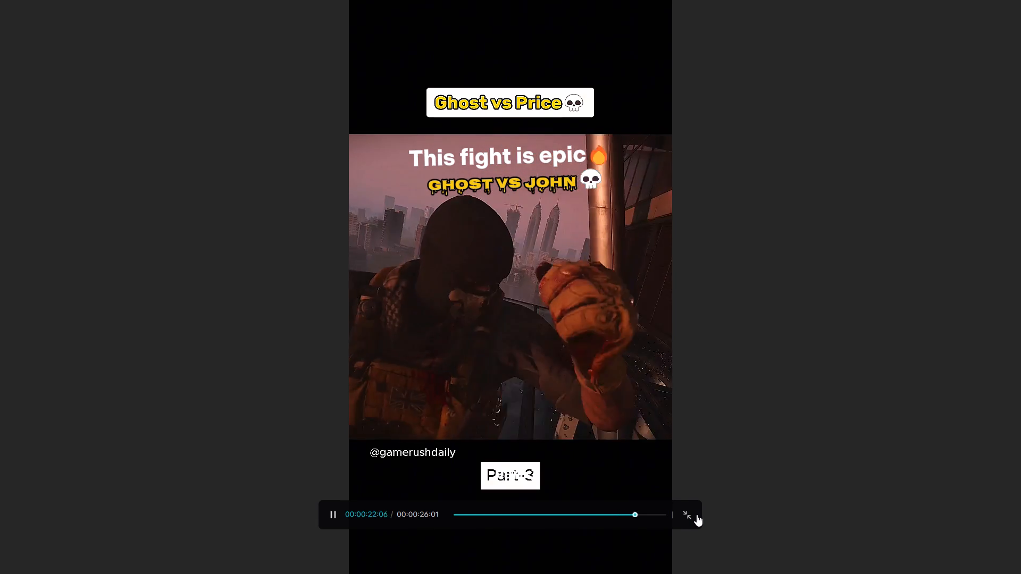
left_click(697, 514)
key("space")
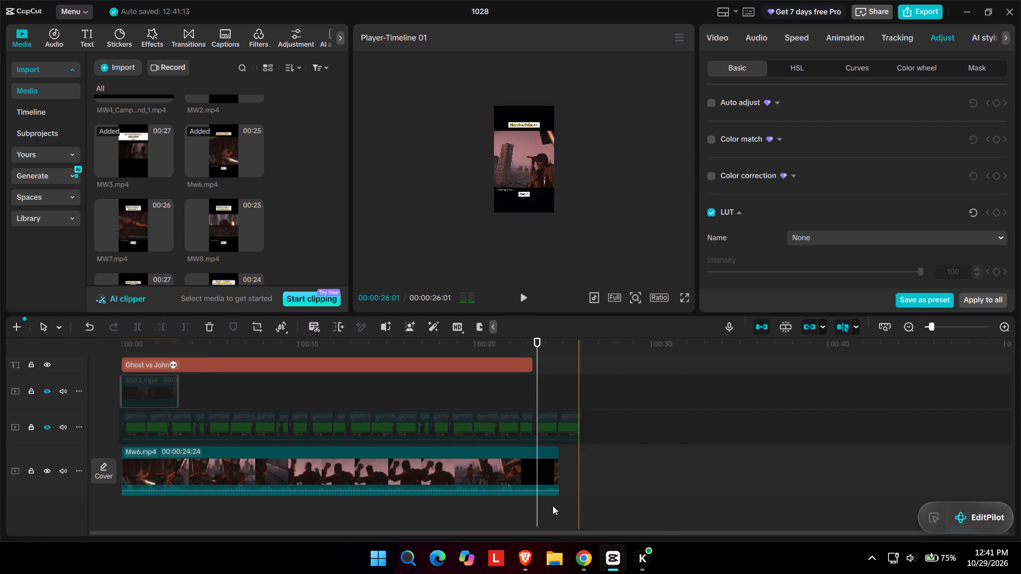
Select the words "This fight is epic" before the fire emoji in the title text for editing.
scroll(232, 391, "up", 2)
left_click(223, 398)
left_click(215, 415)
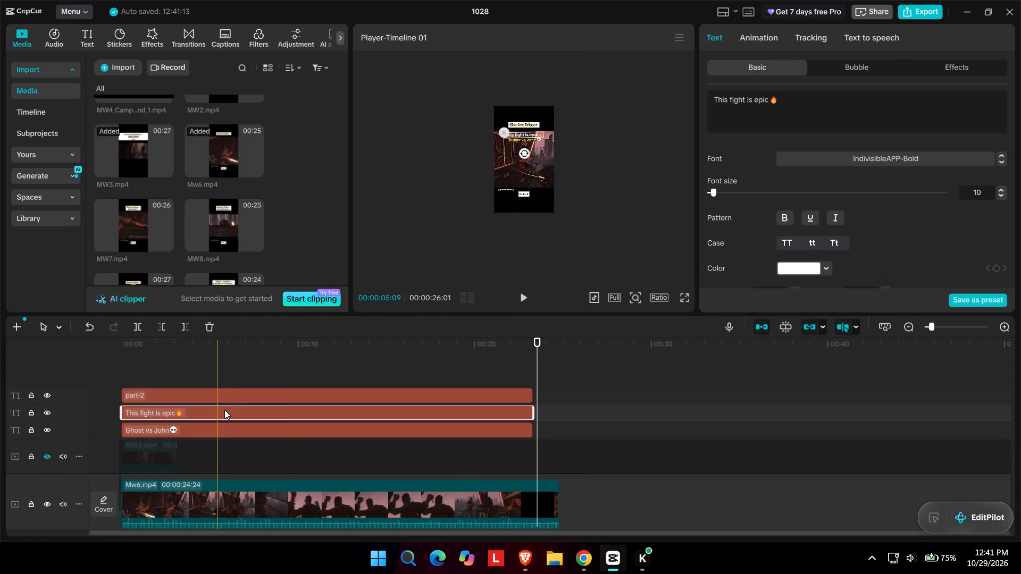
left_click_drag(840, 110, 750, 109)
left_click(771, 104)
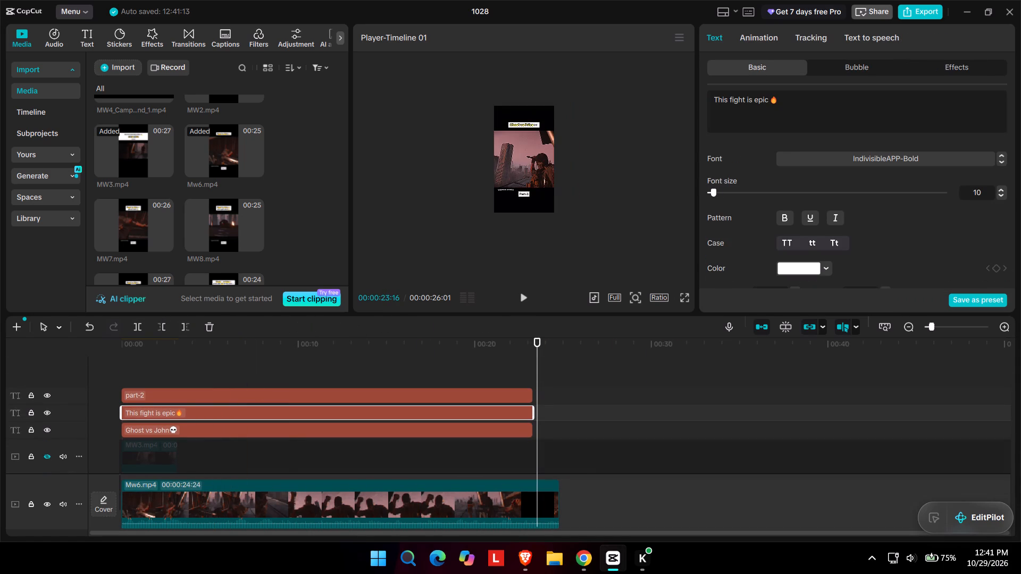
left_click_drag(769, 103, 707, 103)
left_click(774, 102)
left_click_drag(769, 102, 711, 103)
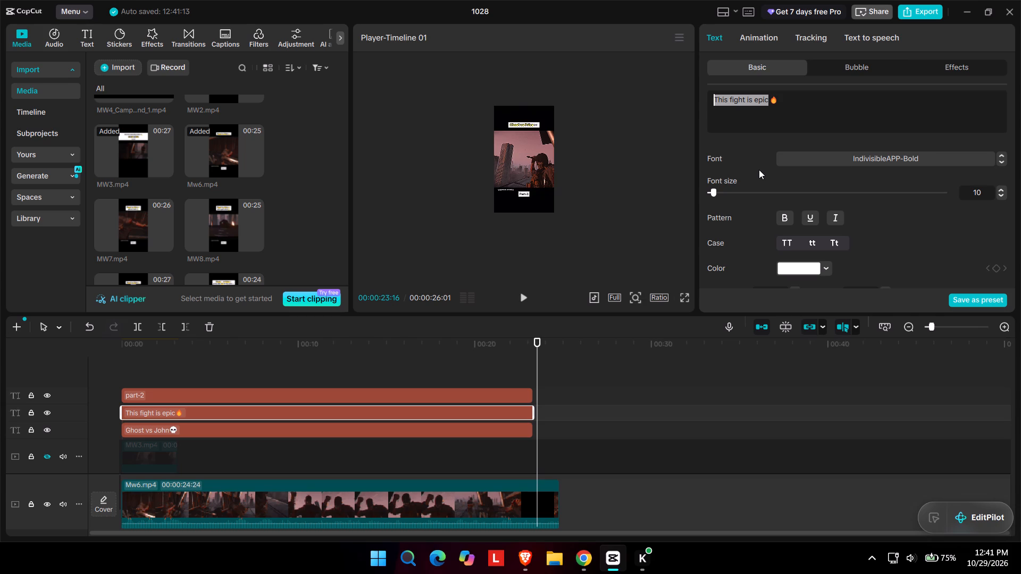
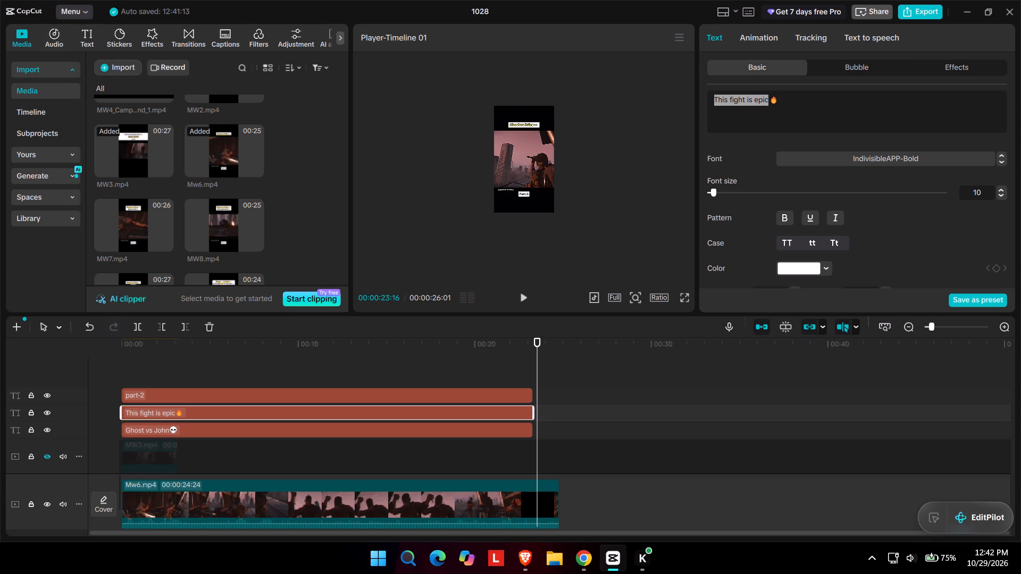
Replace the title wording before the fire emoji with "Bro this hand to hand combat looks too real", breaking the line before "combat".
type("ro this hand")
key("space")
type("y")
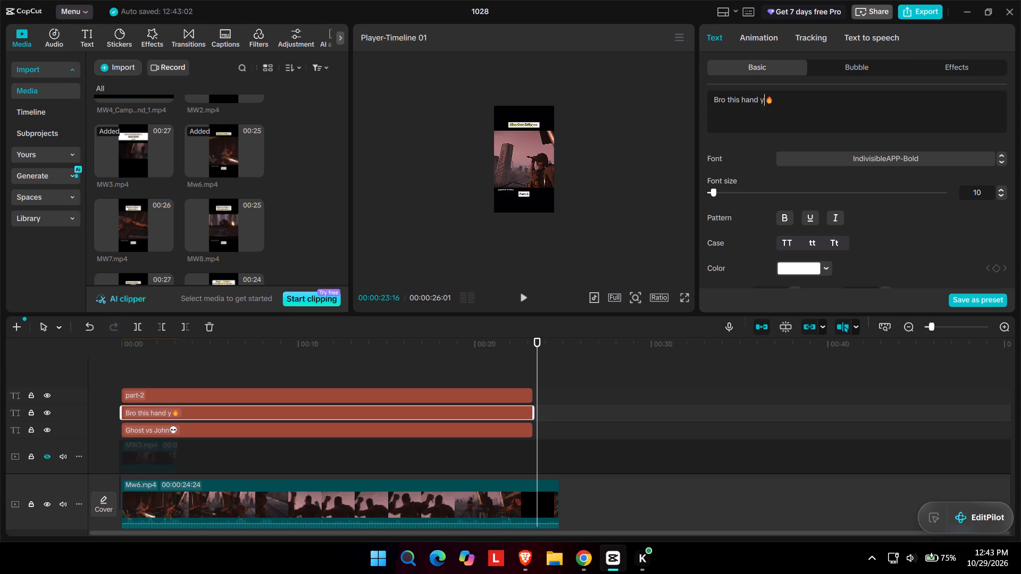
key("BackSpace")
type("to")
key("space")
type("hand combat look")
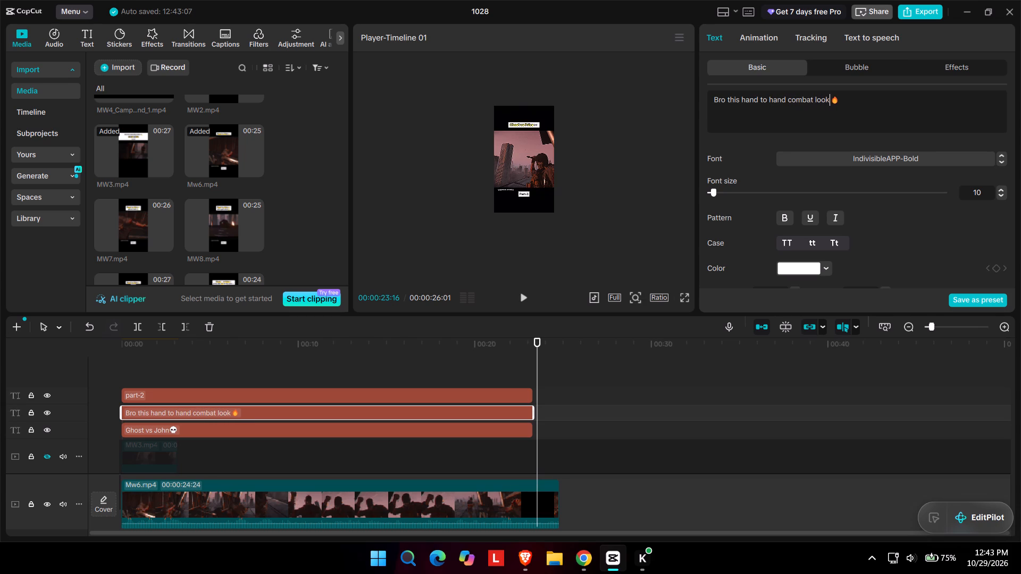
type("s")
key("space")
type("too real")
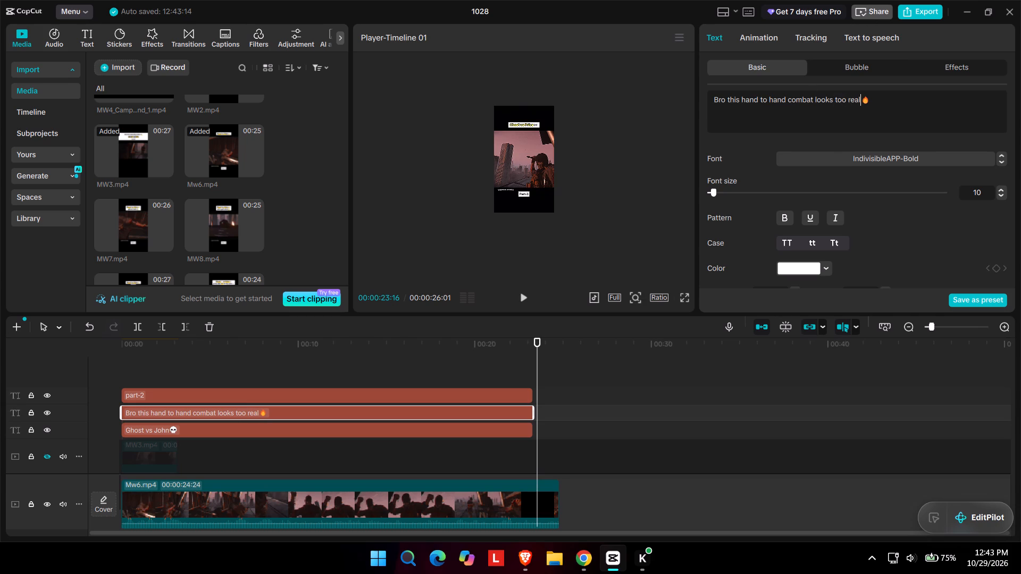
left_click(788, 96)
key("BackSpace")
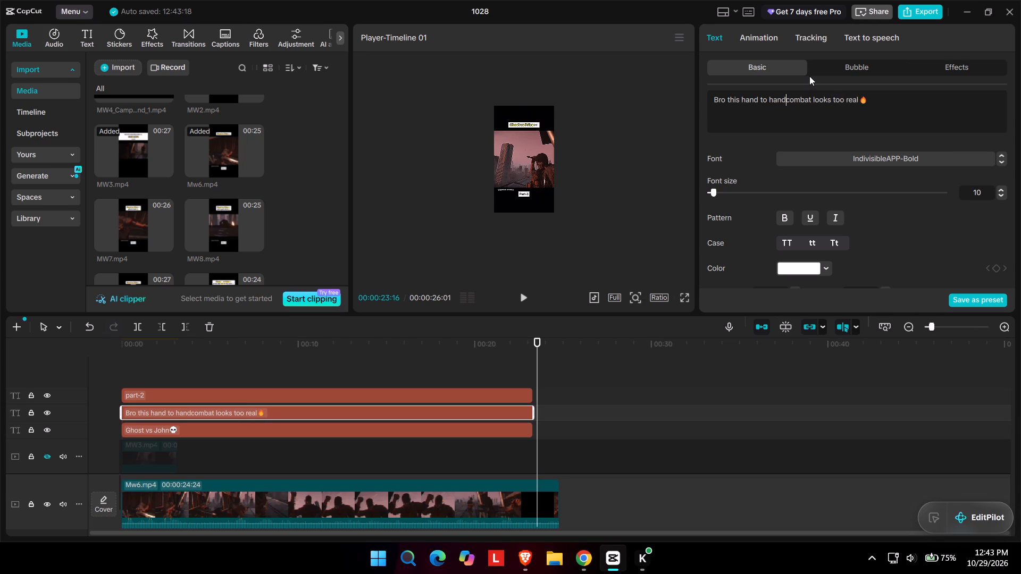
key("Return")
Unhide the track with the green-screen gemini clips above the main Mw6.mp4 clip.
scroll(133, 398, "down", 1)
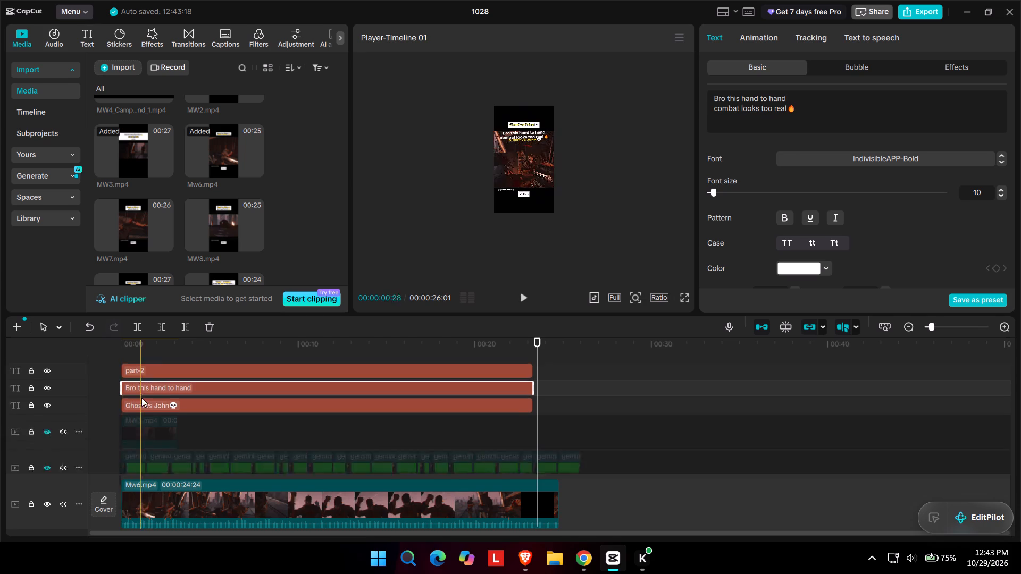
scroll(141, 398, "down", 1)
left_click(46, 426)
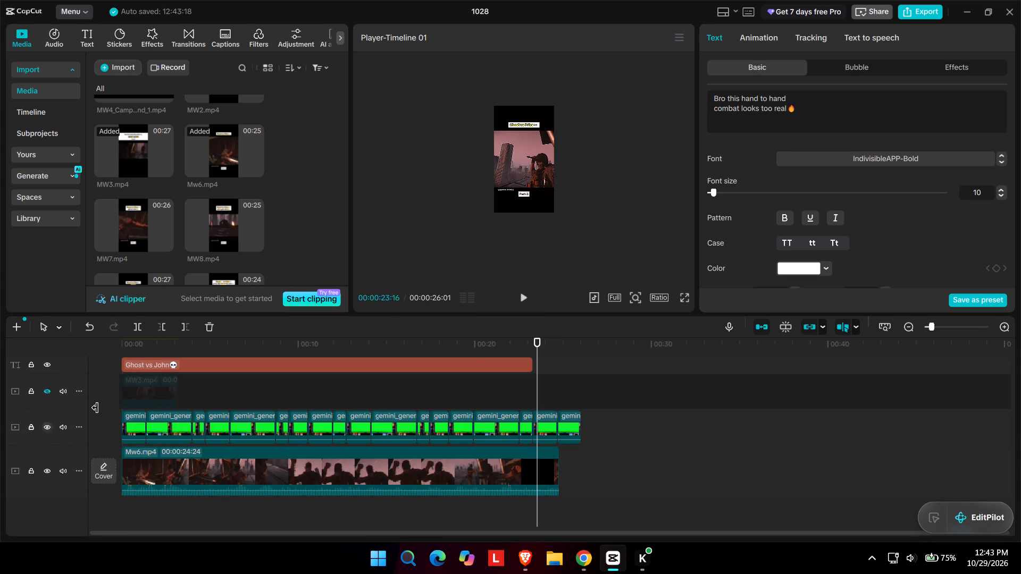
Delete the short hidden MW3.mp4 overlay clip from the timeline.
left_click(158, 394)
key("Delete")
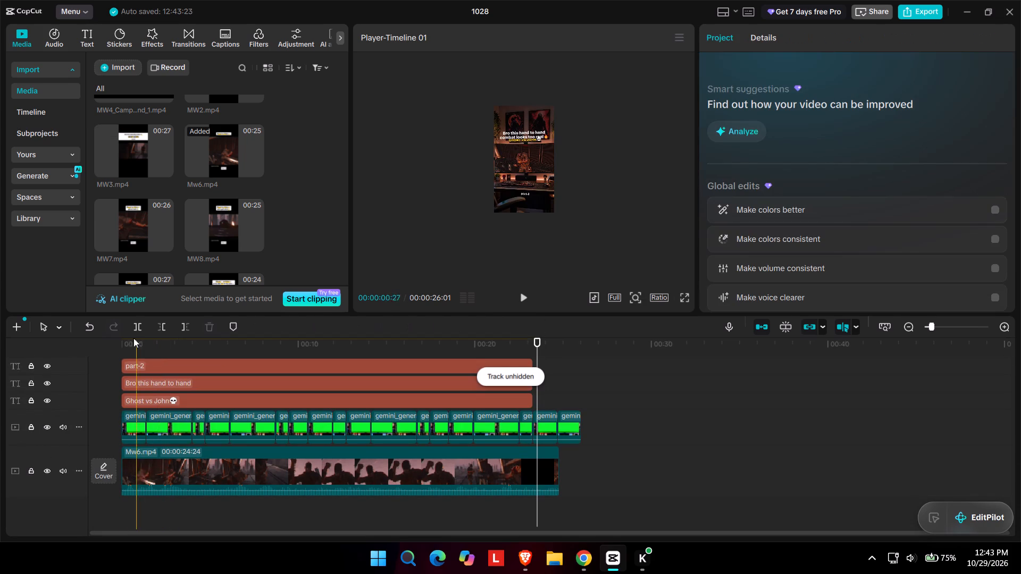
Split the last gemini clip at the end of Mw6.mp4, 00:00:24:24, and delete the part extending past it.
left_click(123, 345)
left_click(560, 393)
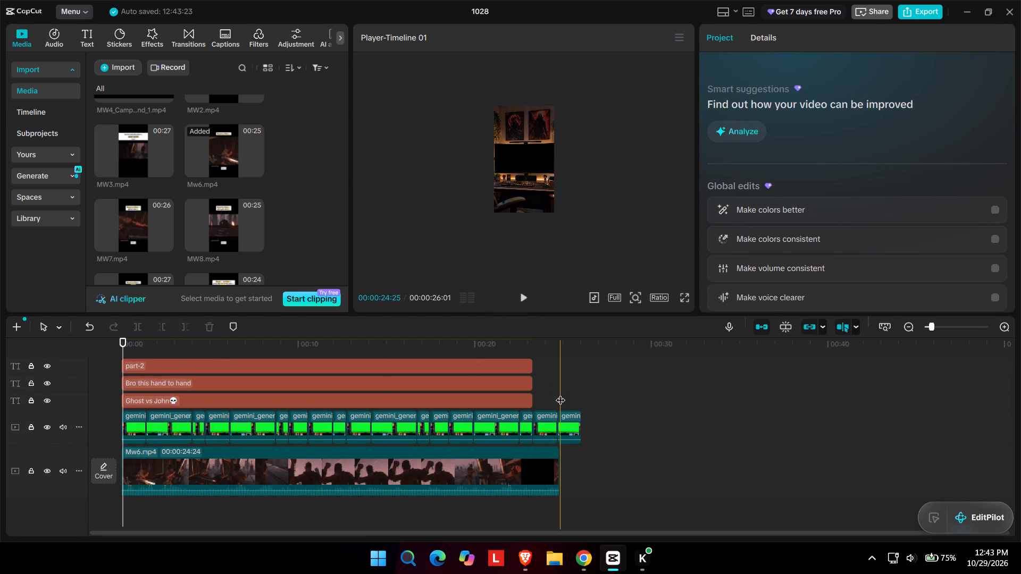
left_click(559, 453, "ctrl")
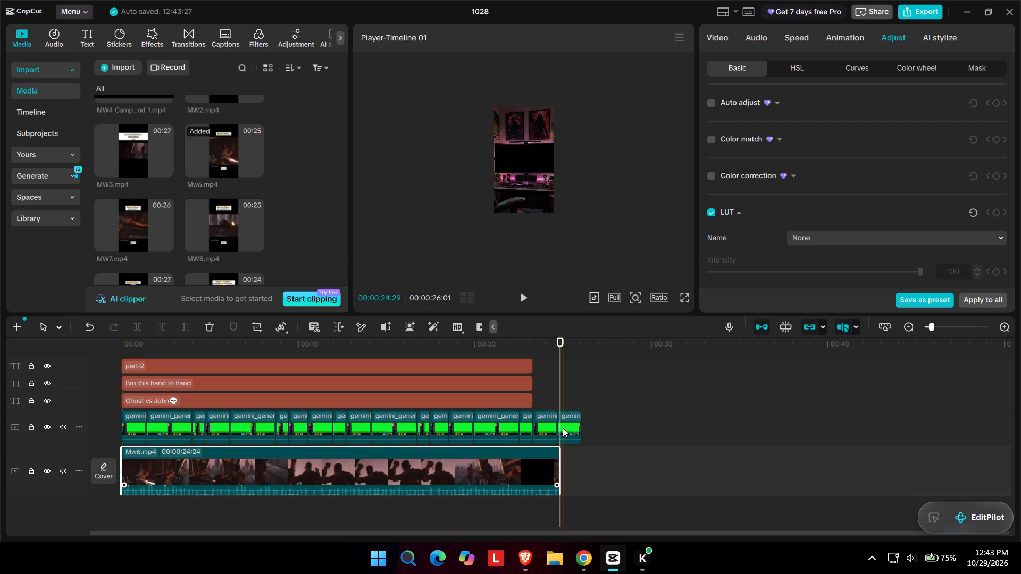
left_click(563, 427, "ctrl")
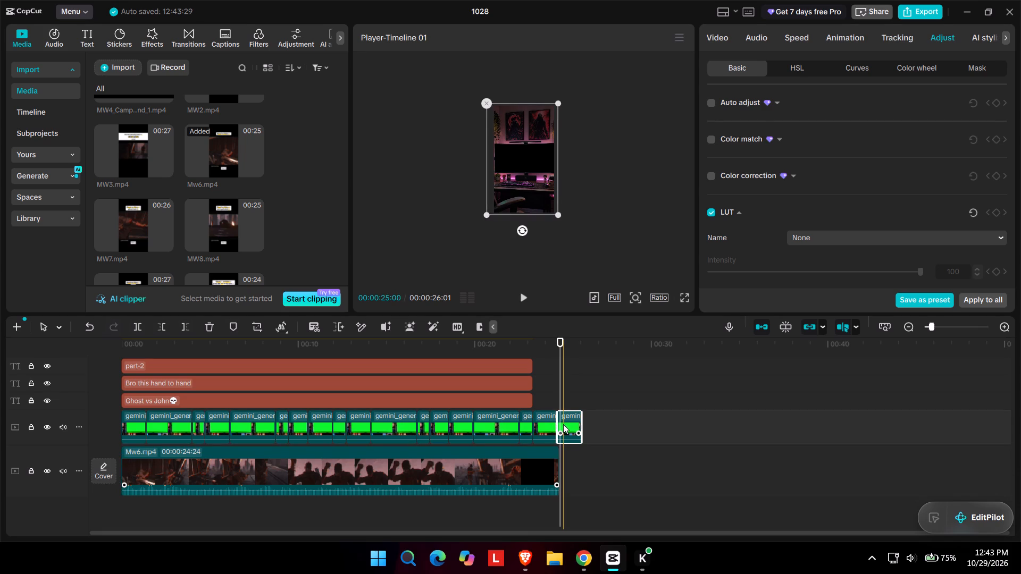
scroll(560, 427, "up", 8, "ctrl")
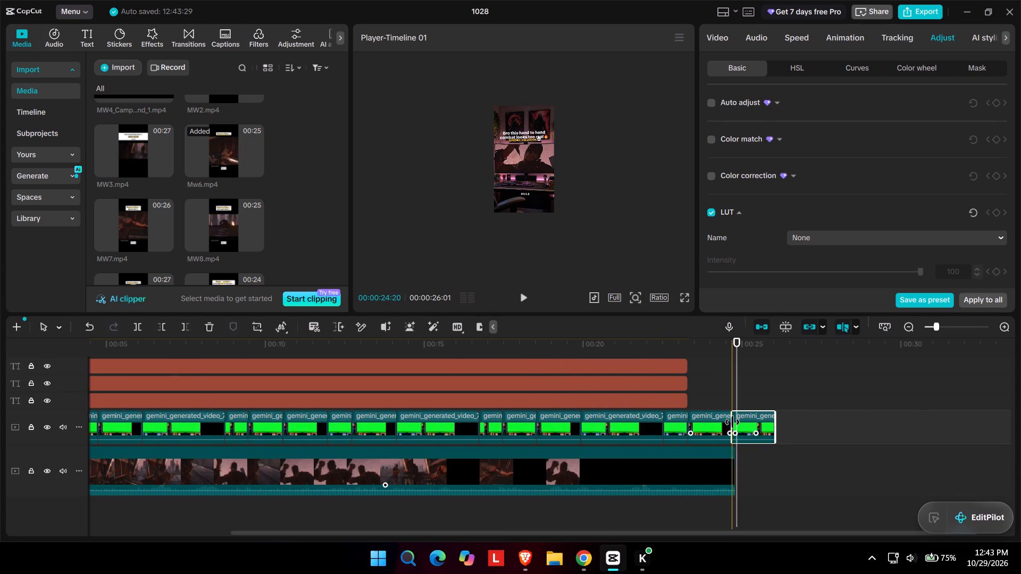
scroll(742, 420, "down", 1)
scroll(742, 420, "up", 7, "ctrl")
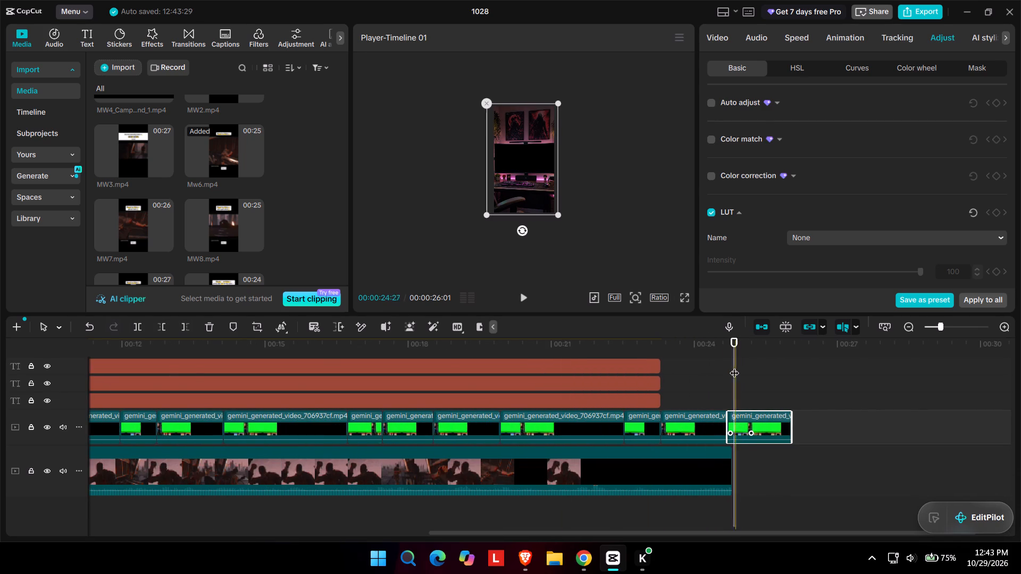
left_click(733, 342)
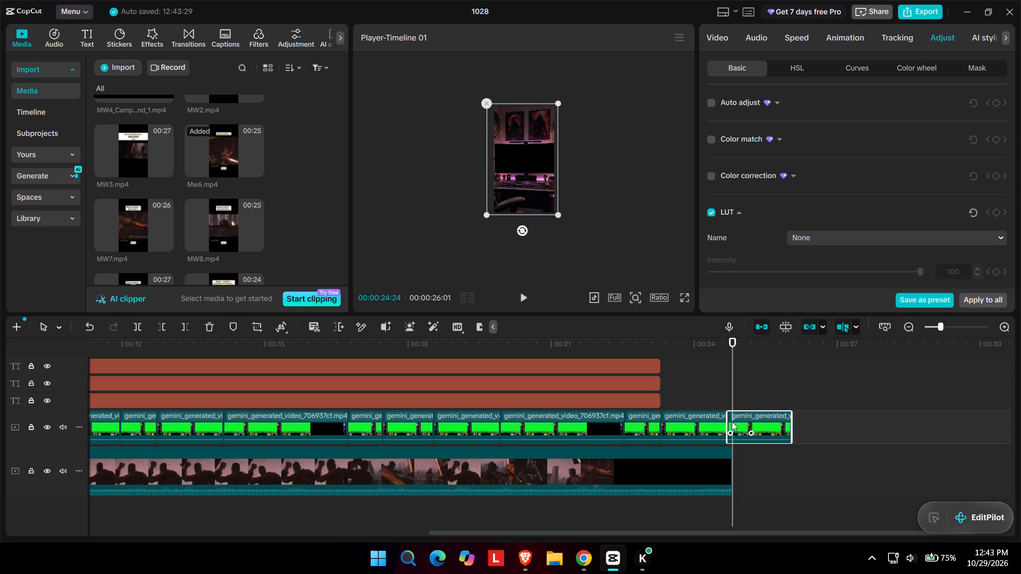
key("ctrl+b")
key("Delete")
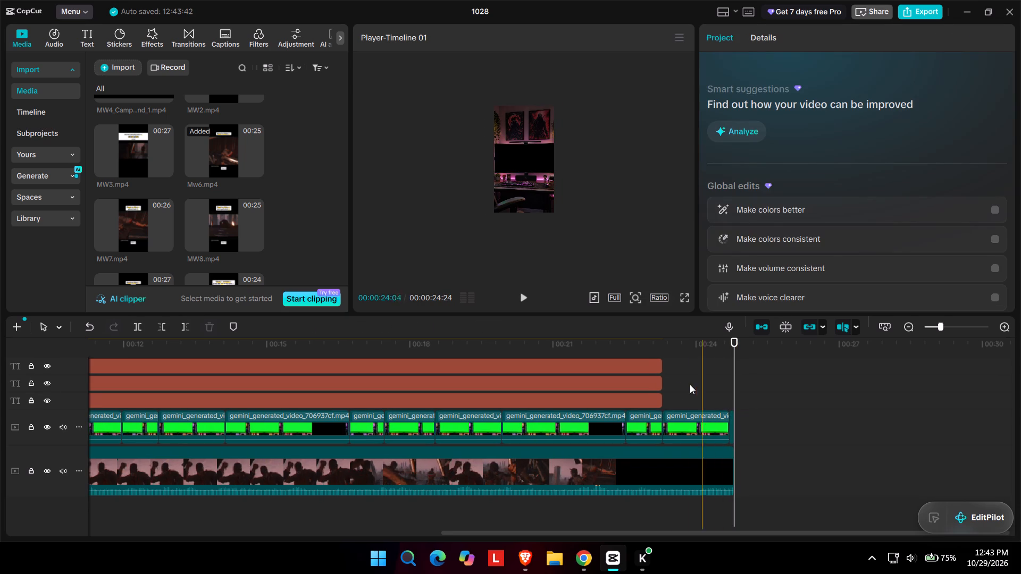
Extend all three text clips together so they end with the Mw6.mp4 clip at 00:00:24:24.
left_click(660, 367)
left_click(659, 387, "ctrl")
left_click(660, 404, "ctrl")
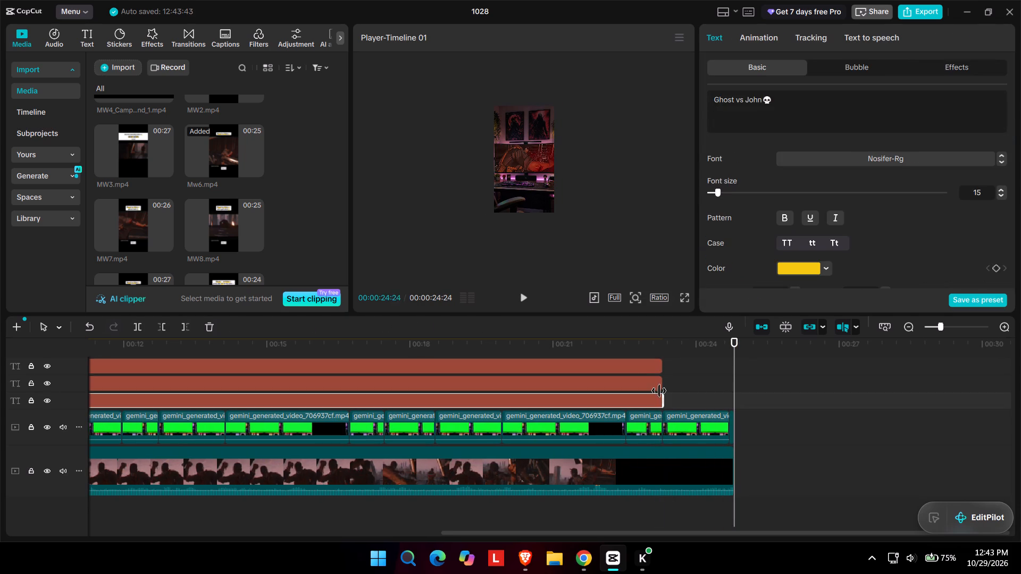
left_click(657, 367, "ctrl")
left_click(659, 385, "ctrl")
left_click(658, 365, "ctrl")
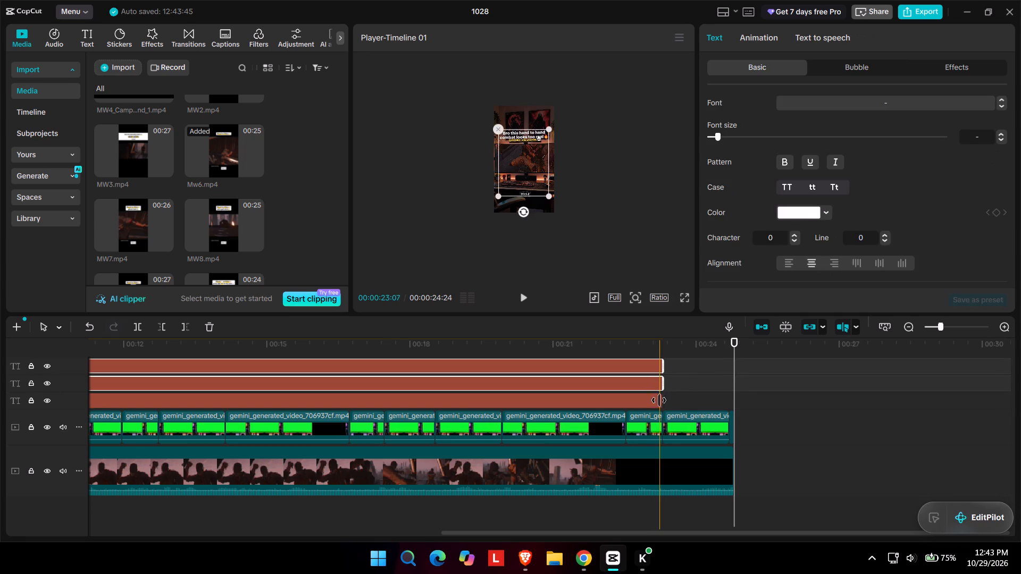
left_click(659, 402, "ctrl")
left_click(646, 383, "ctrl")
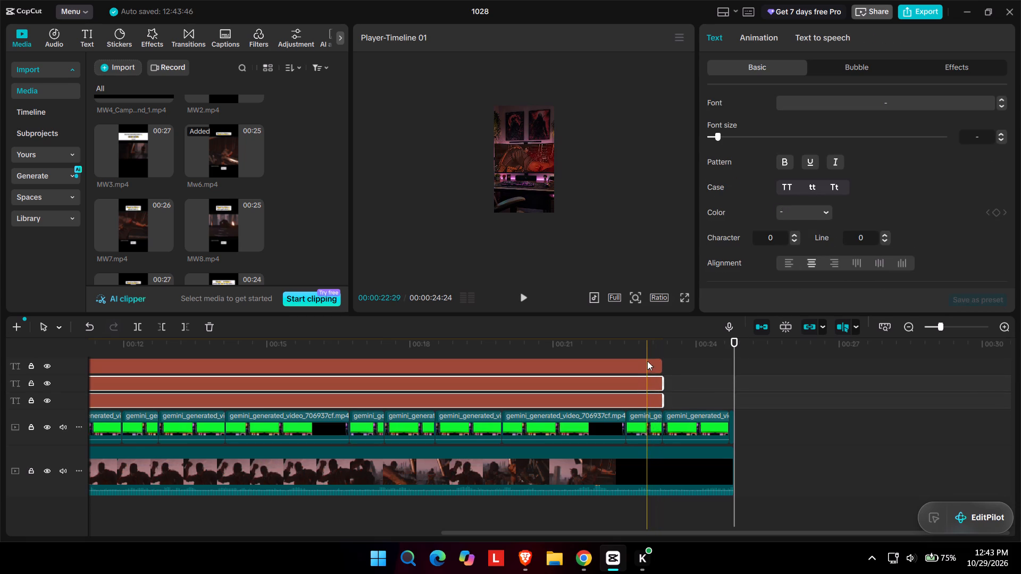
left_click(647, 361, "ctrl")
left_click_drag(665, 366, 741, 374)
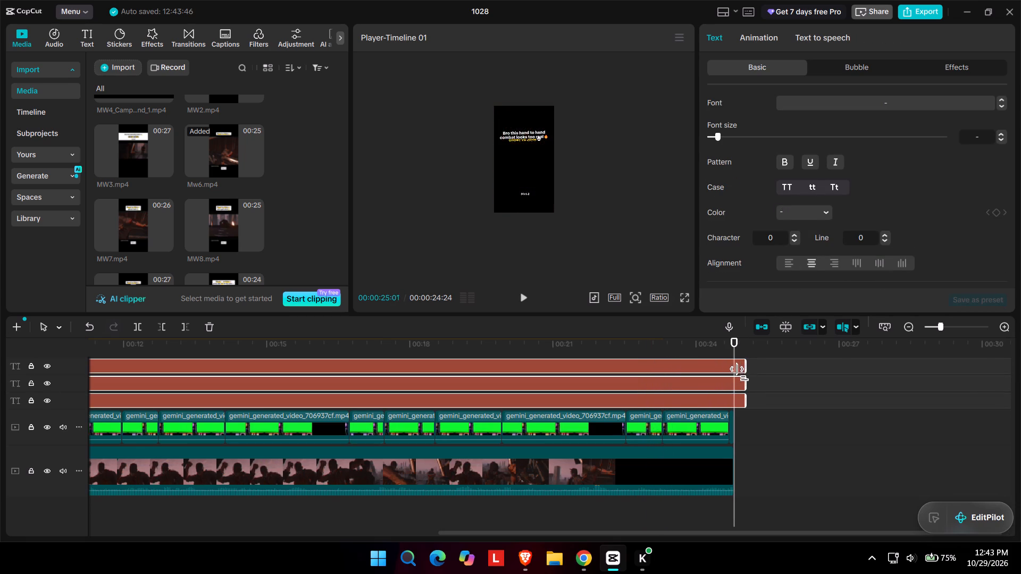
left_click_drag(741, 374, 732, 375)
scroll(733, 375, "up", 6, "ctrl")
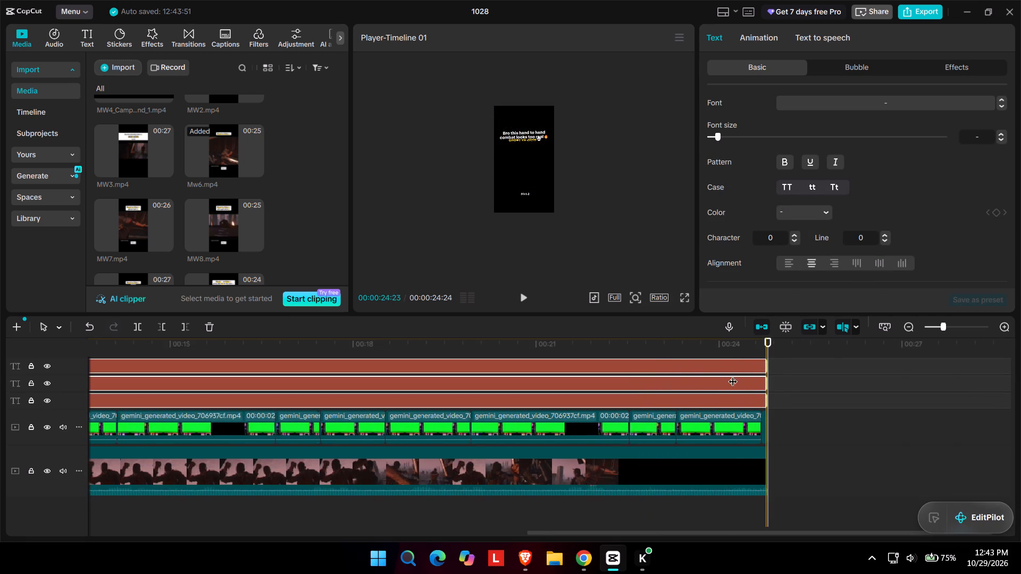
left_click(790, 325)
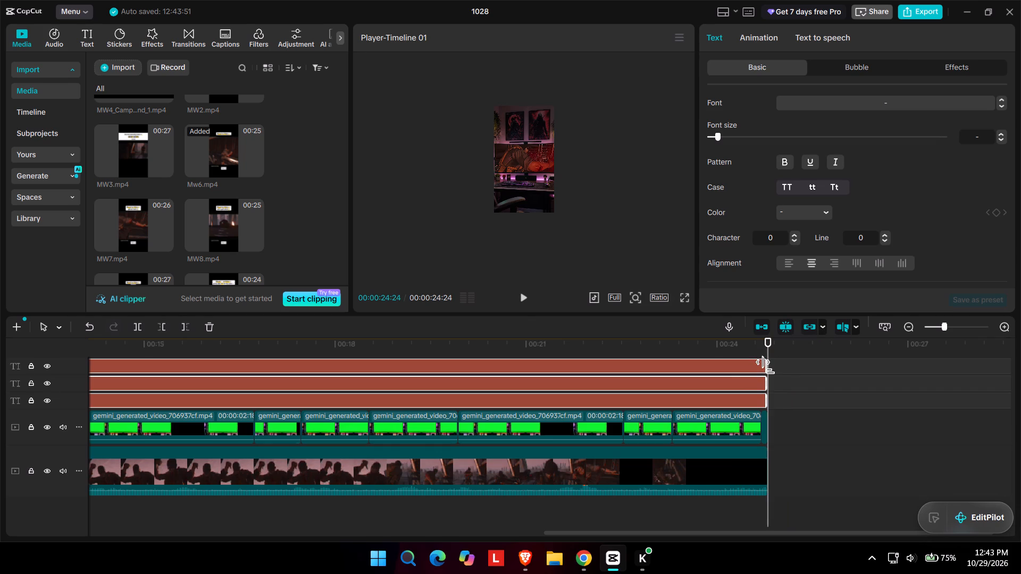
left_click_drag(768, 367, 769, 372)
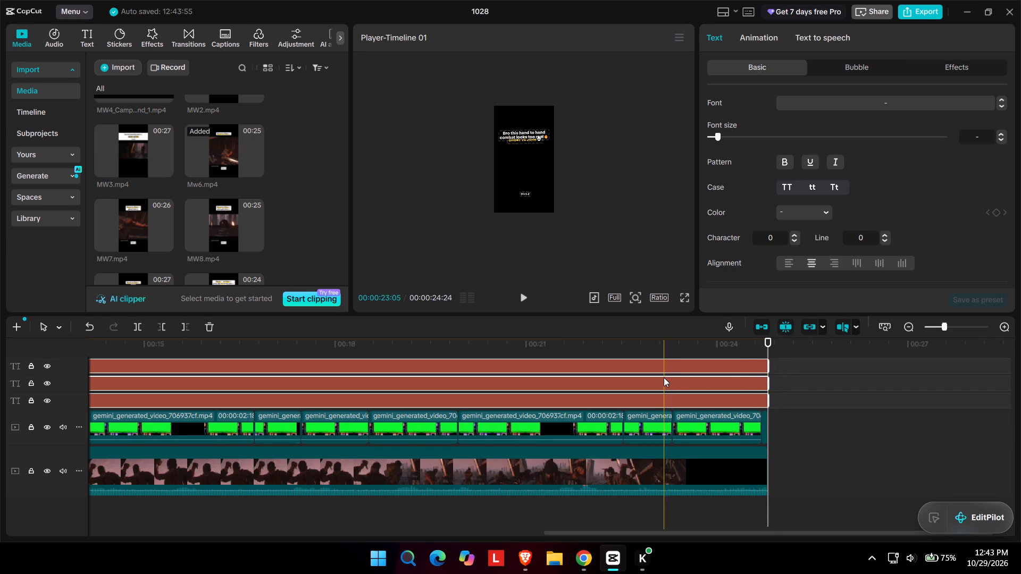
Play the composition in full screen to check the text placement near the end and at the start.
scroll(663, 377, "down", 12, "ctrl")
left_click(516, 343)
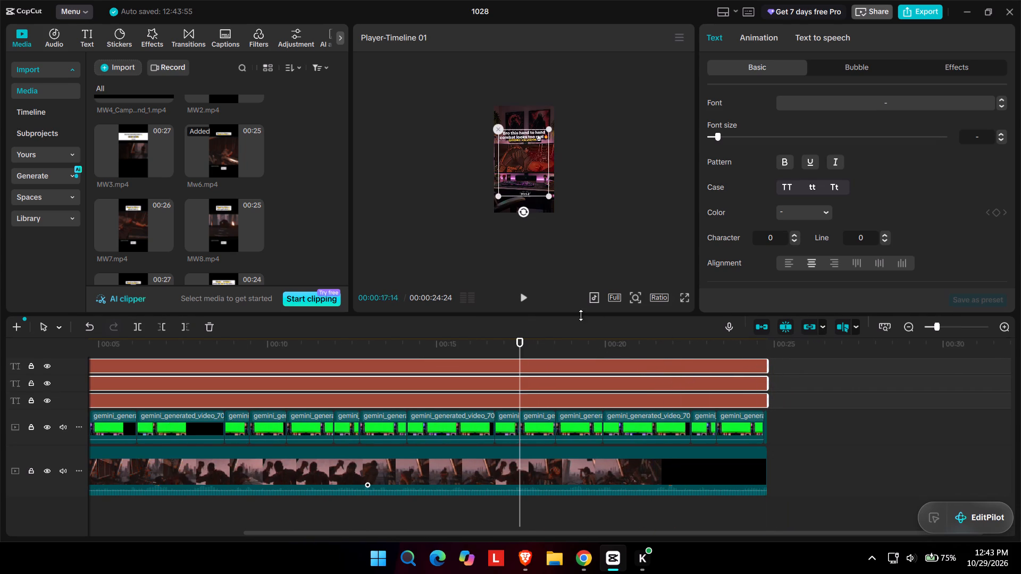
left_click(681, 301)
key("space")
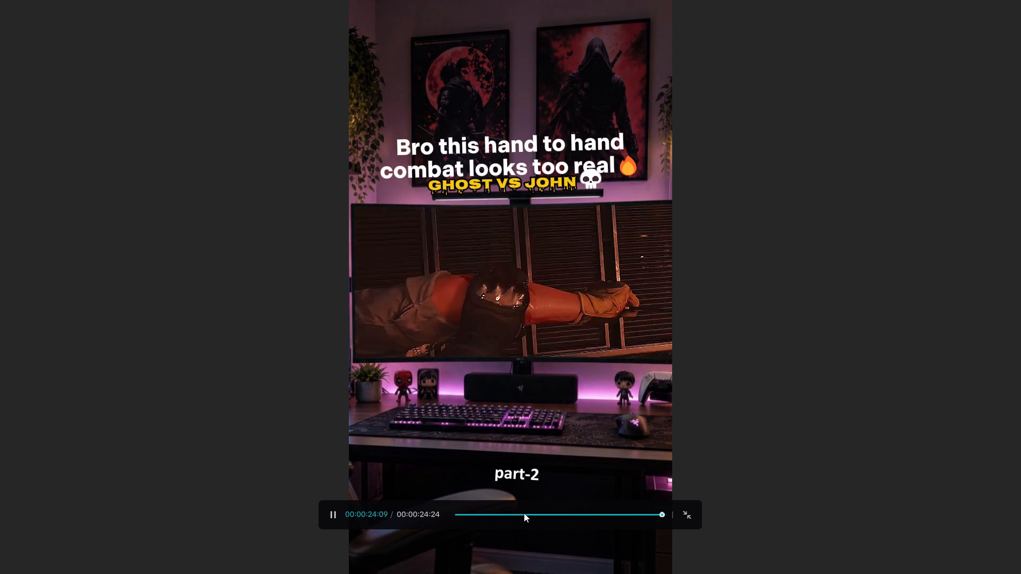
key("space")
key("space")
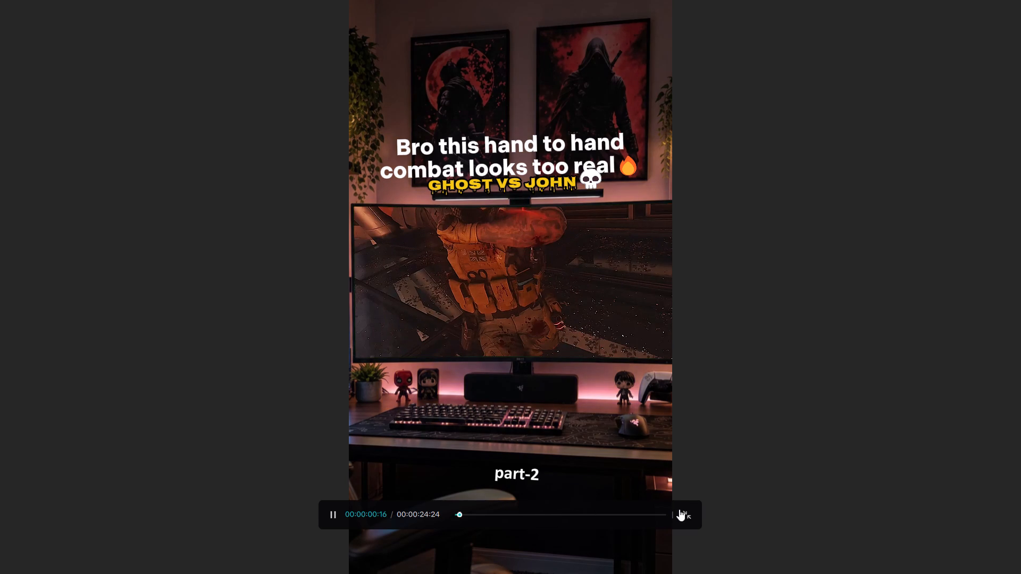
left_click(687, 512)
Delete the "Ghost vs John" text clip and check the remaining title in full screen.
left_click(357, 385)
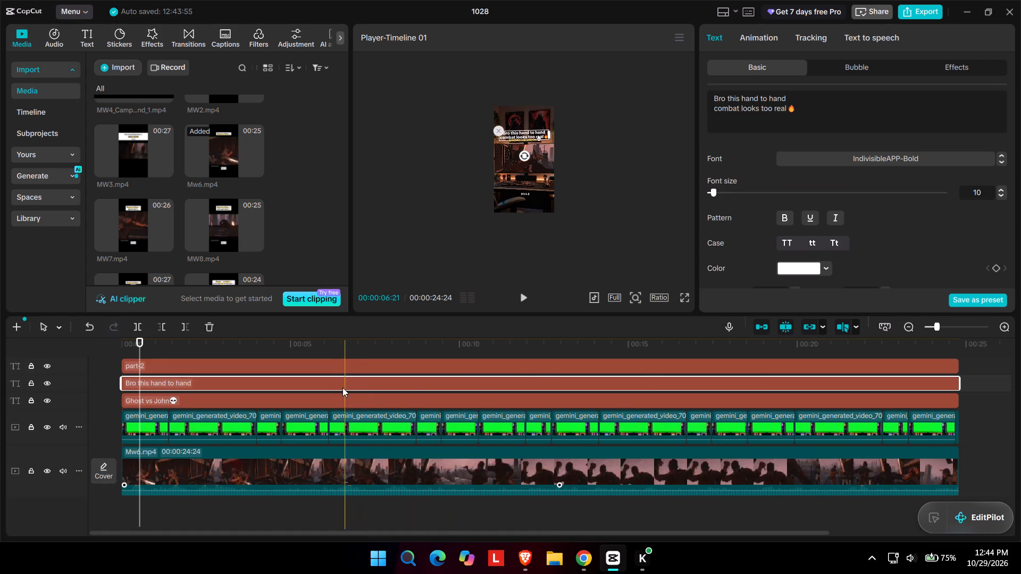
left_click(330, 398)
key("Delete")
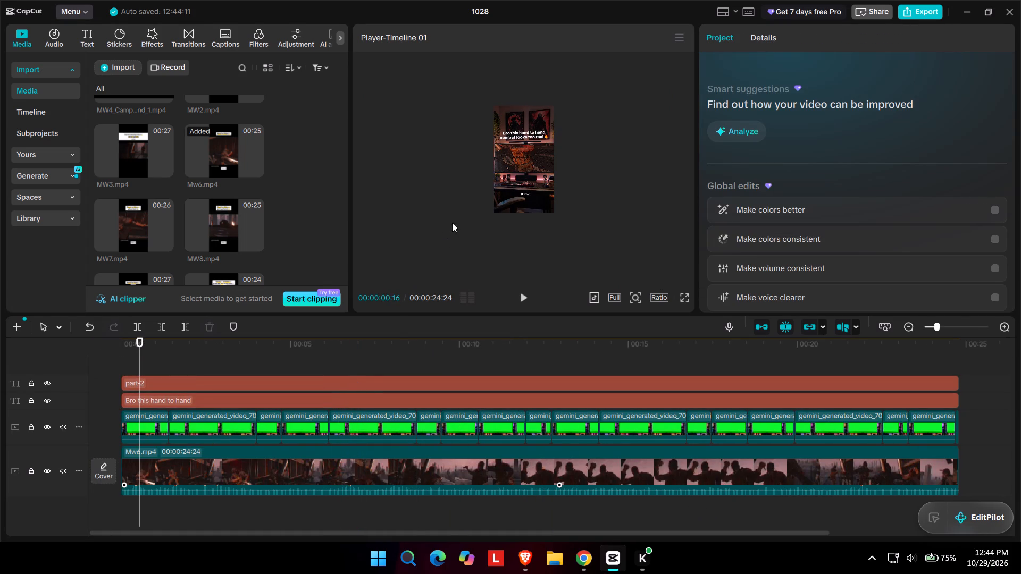
left_click(682, 301)
key("space")
key("space")
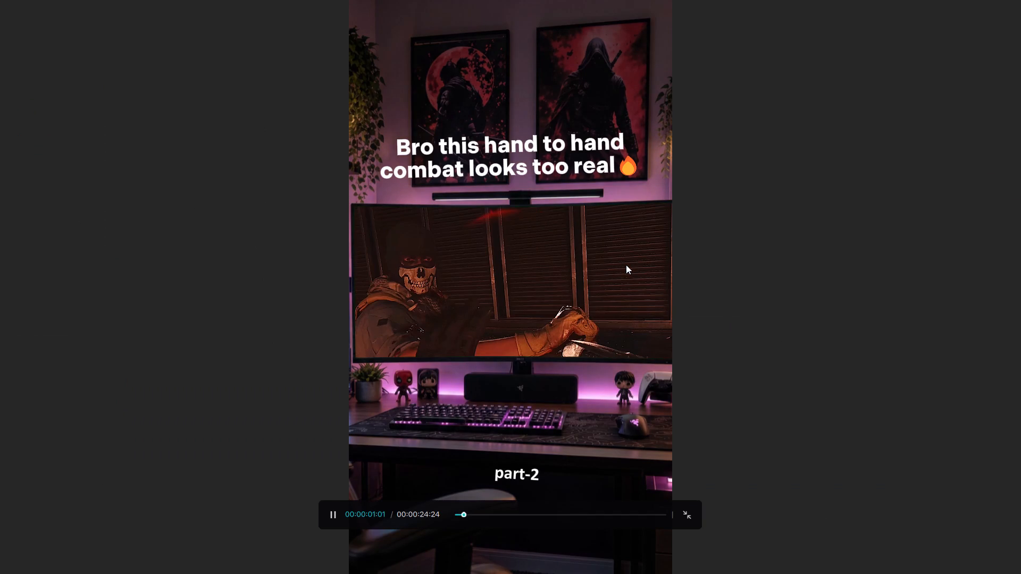
left_click(682, 511)
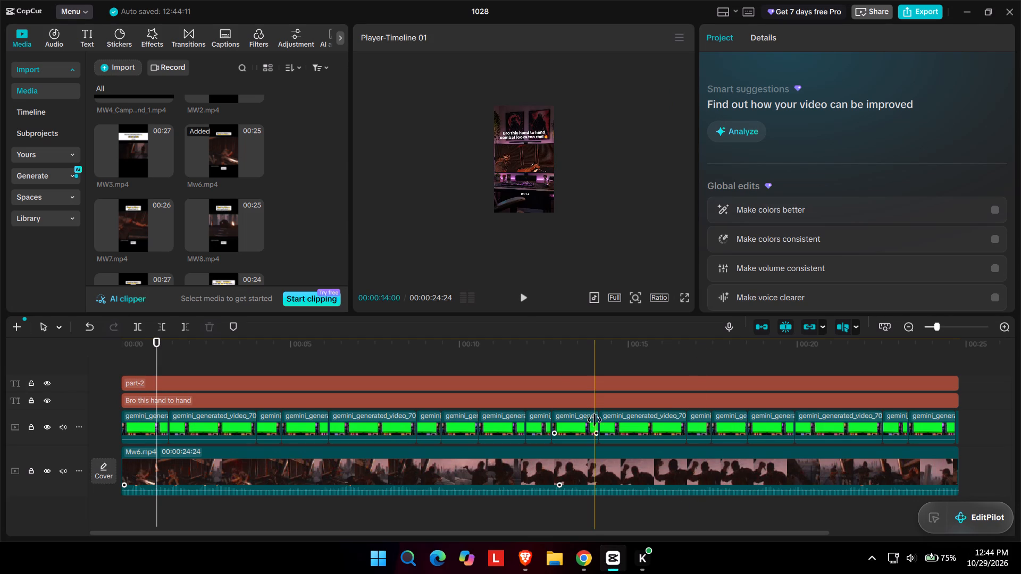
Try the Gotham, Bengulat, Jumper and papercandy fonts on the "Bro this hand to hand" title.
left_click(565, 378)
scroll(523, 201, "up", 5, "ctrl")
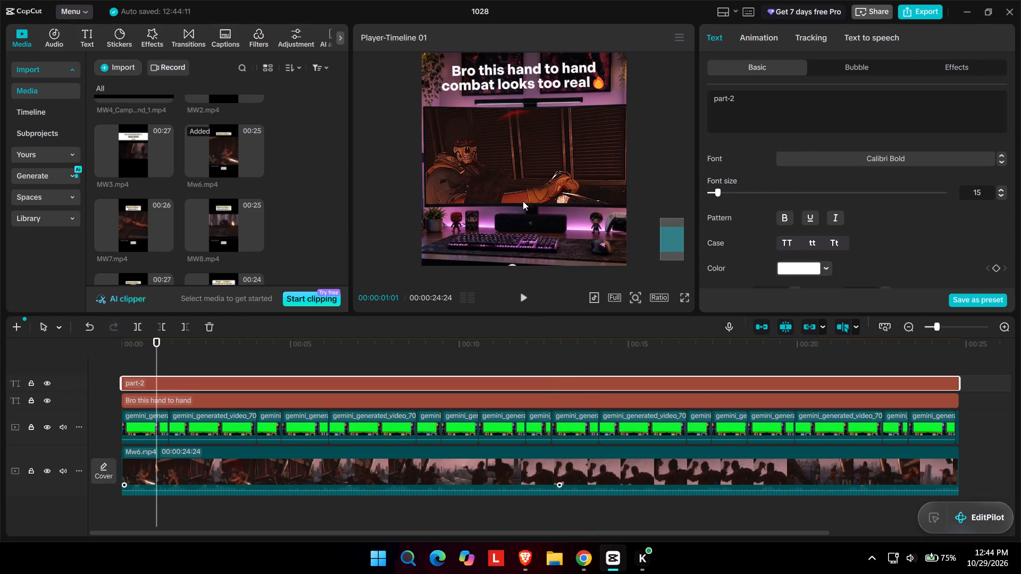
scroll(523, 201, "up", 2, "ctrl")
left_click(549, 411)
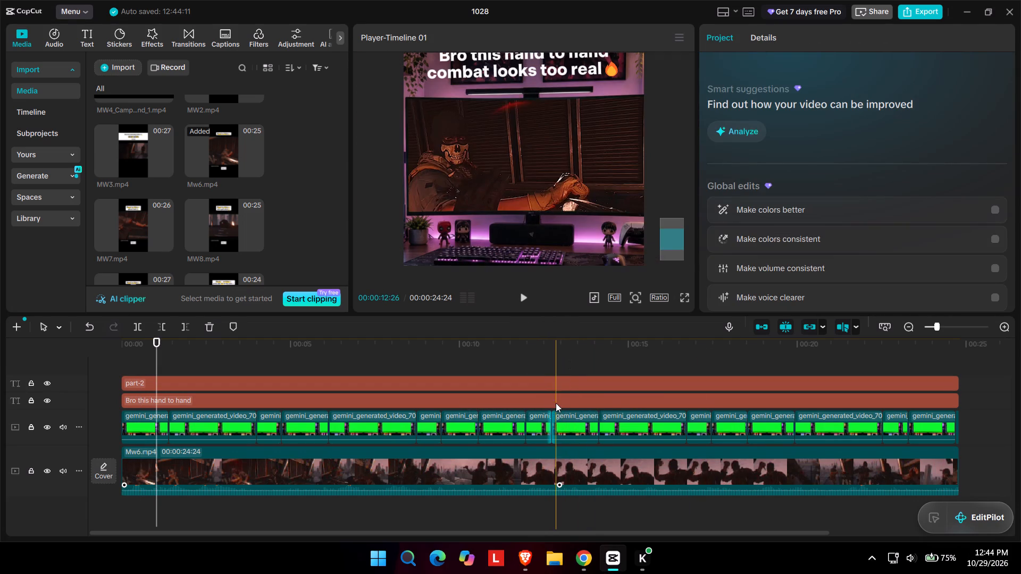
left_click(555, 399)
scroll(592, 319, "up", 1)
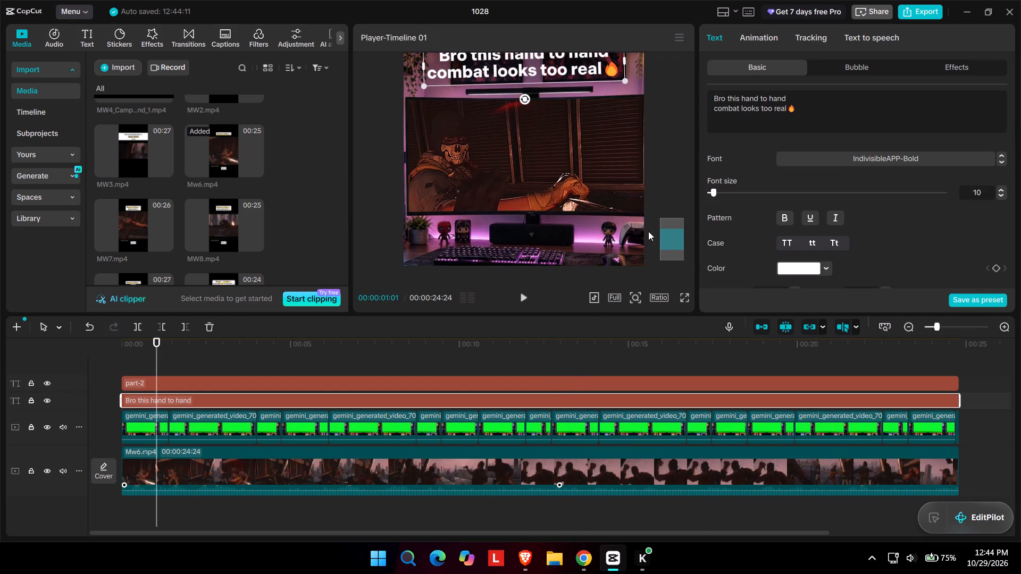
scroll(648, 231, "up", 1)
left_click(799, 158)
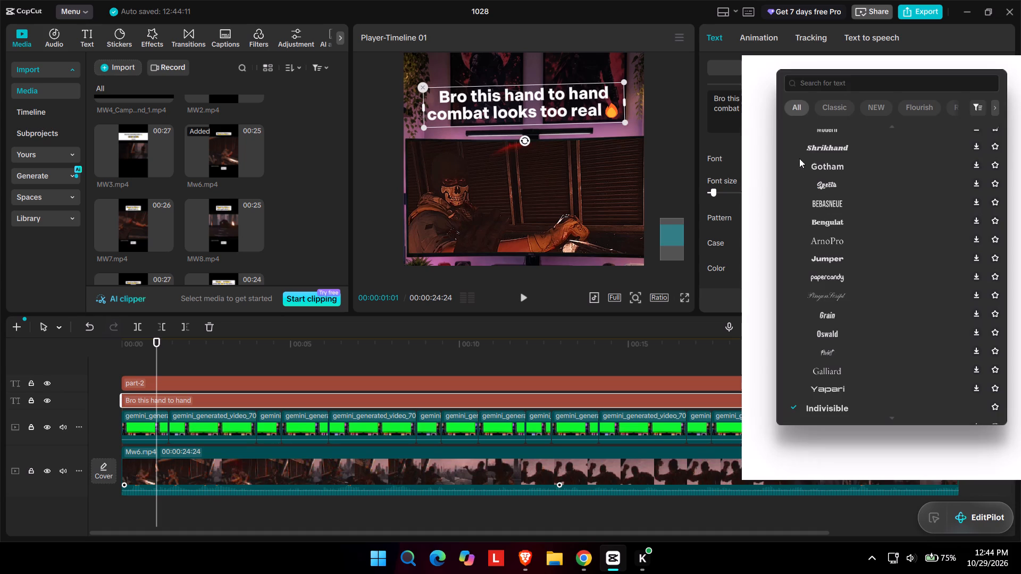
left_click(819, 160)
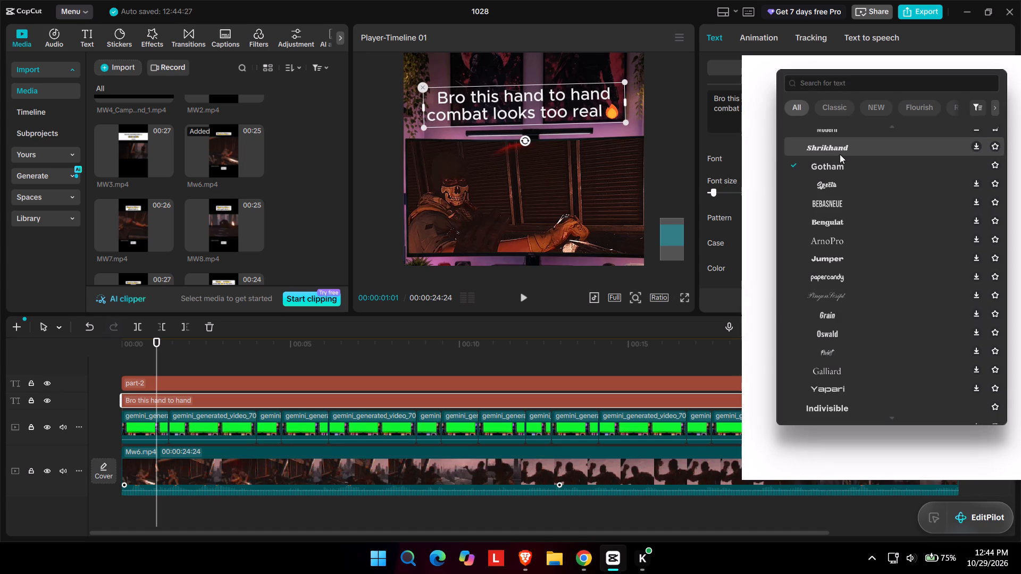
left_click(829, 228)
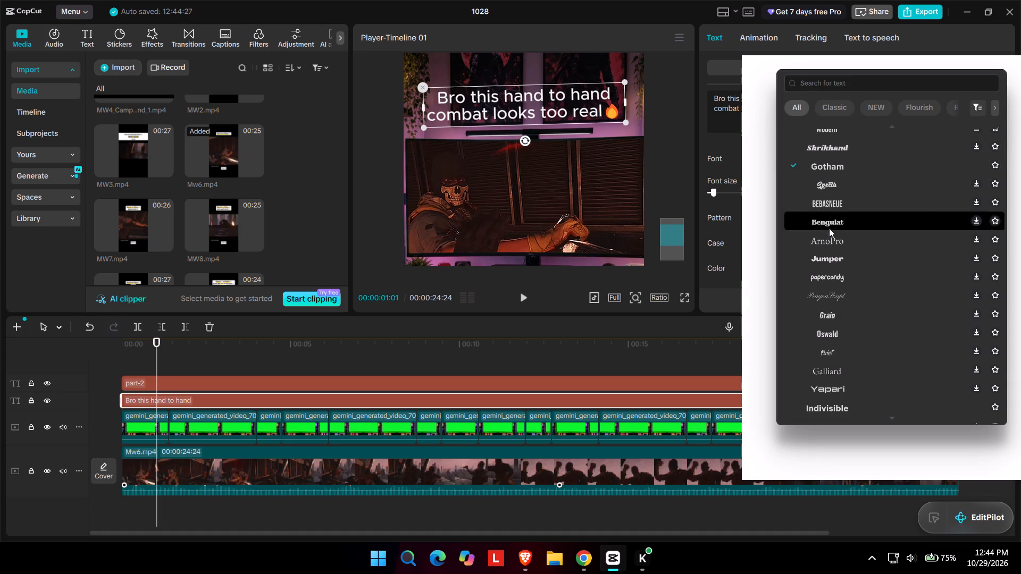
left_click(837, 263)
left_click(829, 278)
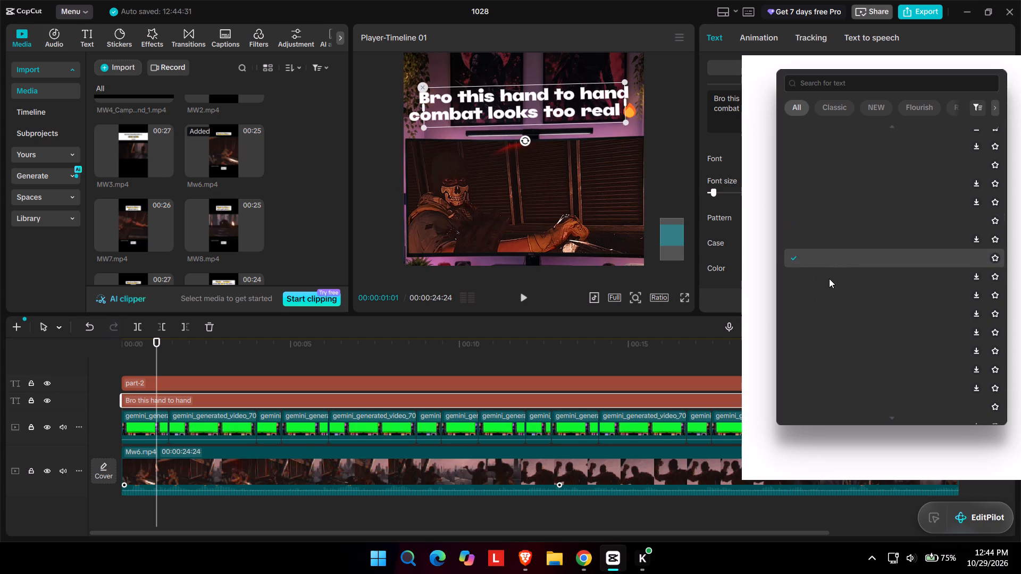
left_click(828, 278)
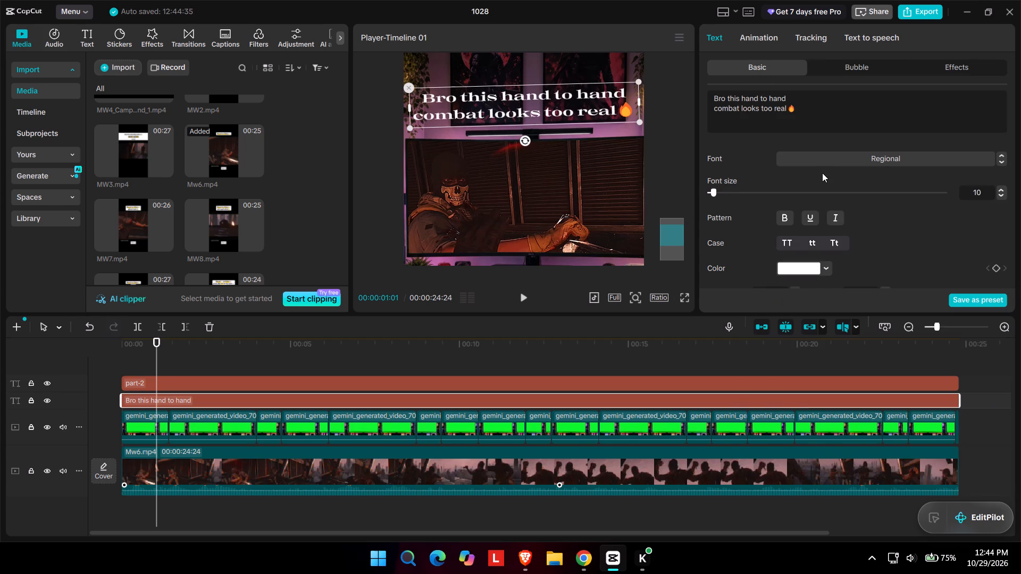
Set the title's font to Oswald and enlarge the title to span more of the frame's width.
left_click(821, 158)
scroll(813, 232, "down", 1)
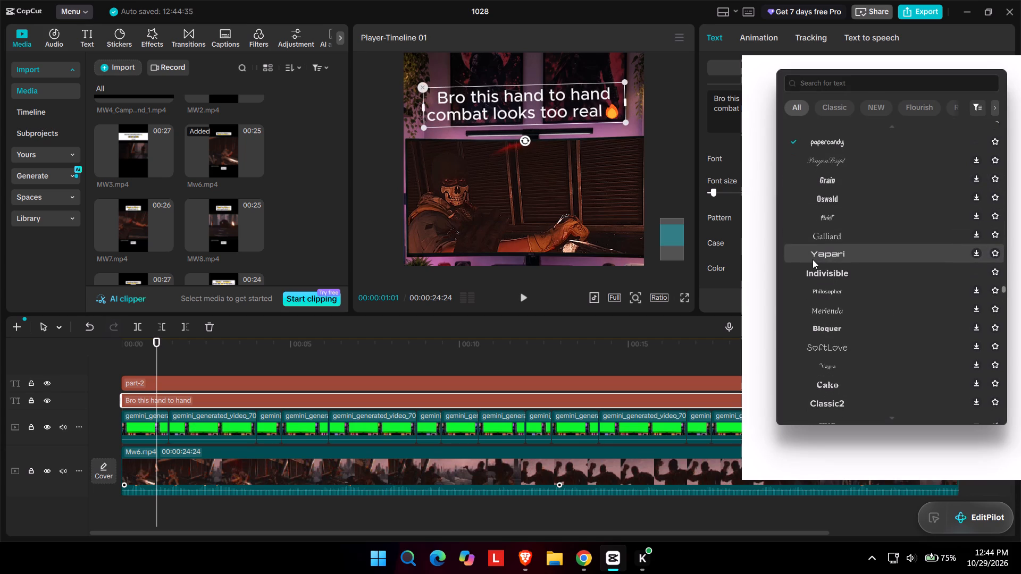
left_click(843, 193)
scroll(843, 193, "down", 1)
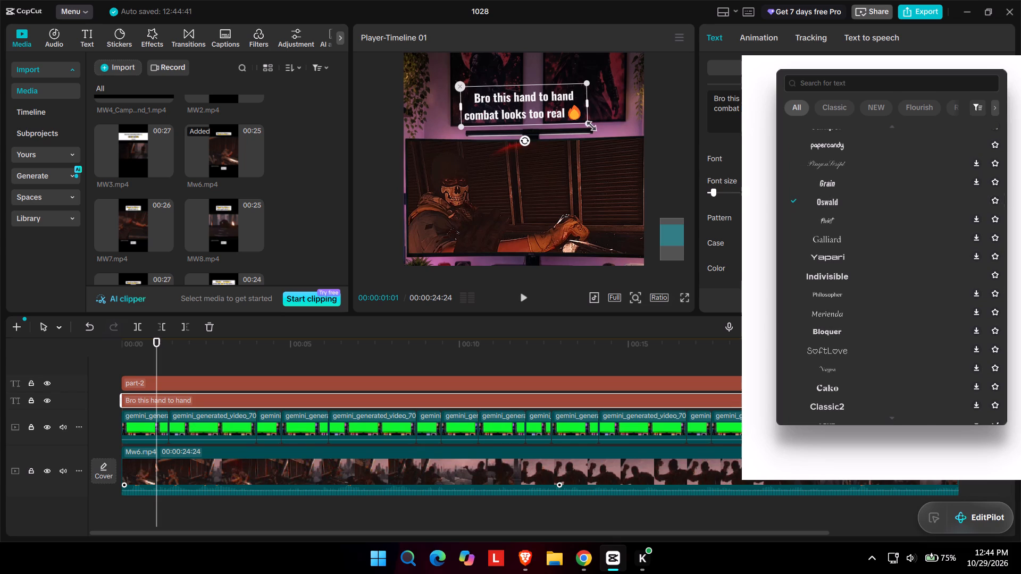
left_click_drag(588, 124, 647, 125)
Tighten the title's line spacing to -6 and move the title down to just above the monitor screen.
scroll(744, 214, "down", 1)
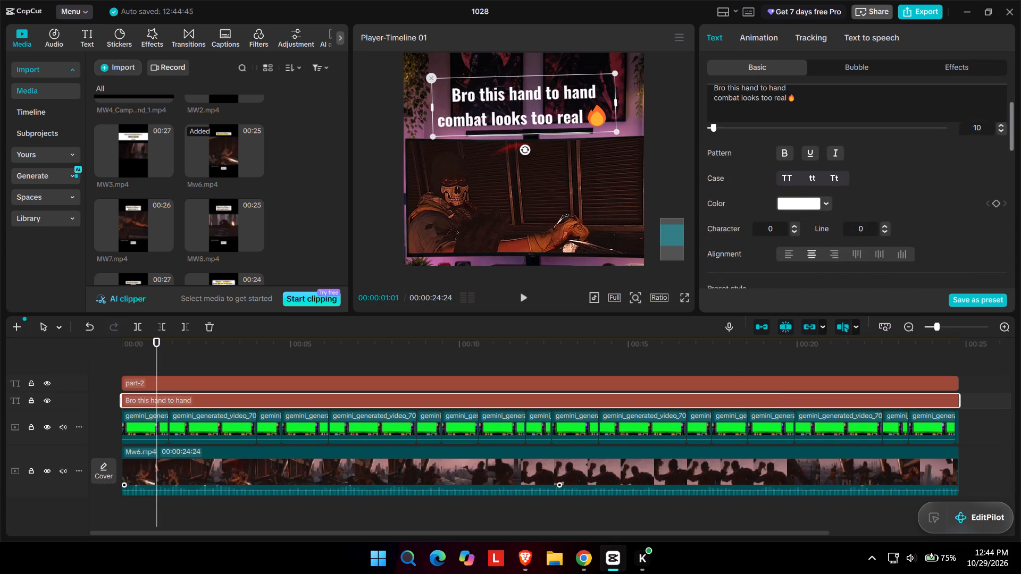
scroll(757, 222, "down", 1)
triple_click(888, 199)
double_click(888, 199)
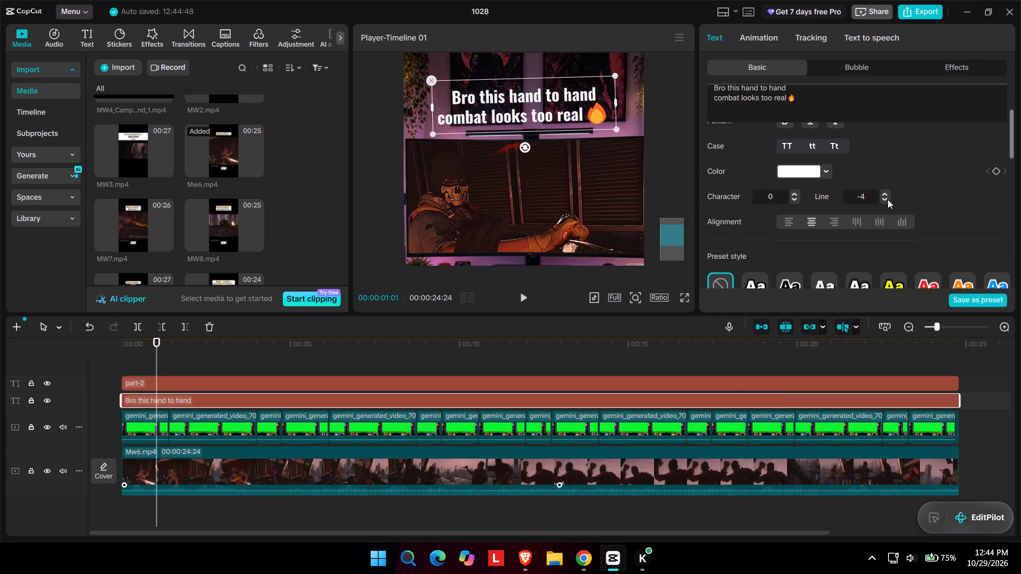
left_click(888, 199)
left_click_drag(584, 94, 590, 106)
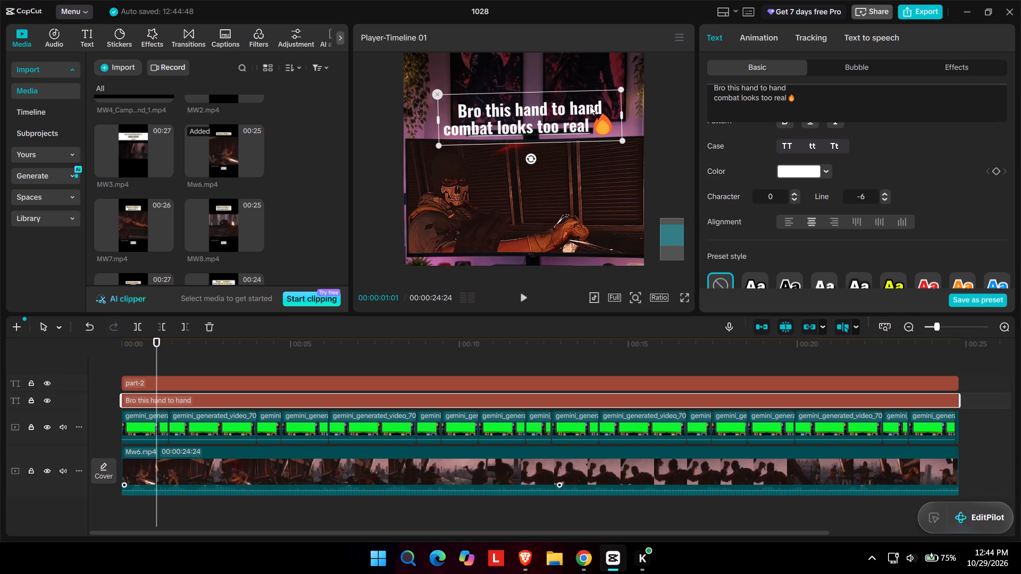
left_click_drag(590, 106, 593, 105)
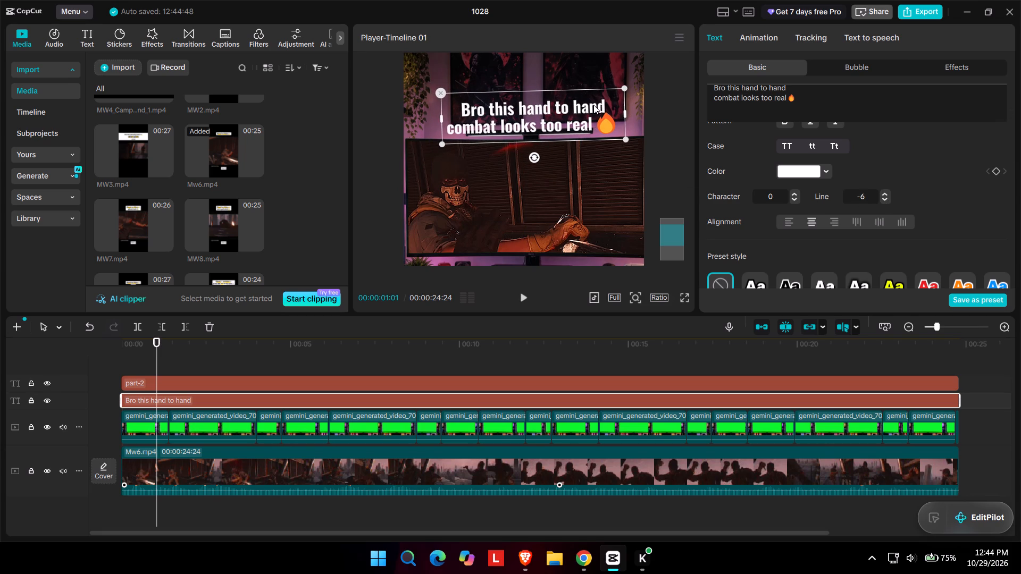
left_click_drag(593, 105, 594, 105)
Color only the word "combat" in the title red.
left_click(750, 99)
scroll(750, 99, "up", 1)
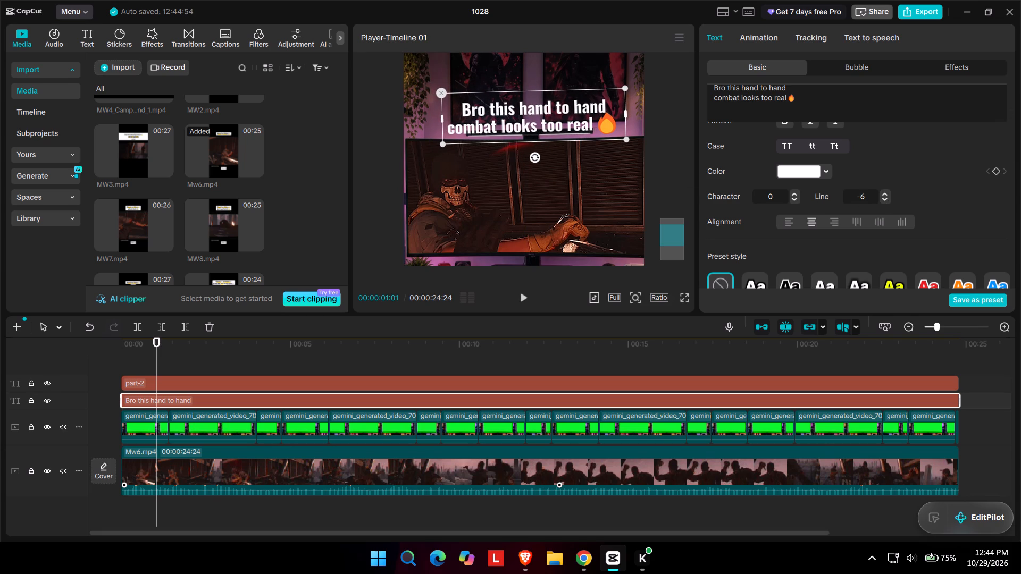
scroll(751, 99, "up", 1)
double_click(726, 102)
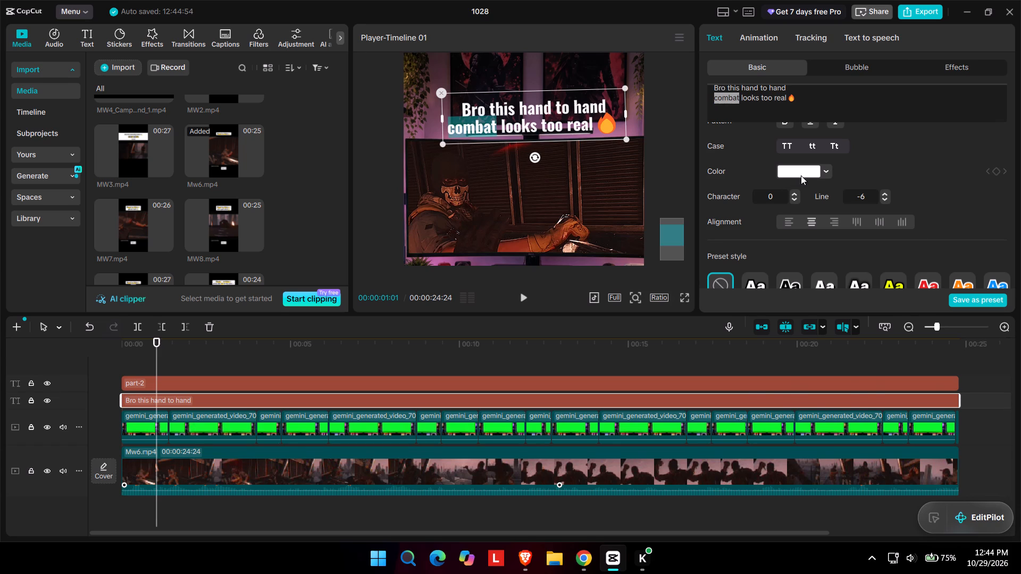
left_click(808, 175)
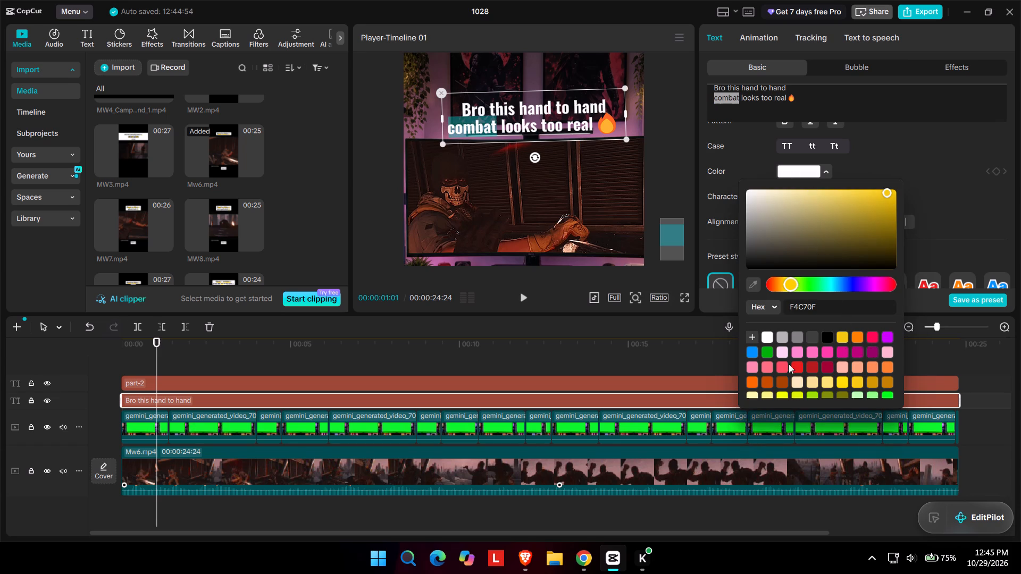
left_click(800, 364)
left_click(939, 185)
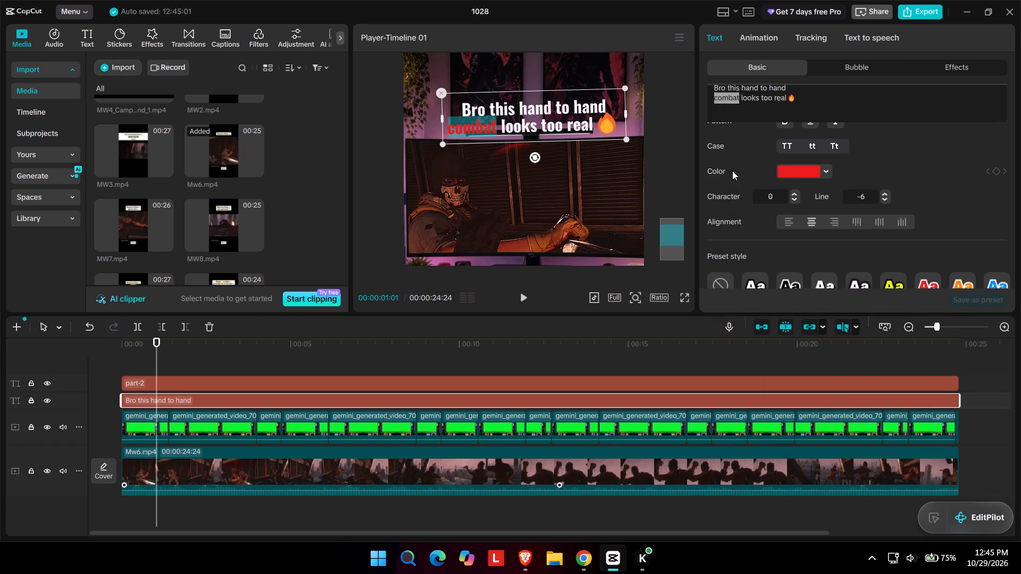
left_click(620, 175)
Add a black stroke with thickness 16 to the "Bro this hand to hand" title.
left_click(496, 112)
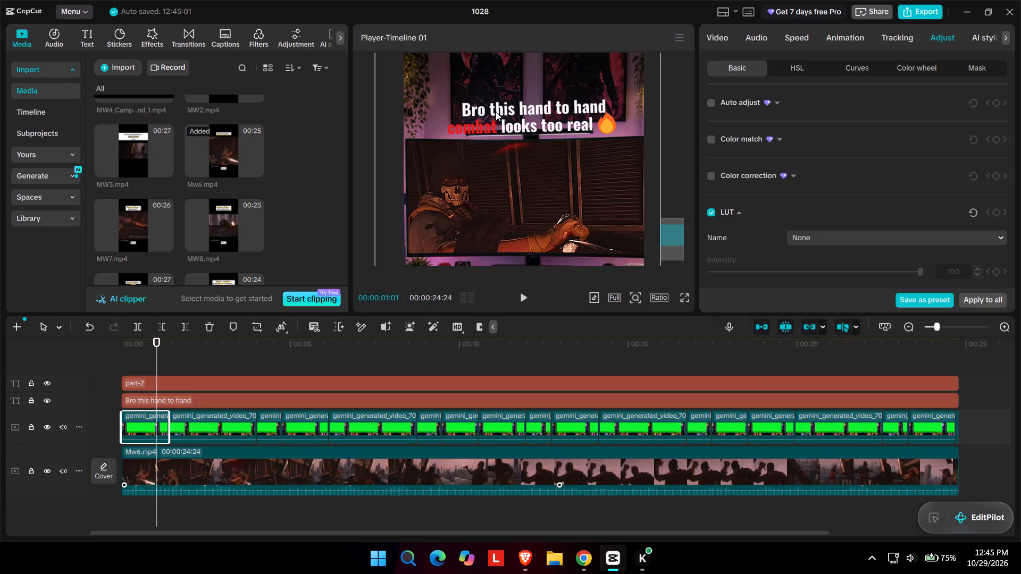
scroll(776, 164, "down", 1)
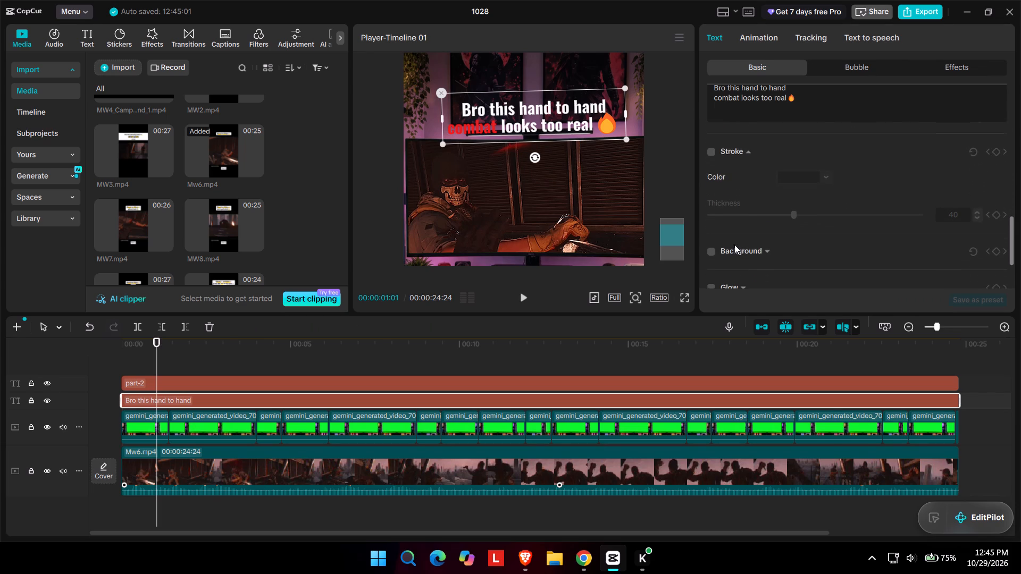
scroll(734, 244, "down", 1)
left_click(712, 153)
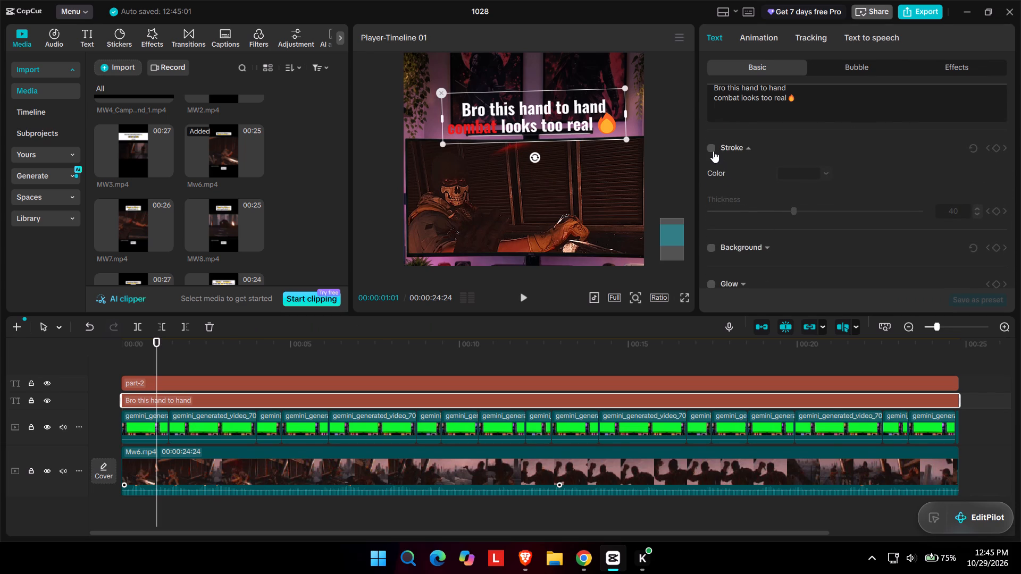
left_click(712, 149)
left_click(748, 207)
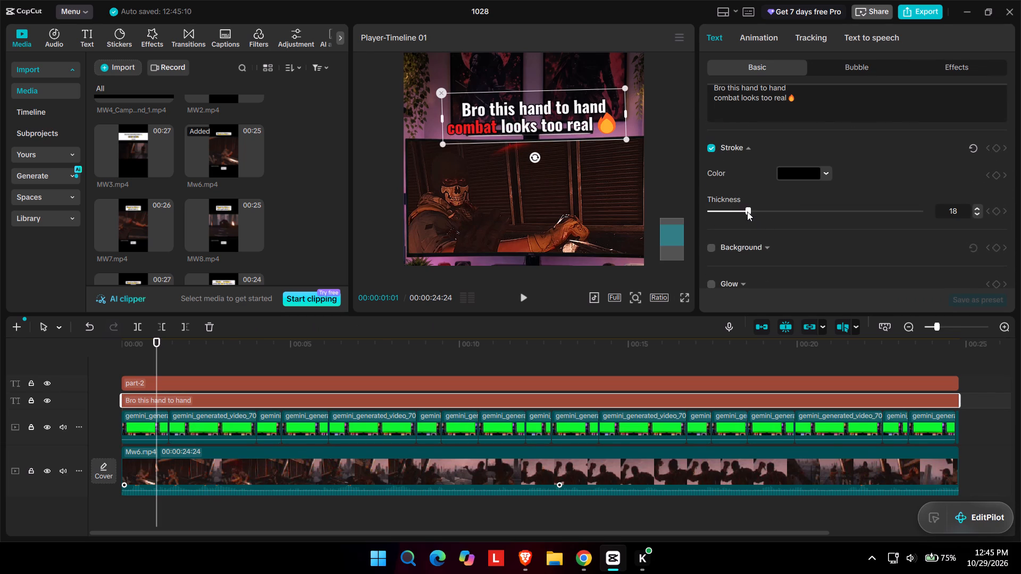
left_click_drag(747, 212, 742, 216)
Play a short part of the composition in full screen to check the restyled title.
left_click(687, 298)
key("space")
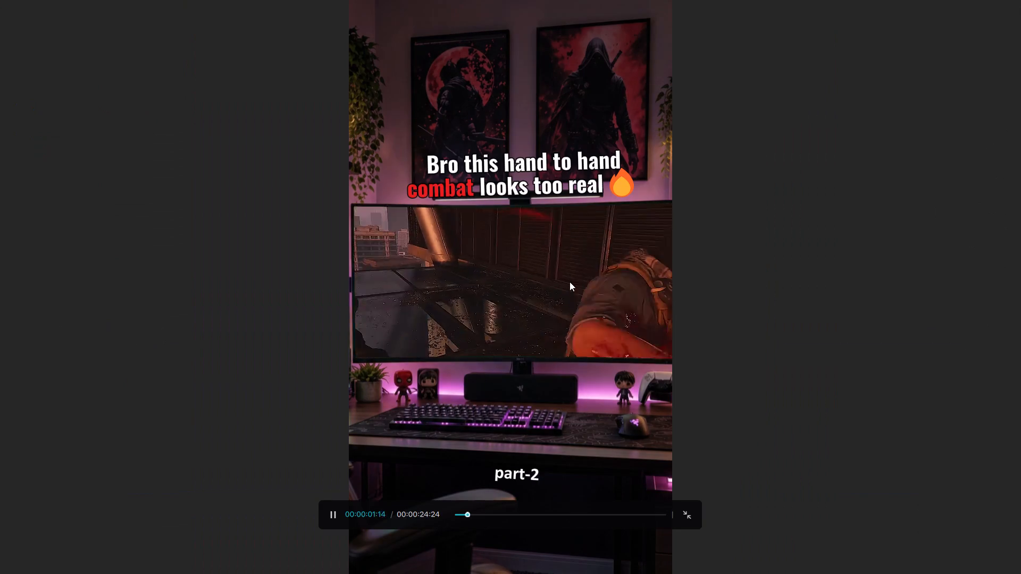
key("space")
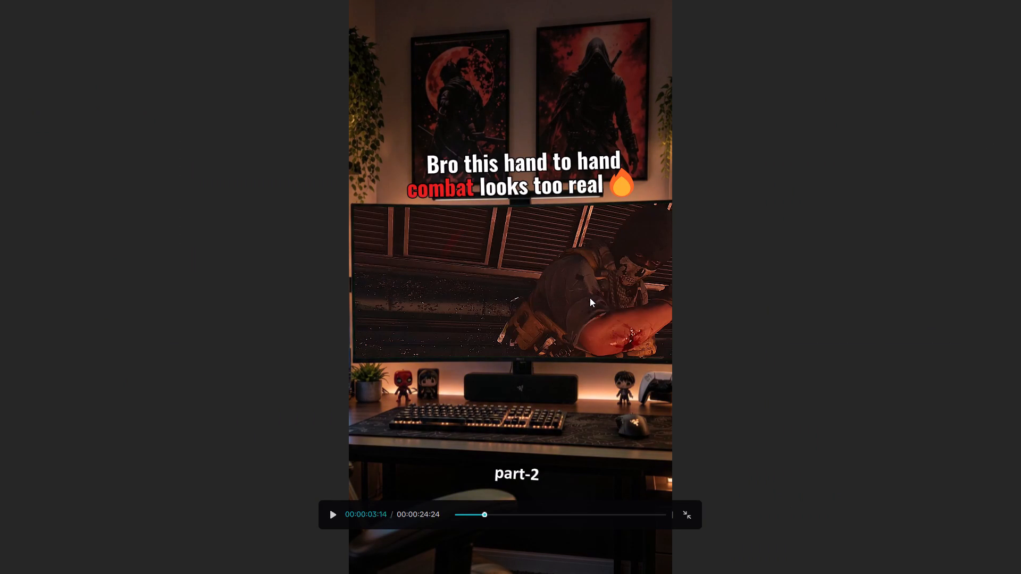
left_click(654, 387)
left_click(692, 513)
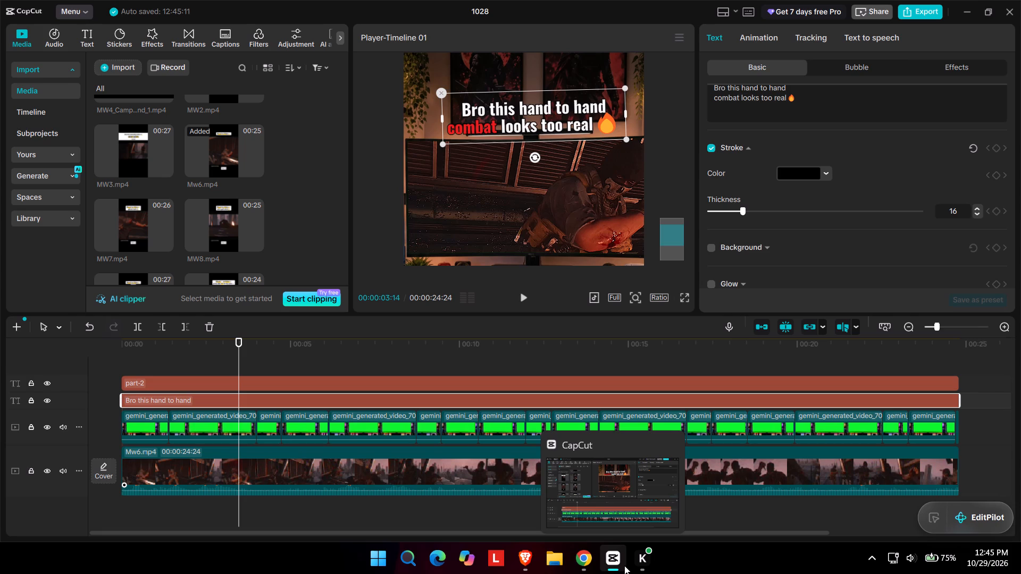
Search the fonts for "anton", try several variants on the "Bro this hand to hand" title, and apply the first Anton font.
scroll(838, 147, "up", 1)
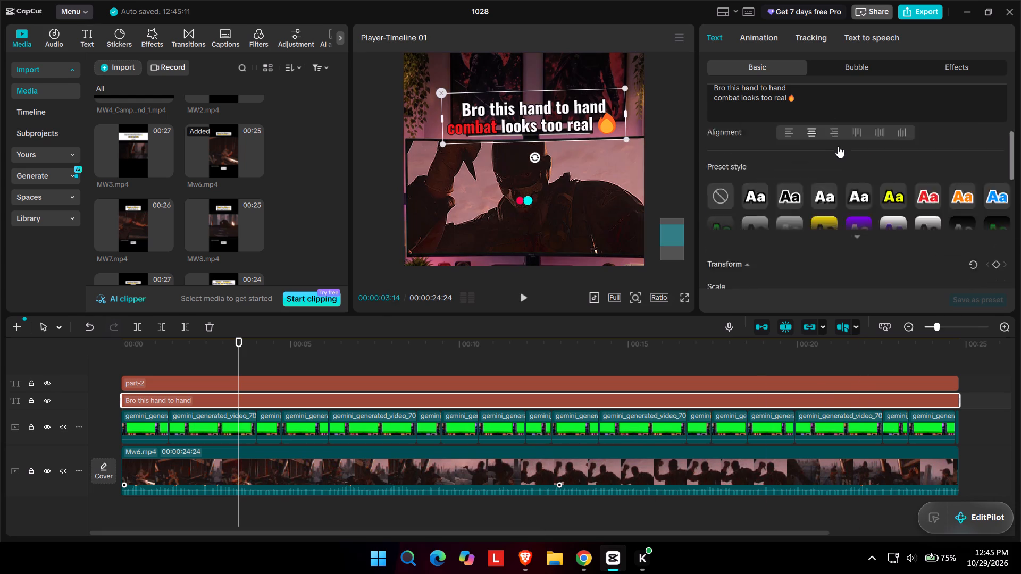
scroll(838, 146, "up", 2)
left_click(898, 155)
left_click(838, 90)
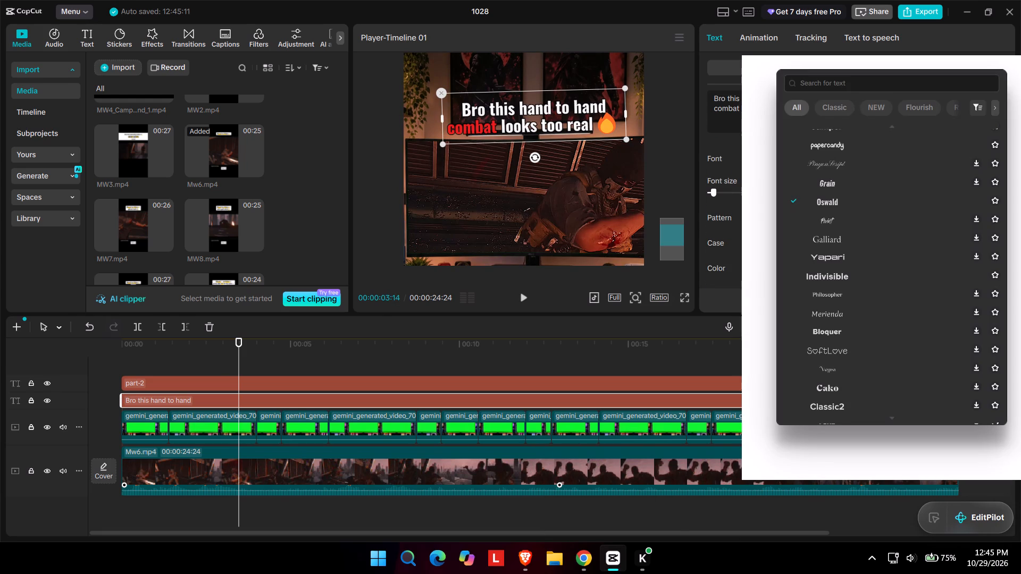
type("anton")
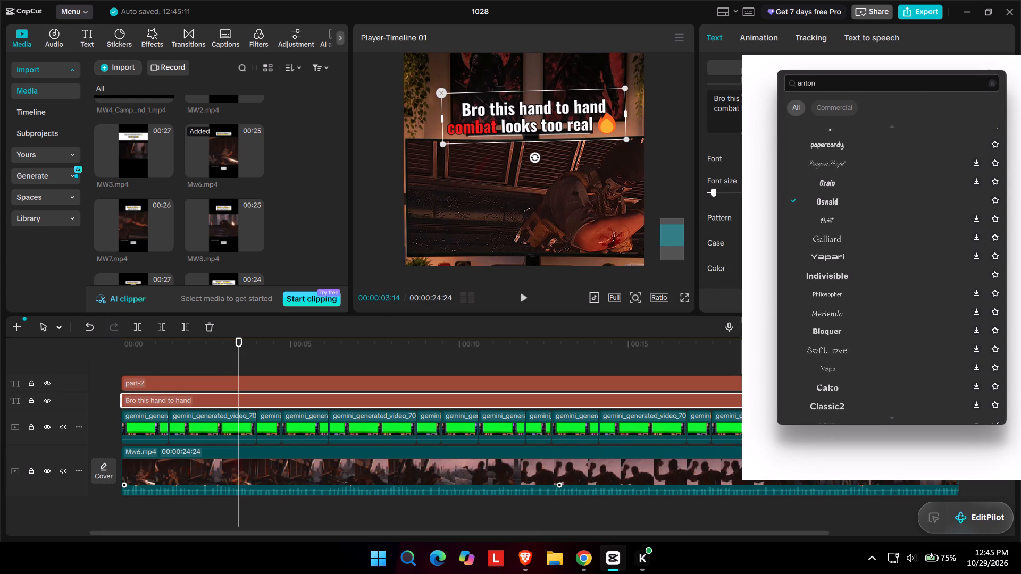
key("Return")
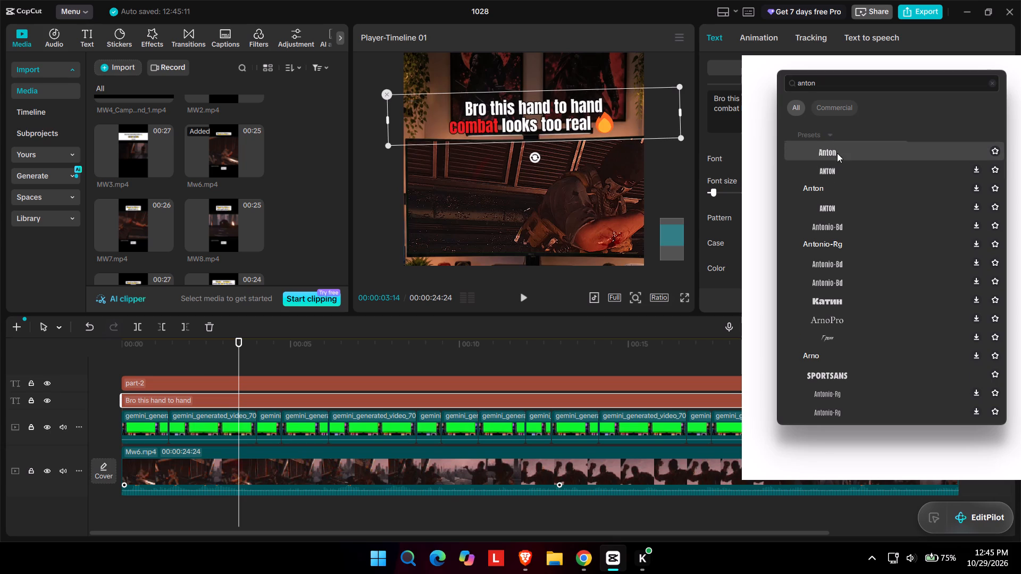
left_click(834, 185)
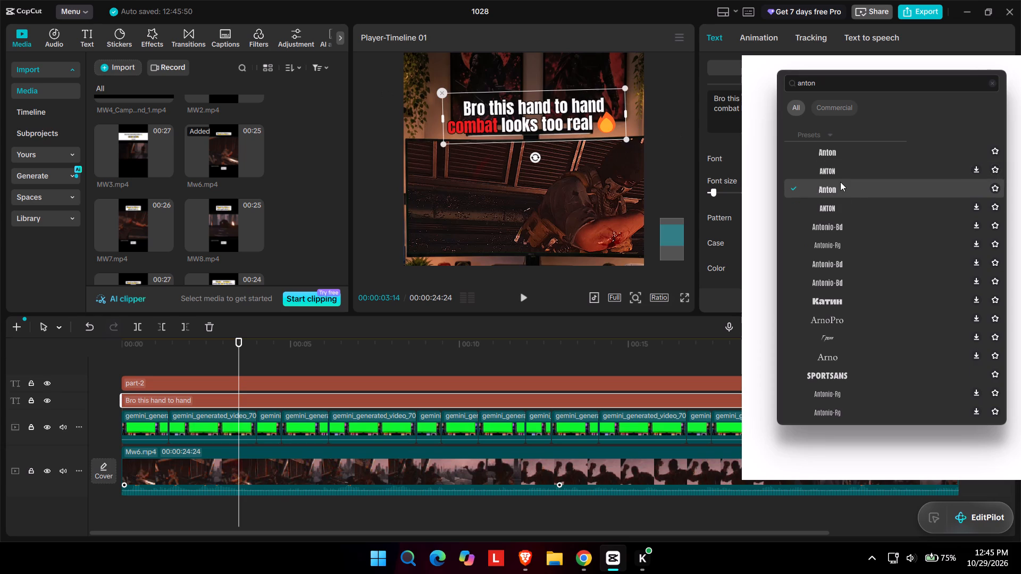
left_click(833, 205)
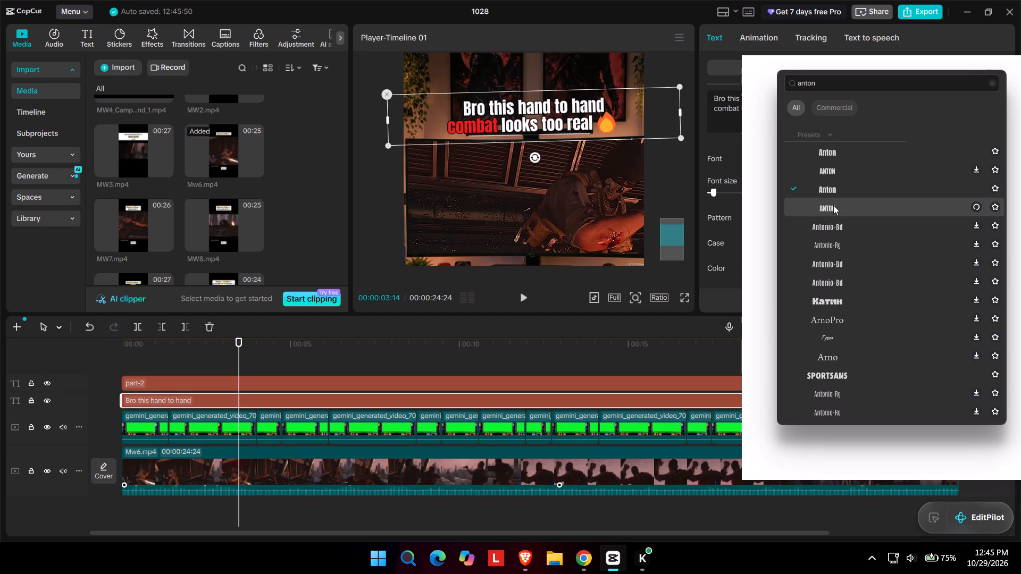
left_click(831, 224)
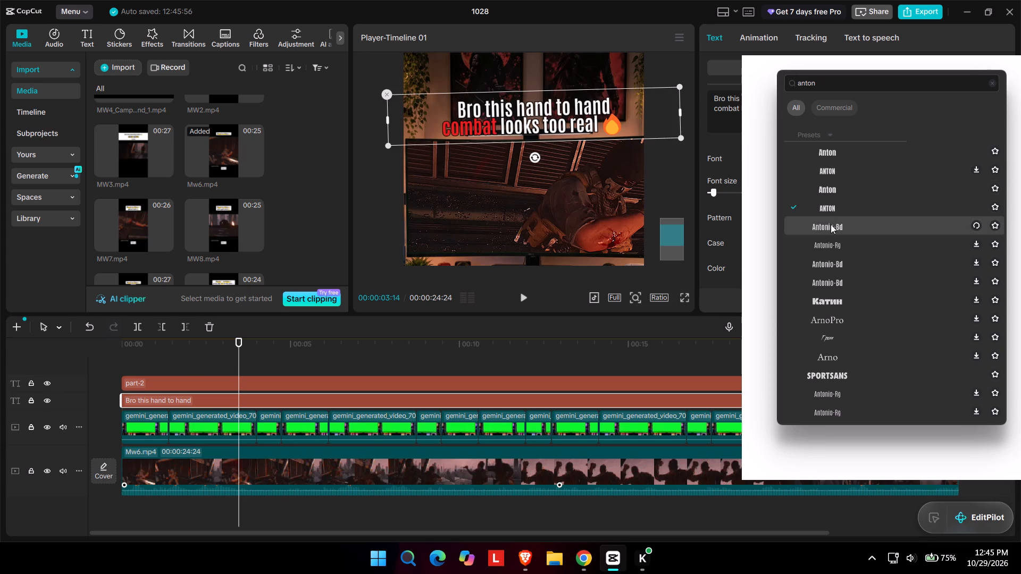
left_click(831, 241)
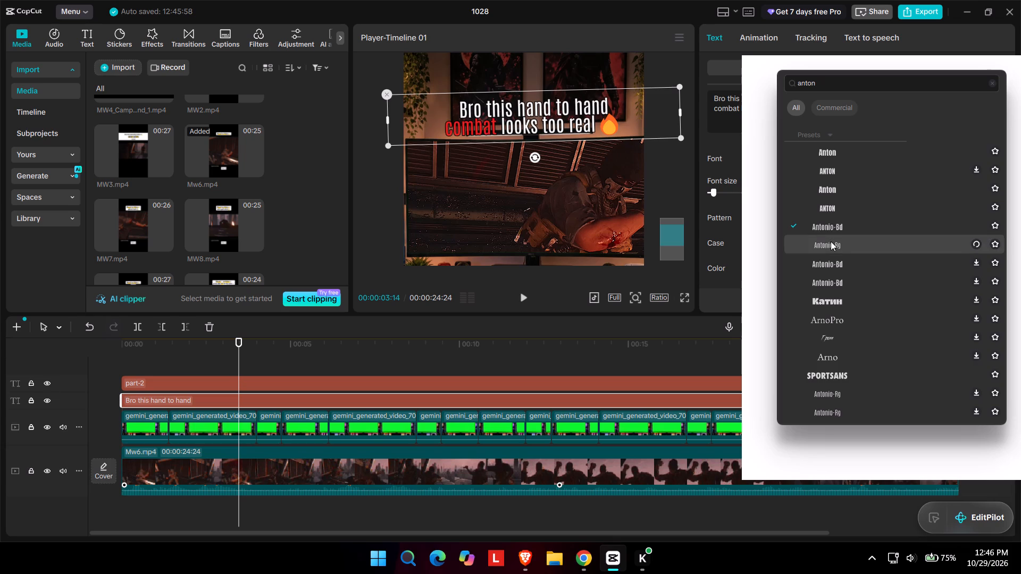
left_click(839, 258)
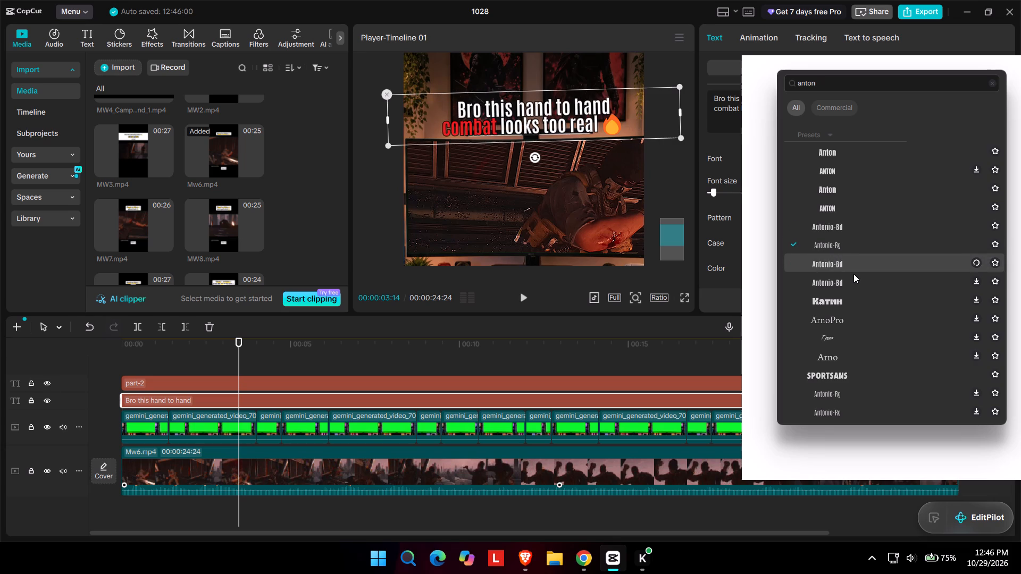
left_click(853, 275)
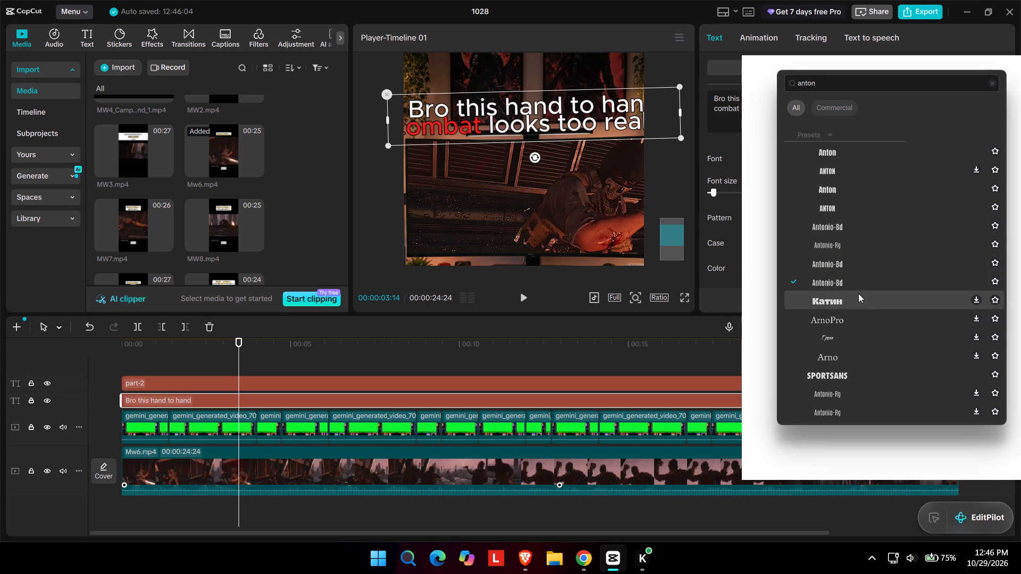
left_click(853, 318)
left_click(876, 151)
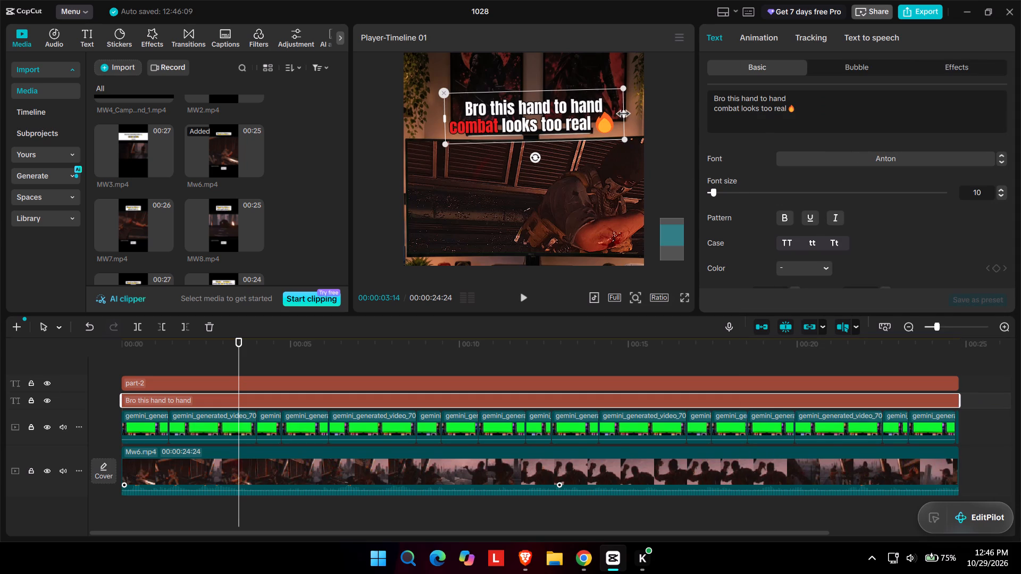
Widen the title's text box slightly and nudge the title down to about X 104, Y 740, just above the monitor screen.
left_click_drag(623, 114, 645, 114)
left_click_drag(630, 119, 620, 120)
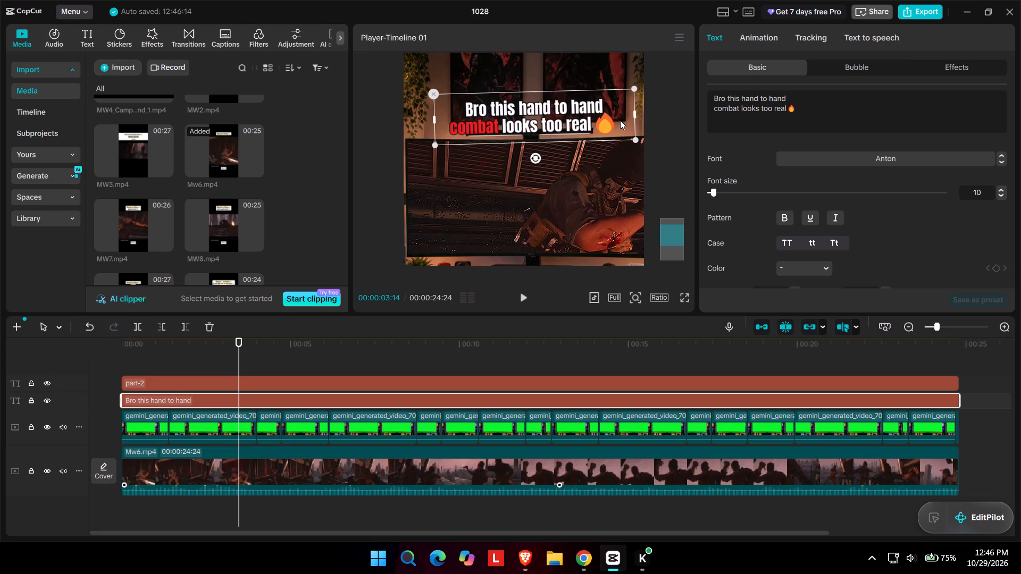
left_click_drag(620, 120, 621, 121)
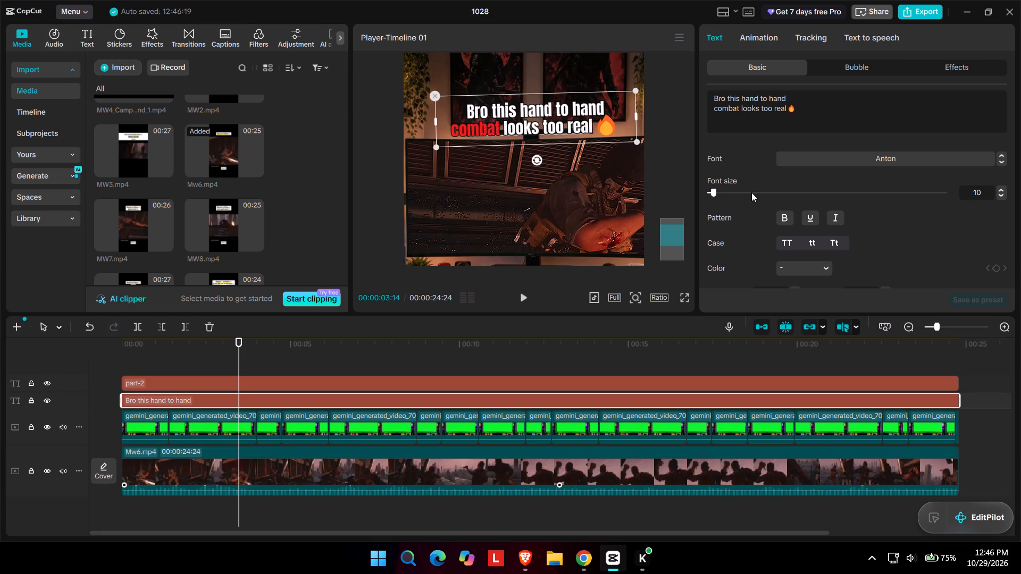
Set the title's plane rotation to -1.20°.
scroll(751, 192, "down", 1)
scroll(794, 184, "down", 1)
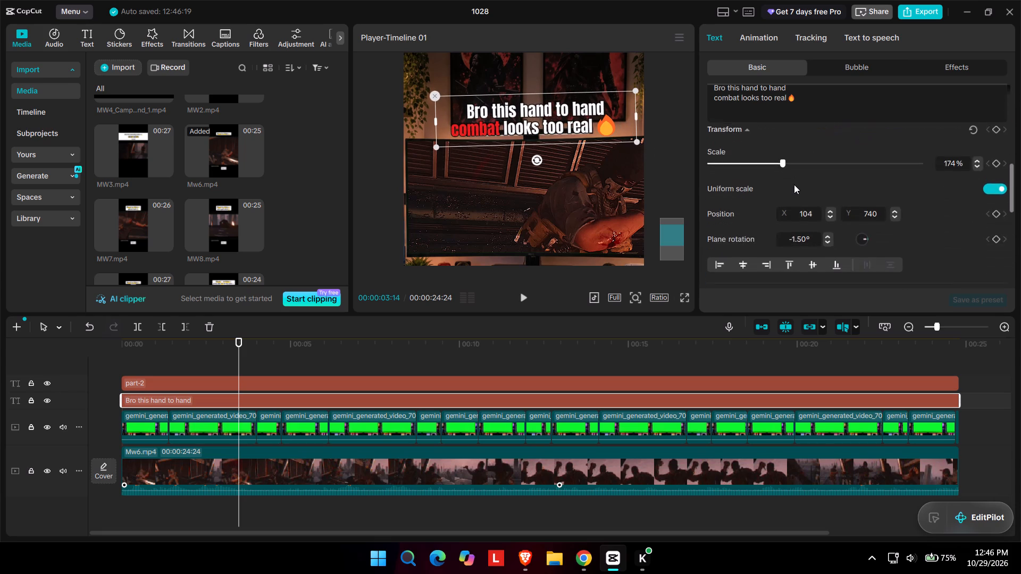
scroll(794, 184, "down", 1)
left_click(825, 231)
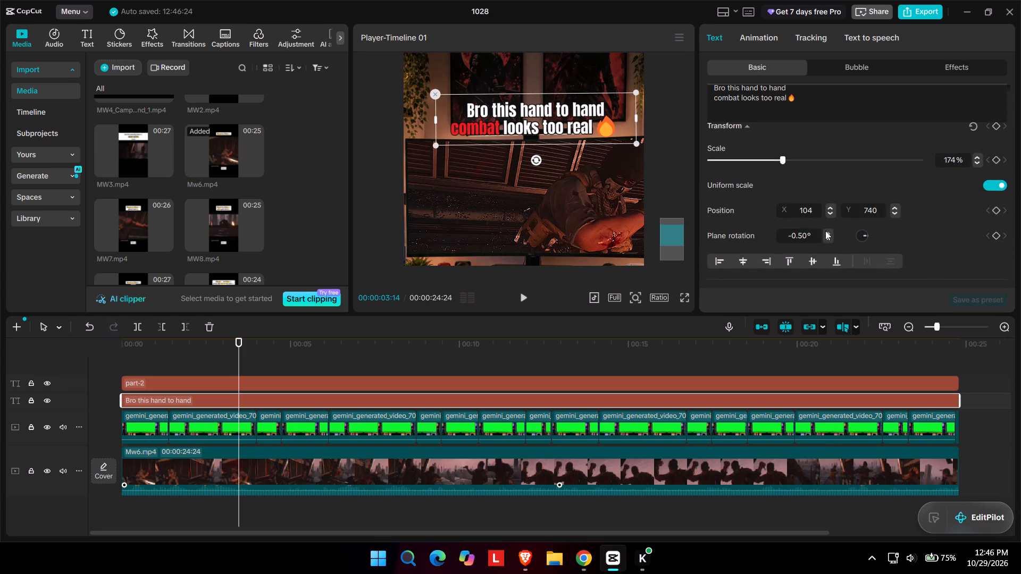
left_click(826, 238)
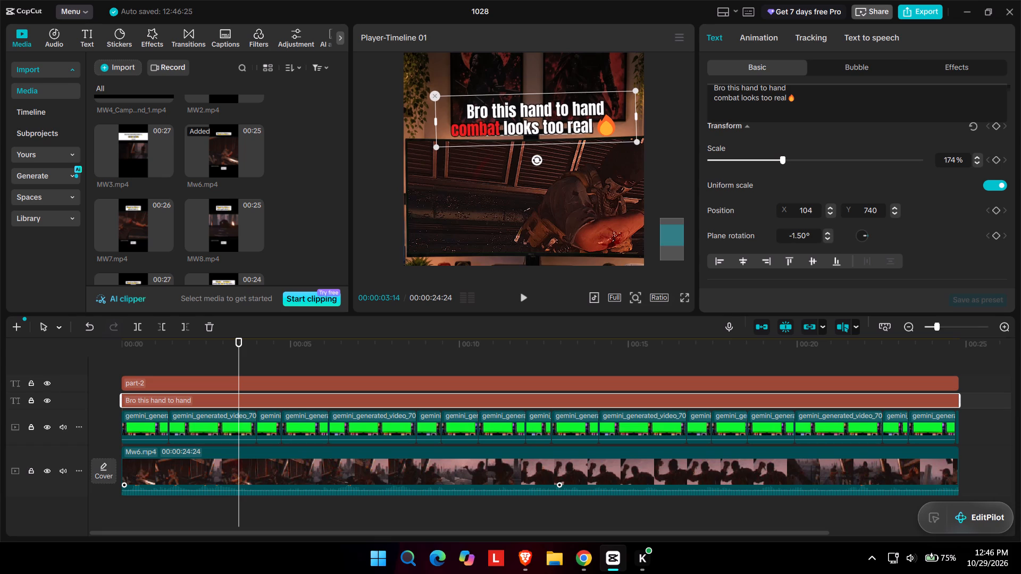
left_click(807, 234)
left_click(801, 237)
key("BackSpace")
type("20")
key("Return")
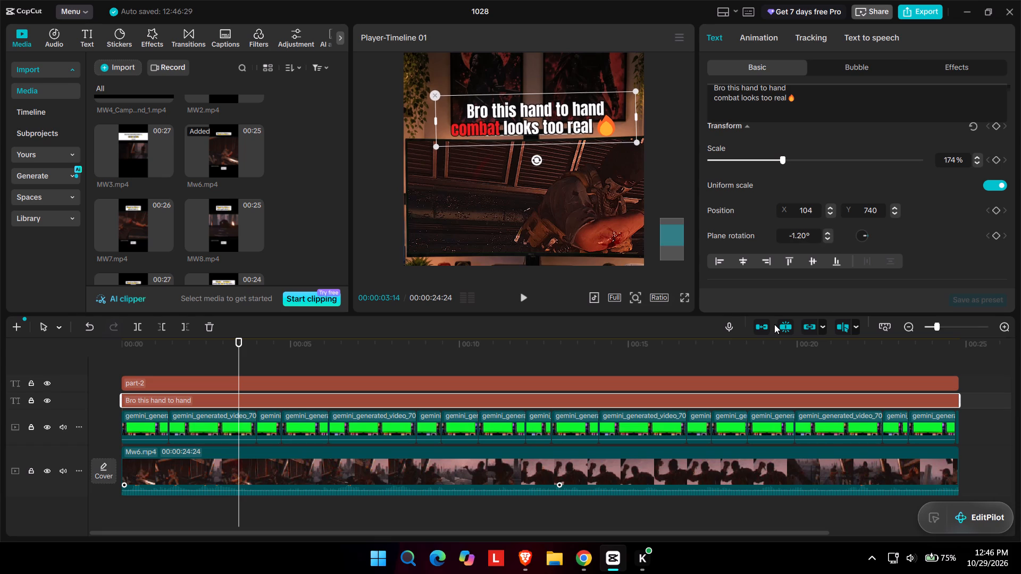
Play part of the composition in full screen and another part from about 13 seconds to check the title.
scroll(817, 100, "up", 1)
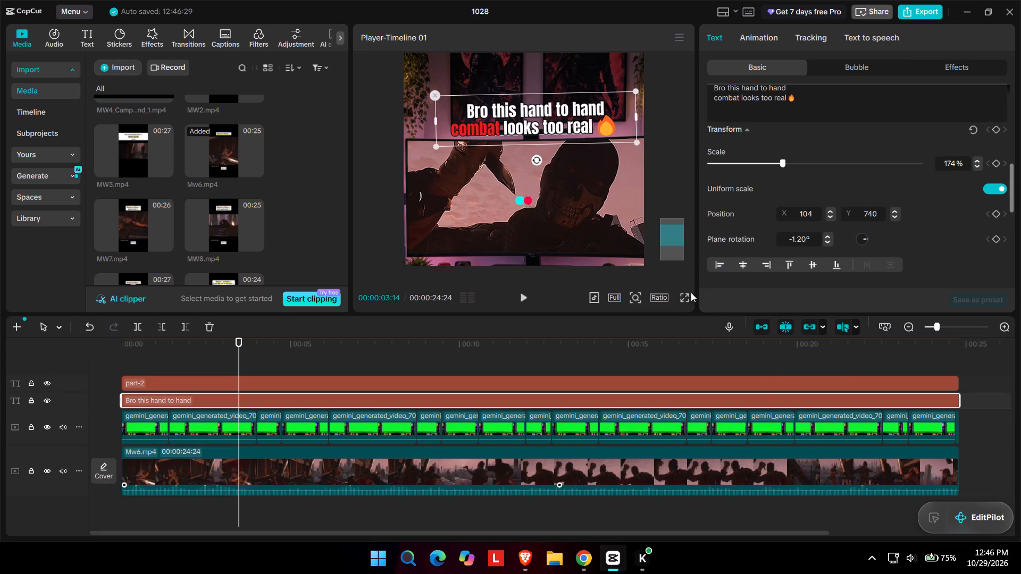
left_click(683, 302)
key("space")
left_click(681, 300)
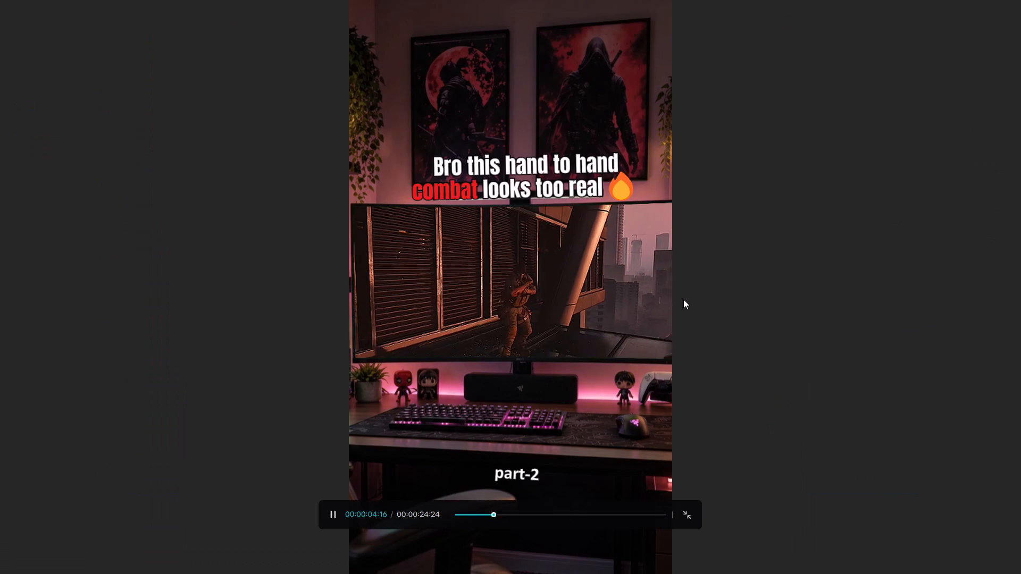
key("space")
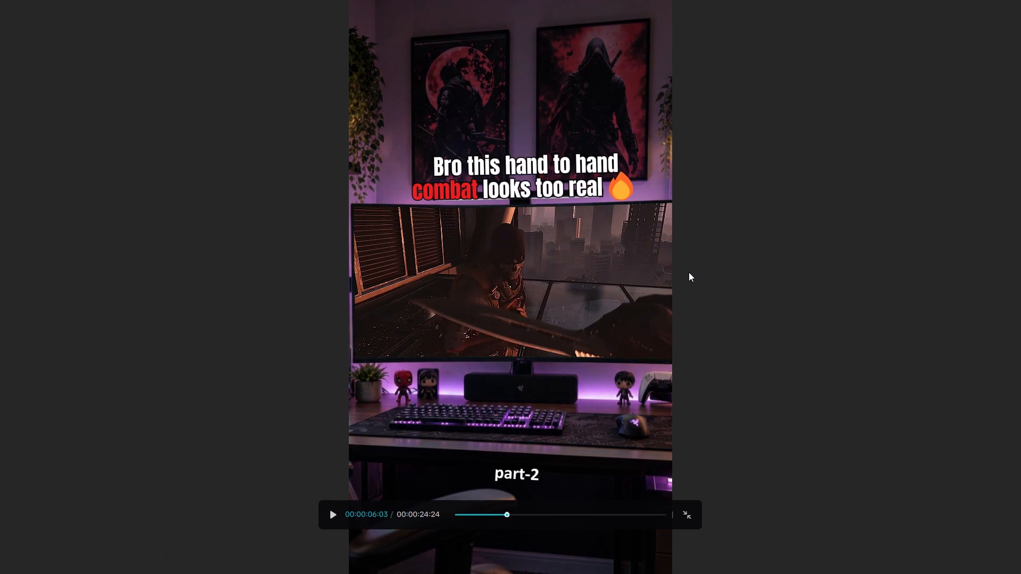
left_click(688, 513)
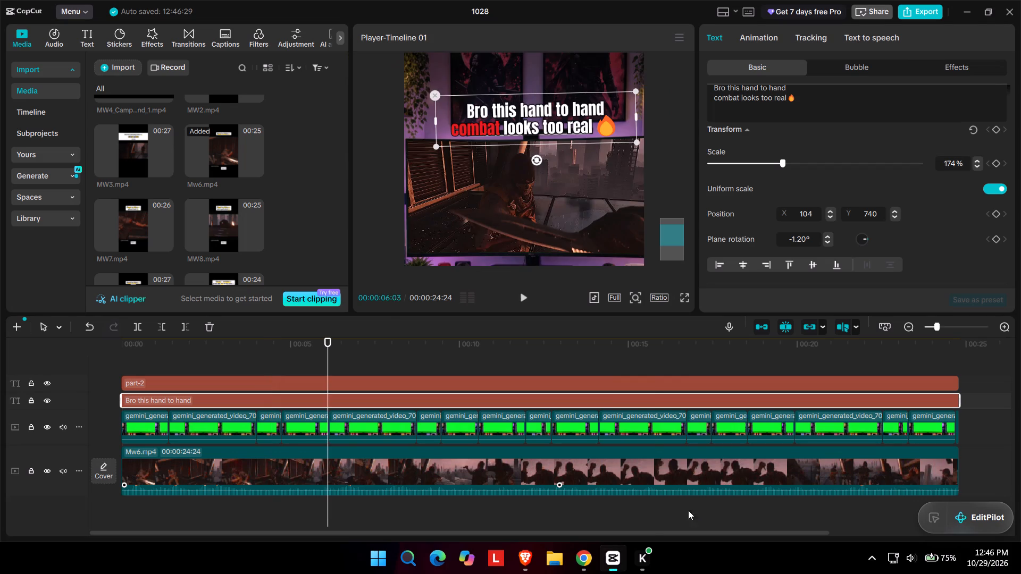
key("space")
left_click(578, 367)
key("space")
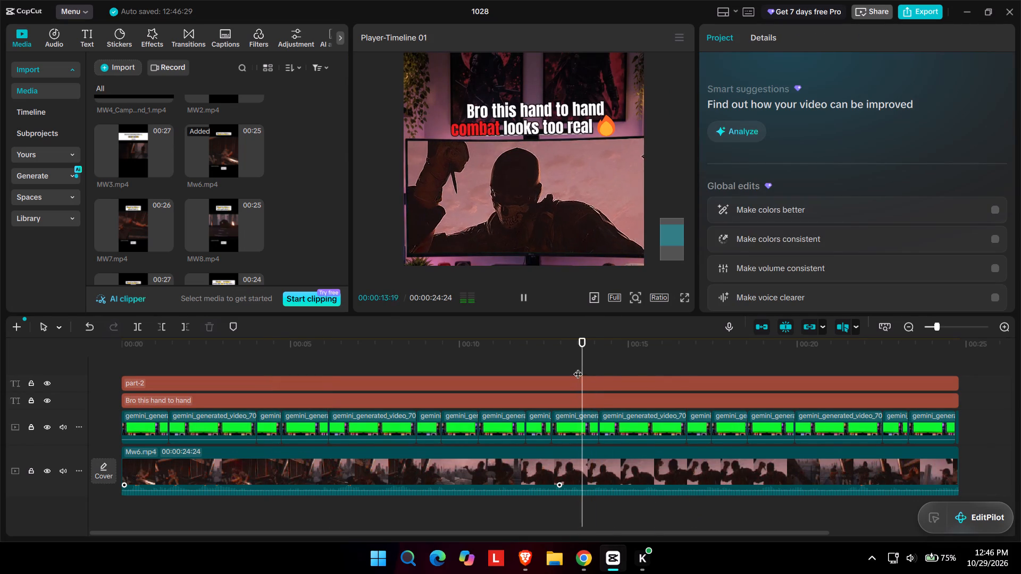
key("space")
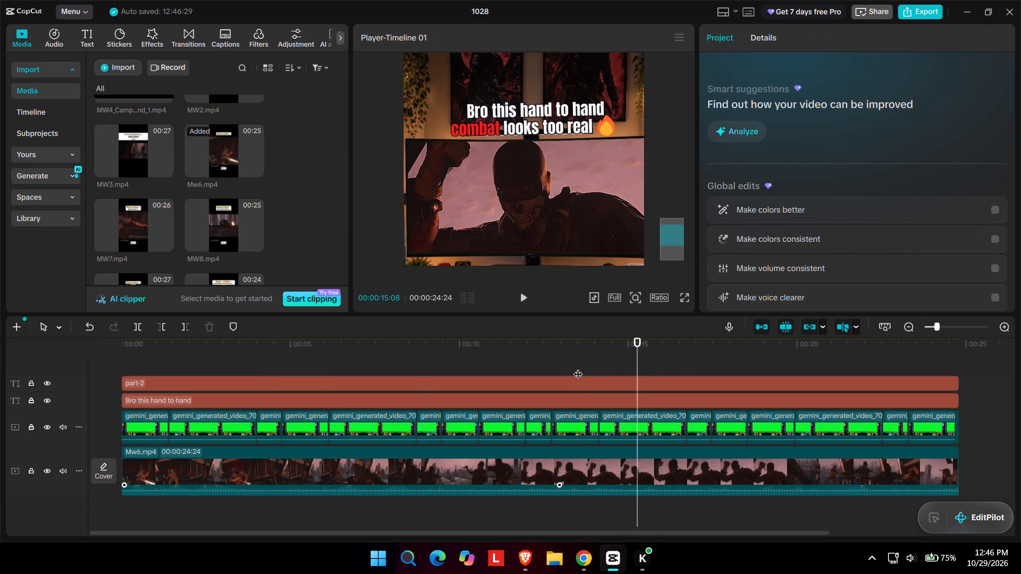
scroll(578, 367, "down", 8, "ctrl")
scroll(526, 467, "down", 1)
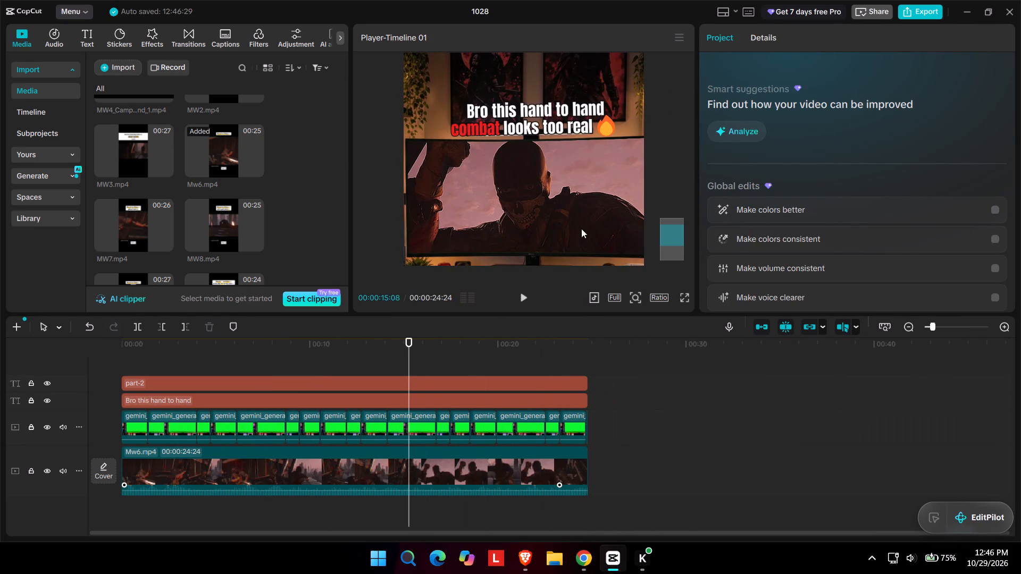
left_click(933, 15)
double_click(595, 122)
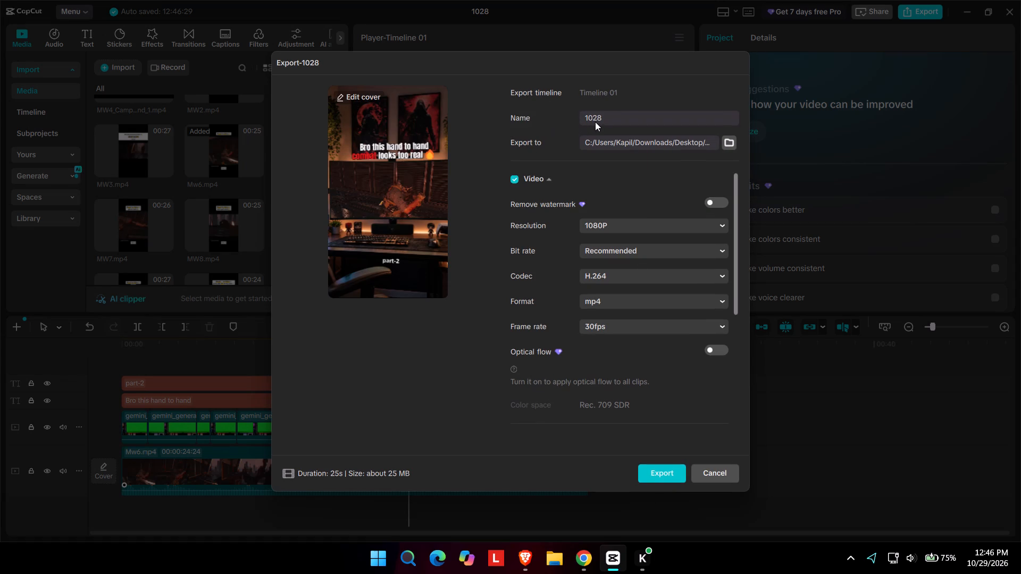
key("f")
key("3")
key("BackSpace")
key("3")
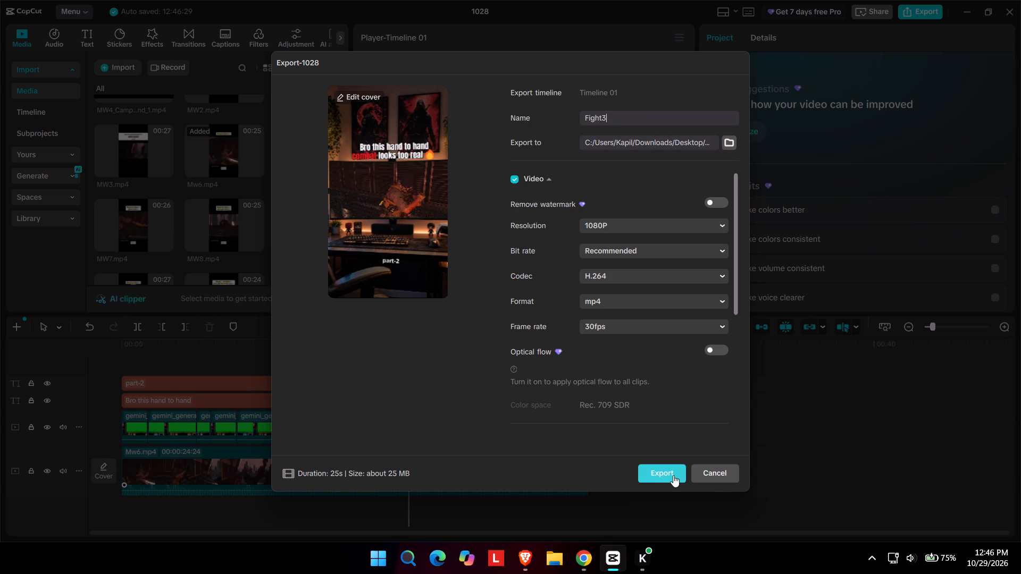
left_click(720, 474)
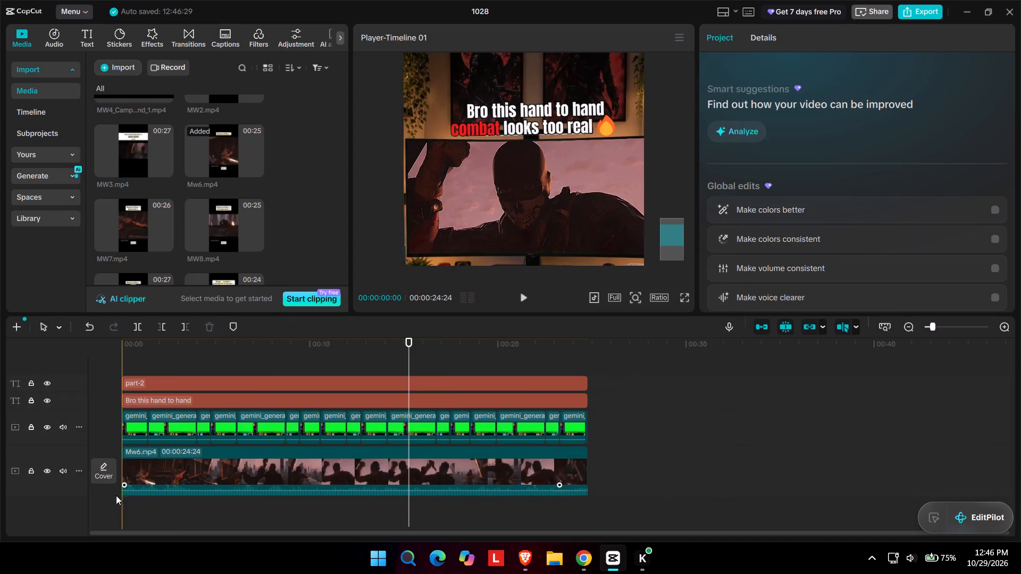
Change the "part-2" label text to "part-3".
left_click(247, 381)
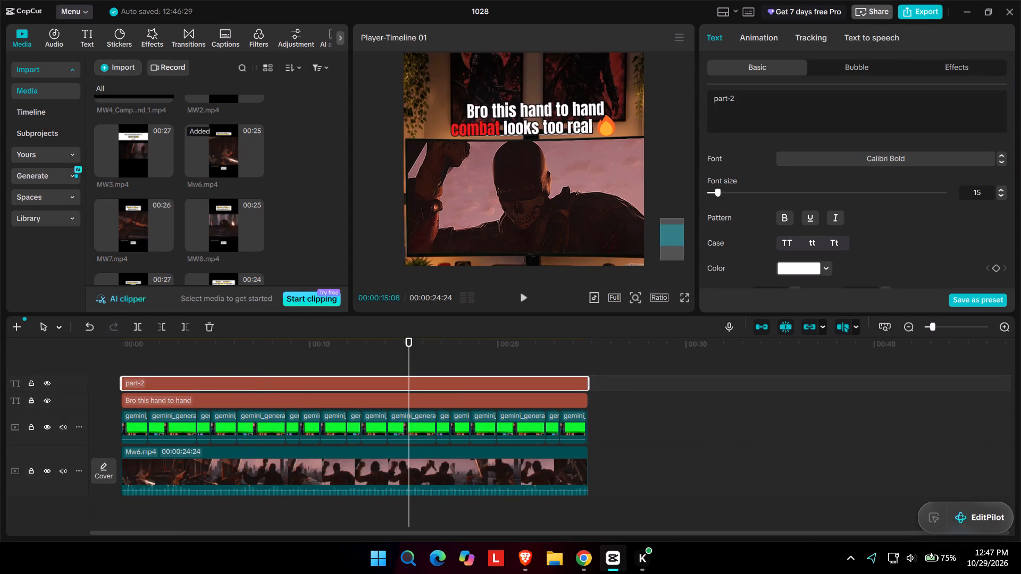
left_click(759, 97)
key("BackSpace")
key("3")
Export the part-3 video as Fight3 in 1080P mp4 at 30fps and close the export window.
left_click(928, 9)
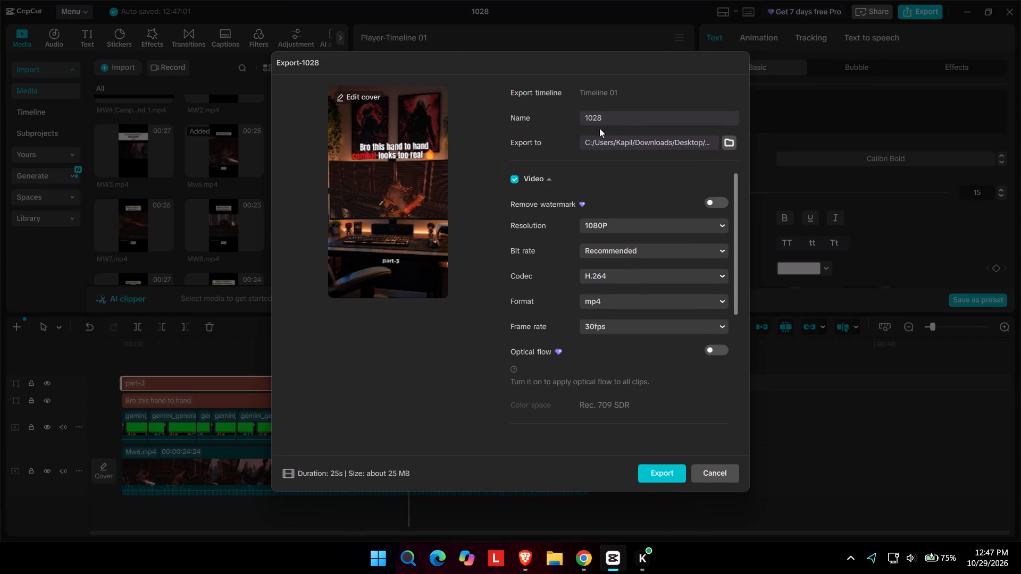
double_click(613, 123)
type("ight")
type("-3")
key("BackSpace")
key("BackSpace")
key("3")
left_click(667, 477)
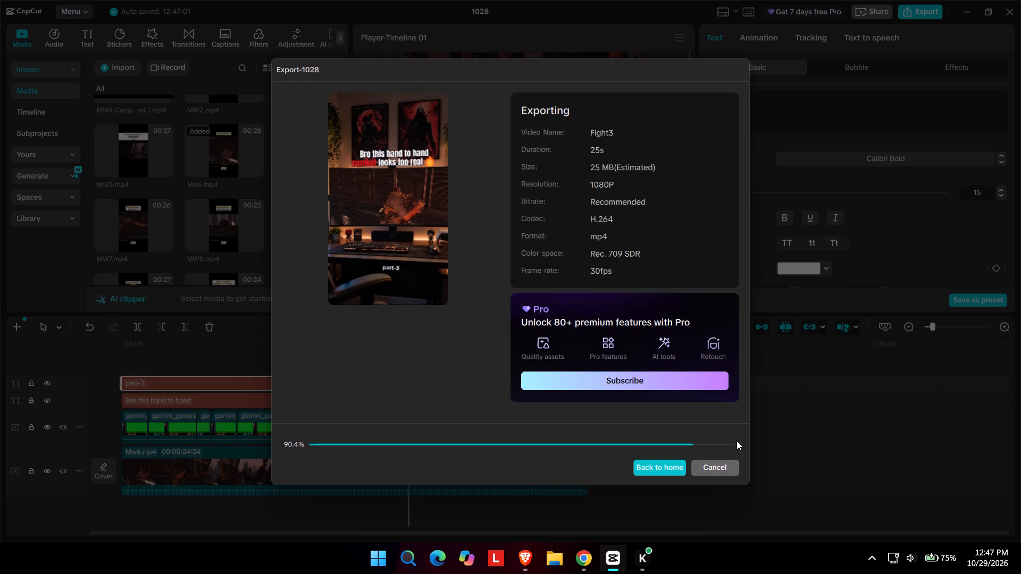
left_click(712, 463)
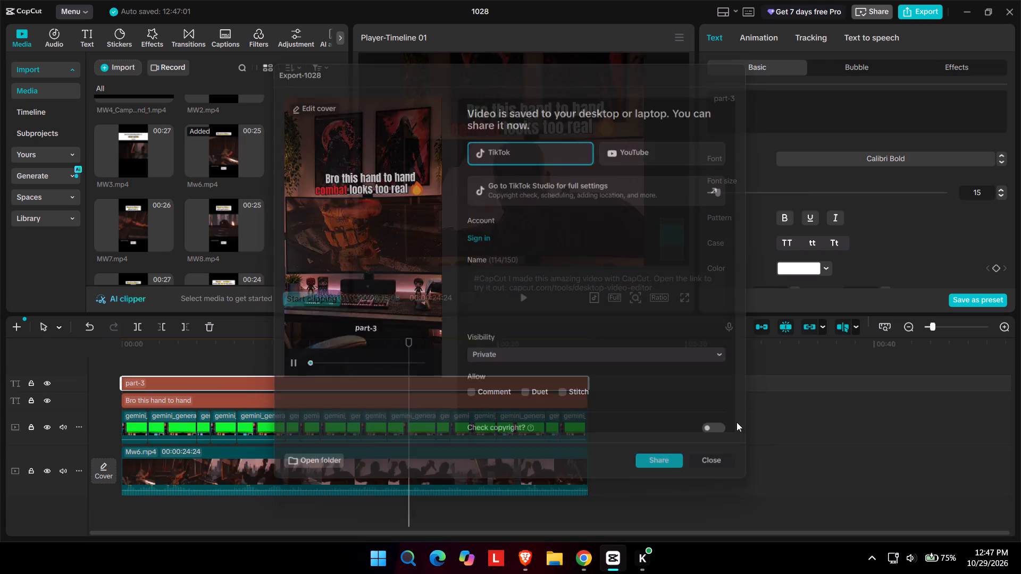
Export the part-3 video again as F3 in 4K resolution and close the export window.
left_click(916, 16)
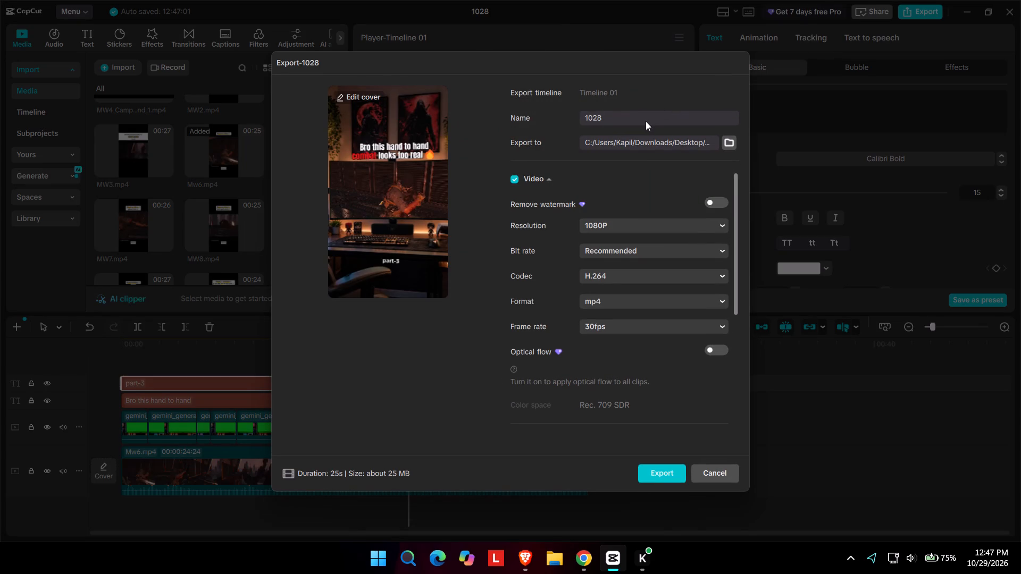
double_click(646, 121)
key("f")
key("3")
left_click(633, 221)
left_click(616, 316)
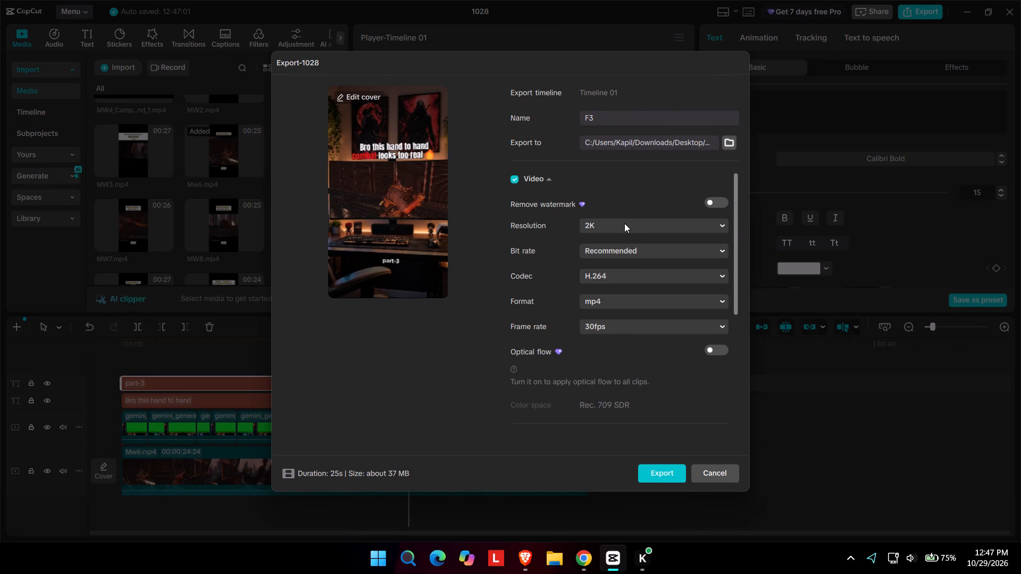
left_click(624, 223)
left_click(624, 333)
left_click(681, 469)
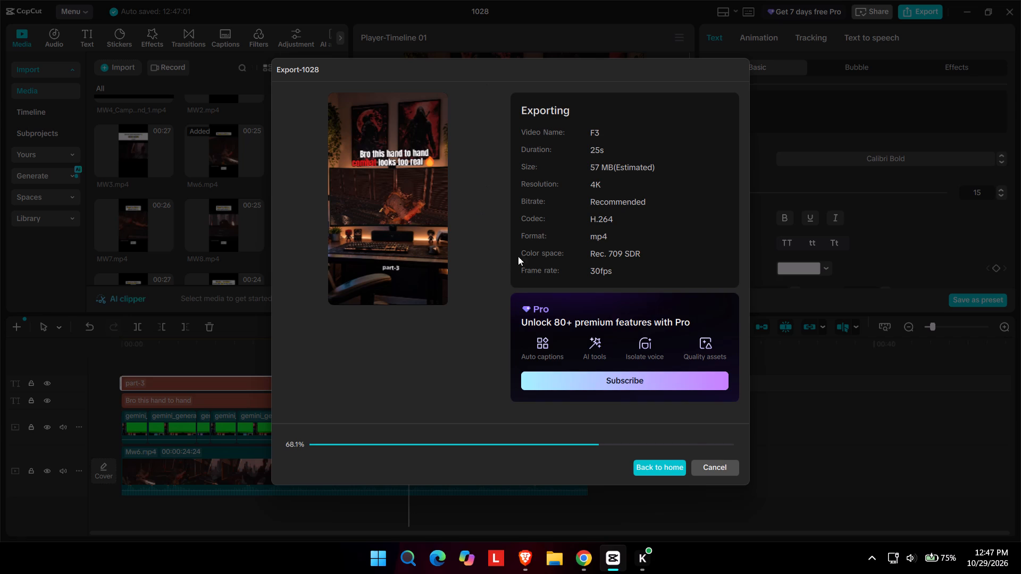
left_click(717, 459)
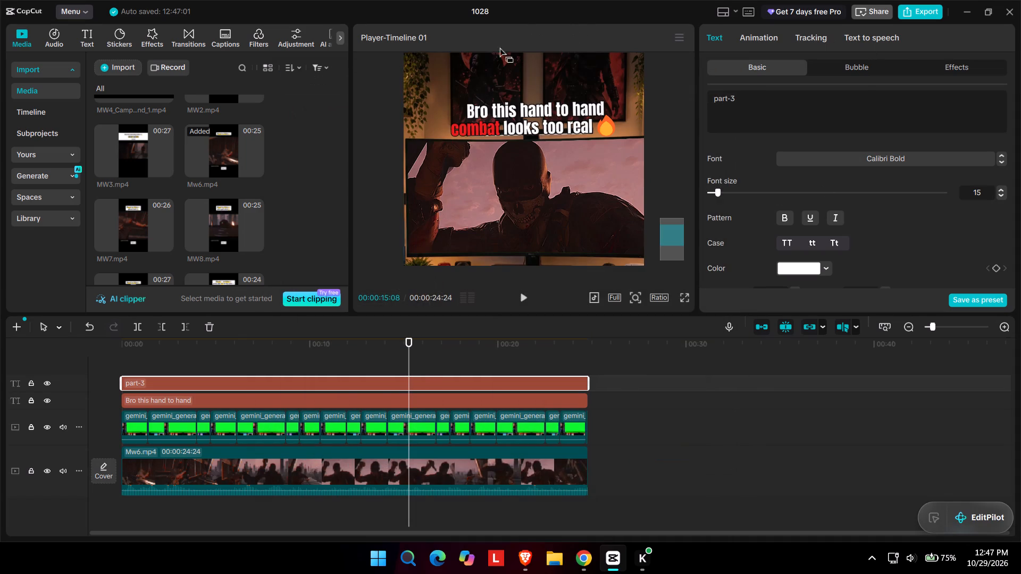
Replace the Mw6.mp4 clip on the main track with MW7.mp4, keeping the original video effect.
scroll(364, 400, "down", 5, "ctrl")
scroll(565, 134, "down", 1)
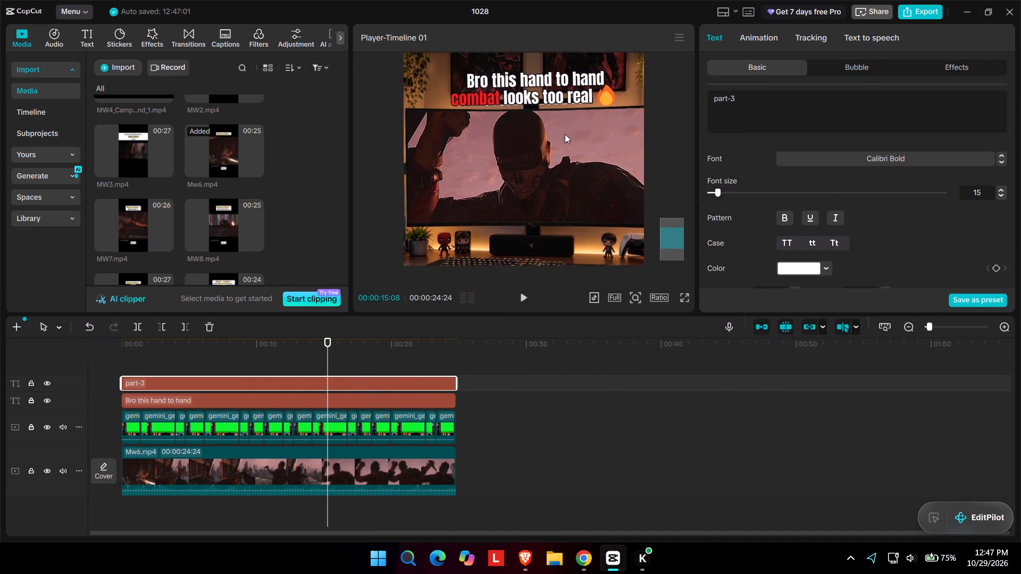
scroll(565, 134, "down", 1)
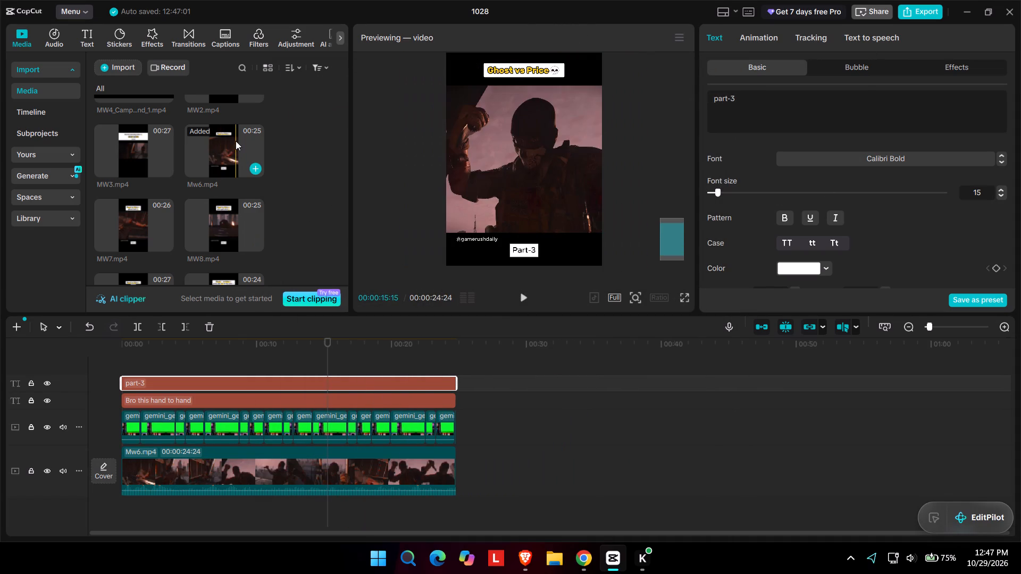
left_click_drag(123, 210, 261, 432)
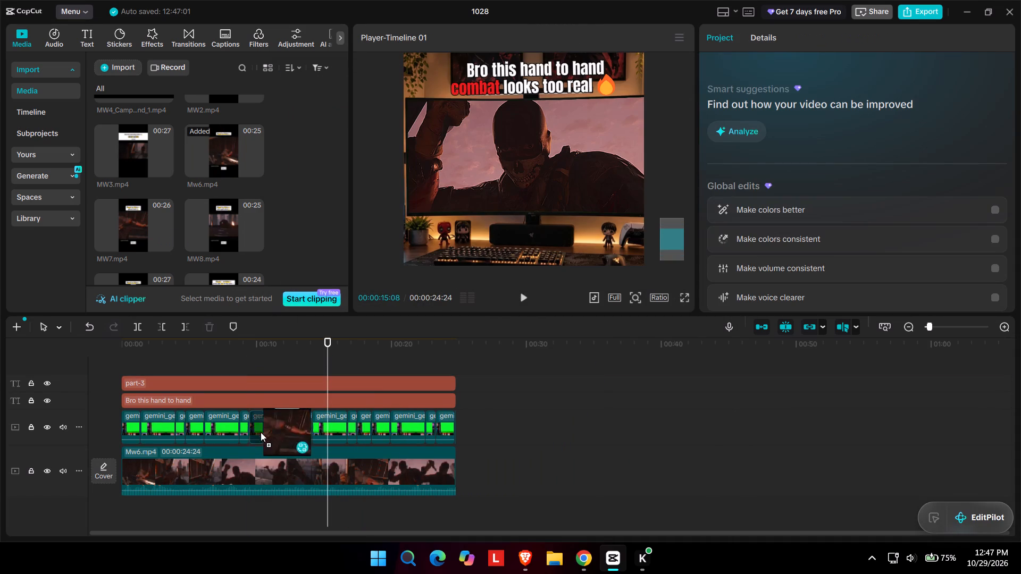
left_click_drag(261, 432, 225, 455)
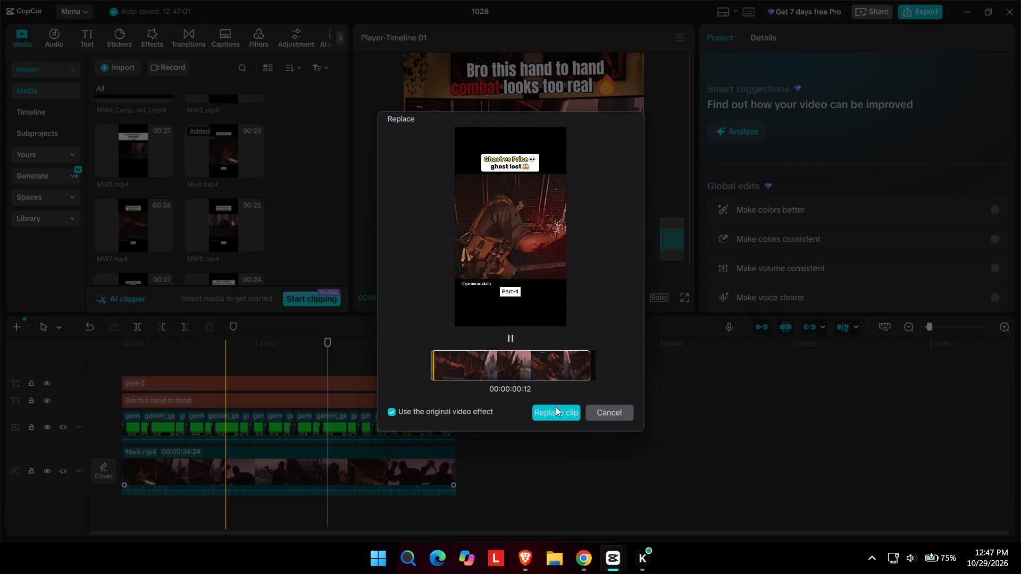
left_click(542, 409)
Extend the end of the MW7.mp4 clip to its full length of 00:00:25:18.
left_click(455, 467)
left_click_drag(456, 466, 537, 467)
Play the composition in full screen from near its start to check the new clip.
left_click(128, 367)
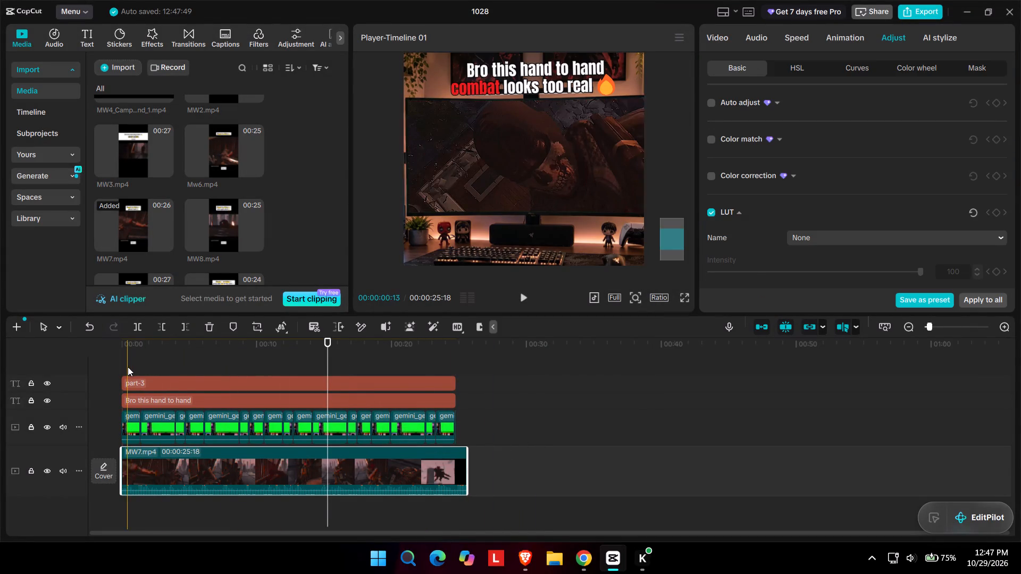
left_click(686, 295)
key("space")
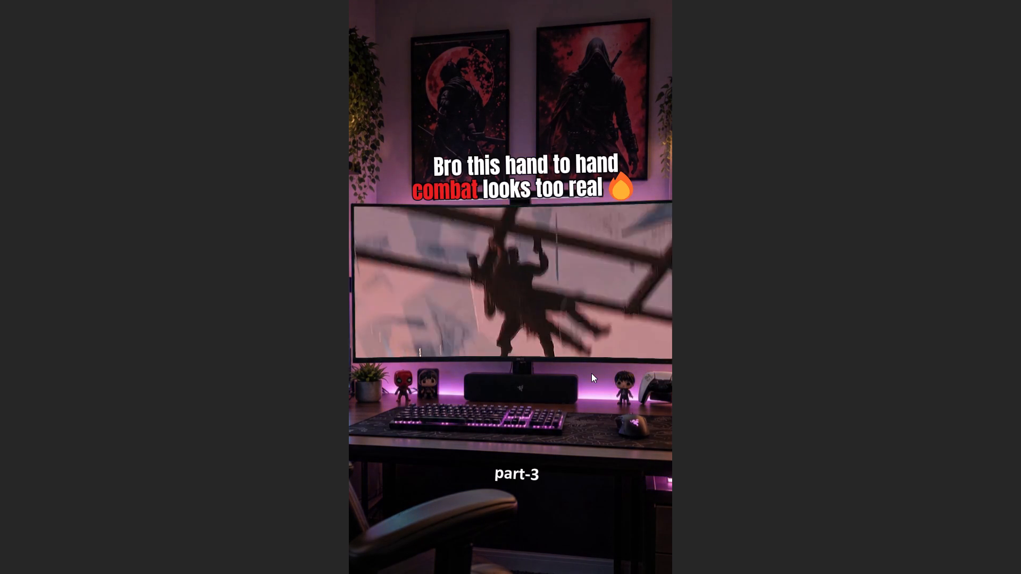
key("space")
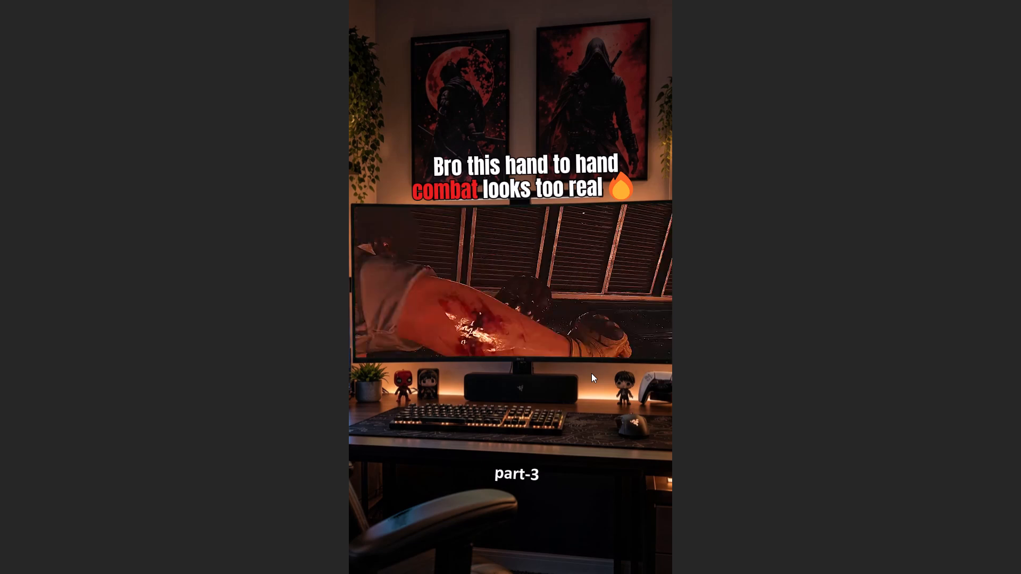
key("space")
left_click(591, 372)
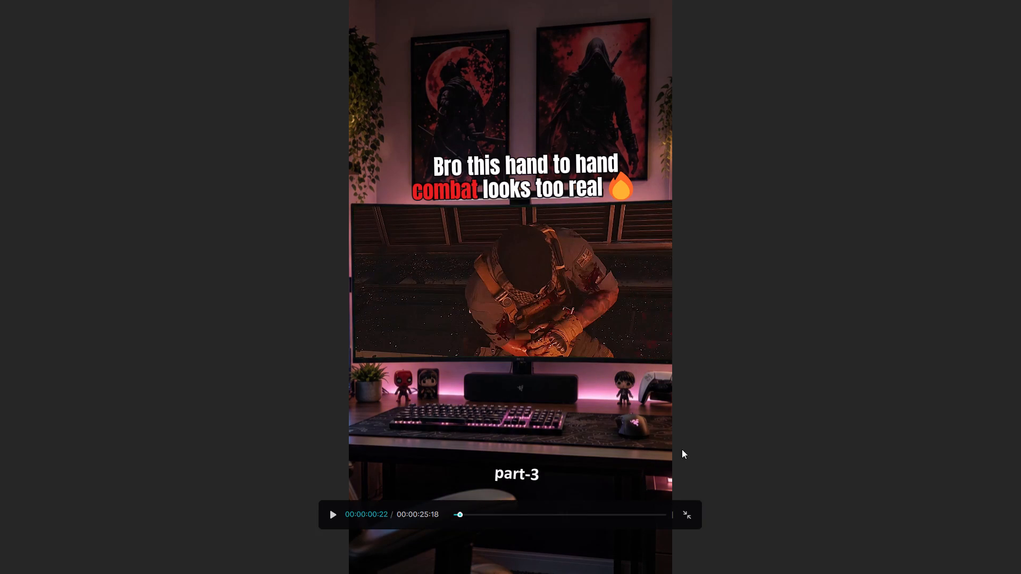
left_click(691, 512)
Change the "part-3" label text to "part-4".
left_click(386, 383)
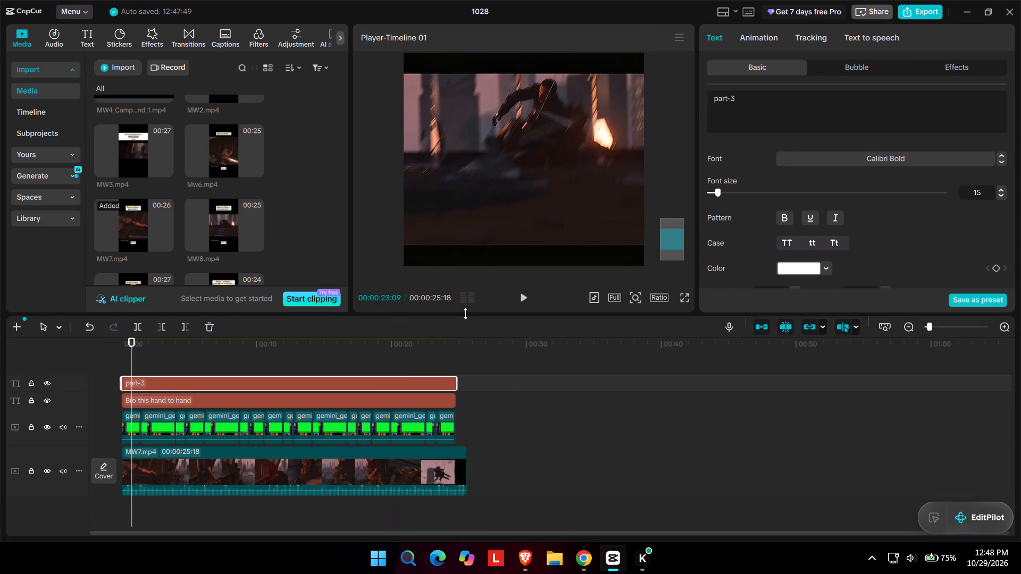
left_click(775, 108)
key("BackSpace")
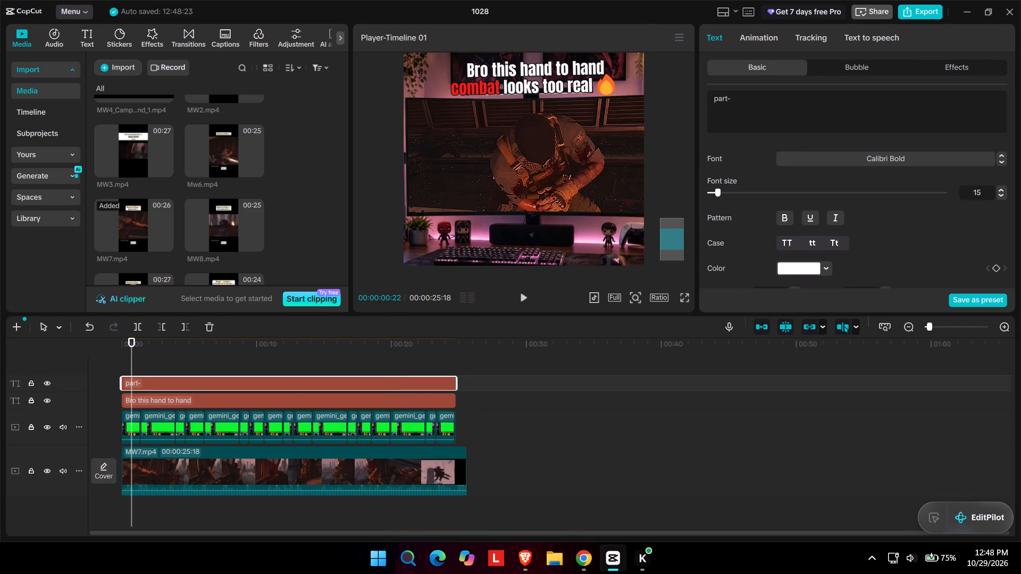
key("4")
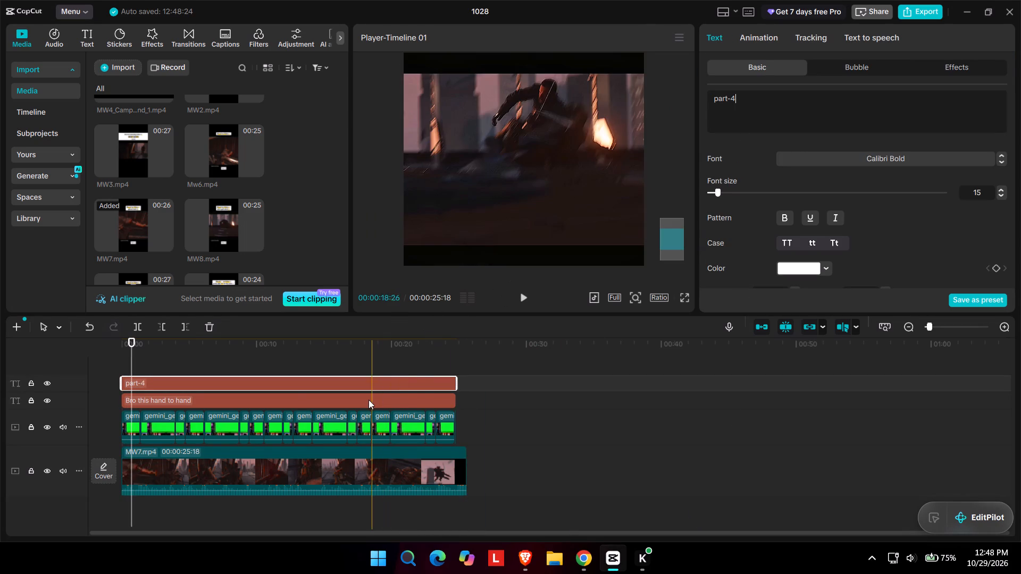
Replace the title text with "Price is cooking ghost...." on the first line and "but wait for it" on the second.
left_click(369, 400)
left_click_drag(802, 115, 698, 100)
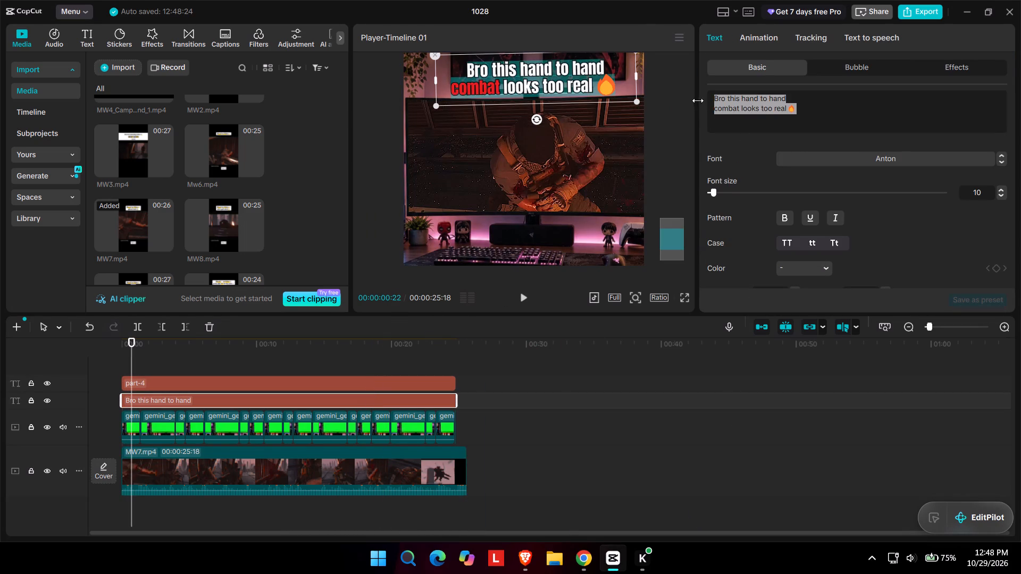
left_click_drag(698, 100, 694, 98)
type("rice is")
key("space")
type("cook")
type("in")
type("g ghost")
key("space")
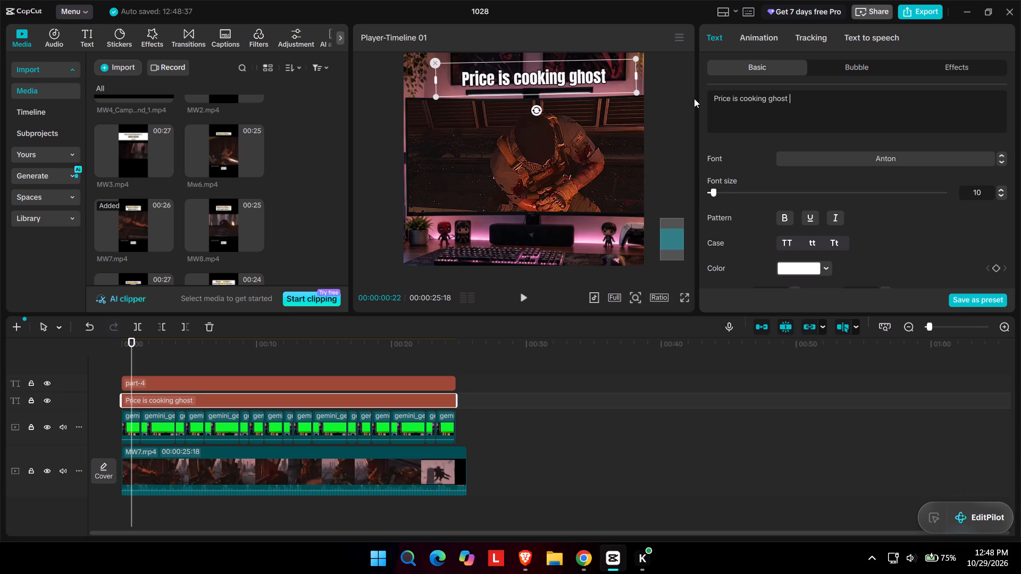
type("bu")
key("BackSpace")
key("BackSpace")
key("BackSpace")
type("....")
key("Return")
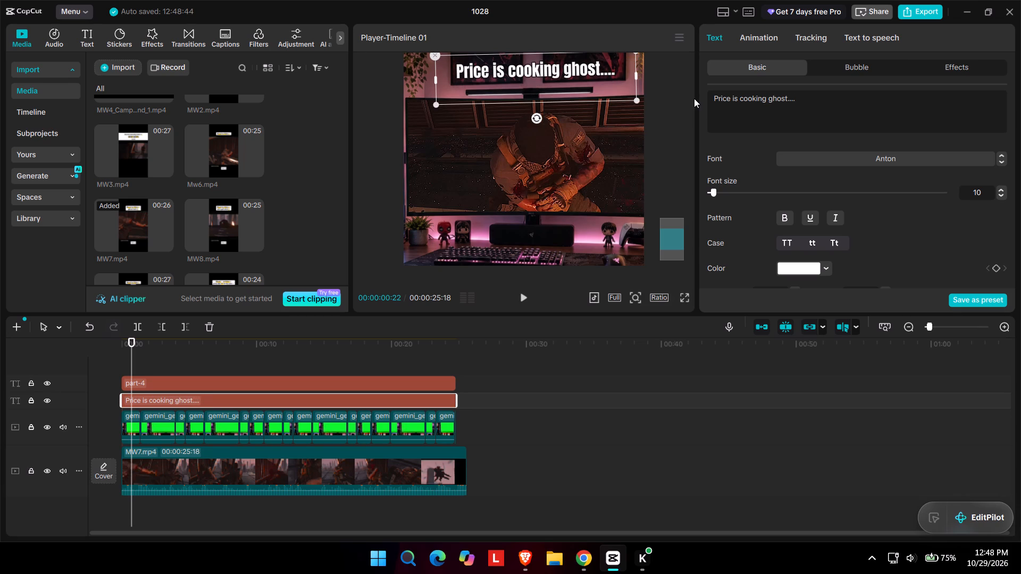
type("but wait for it")
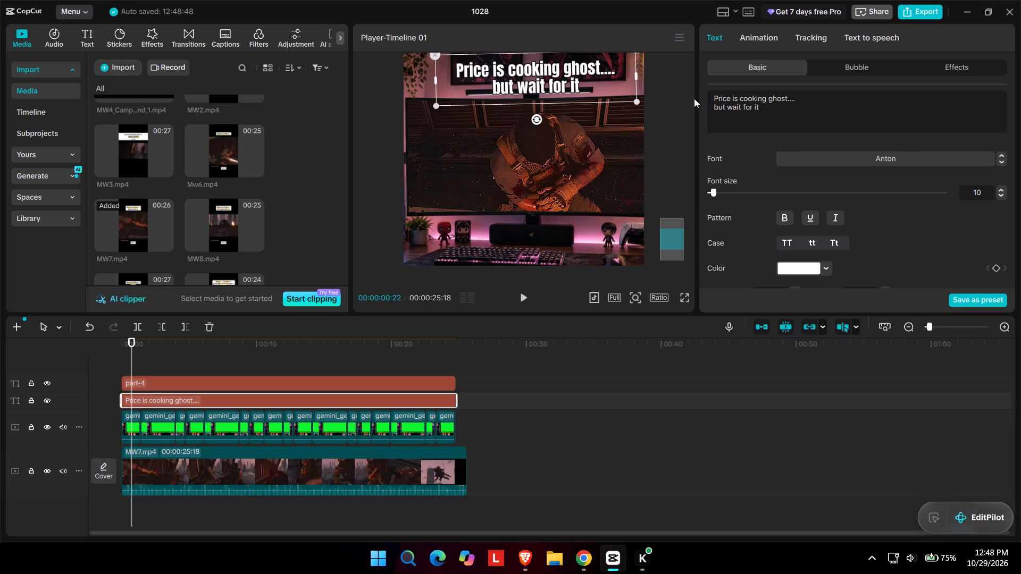
Add the eyes emoji to the EmojiCopy selection in Chrome, copy the set and paste it at the title's end in CapCut.
left_click(583, 567)
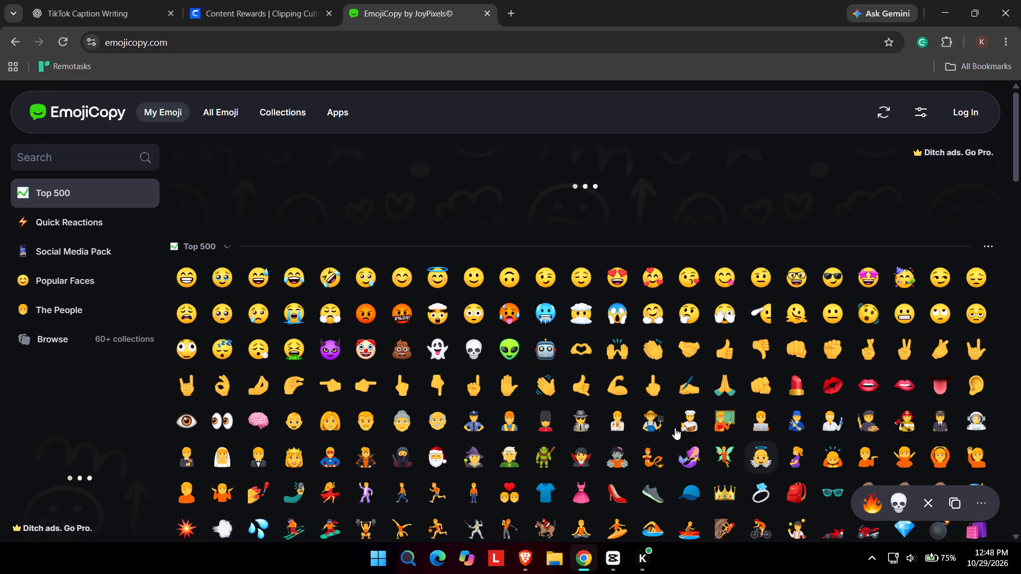
left_click(227, 424)
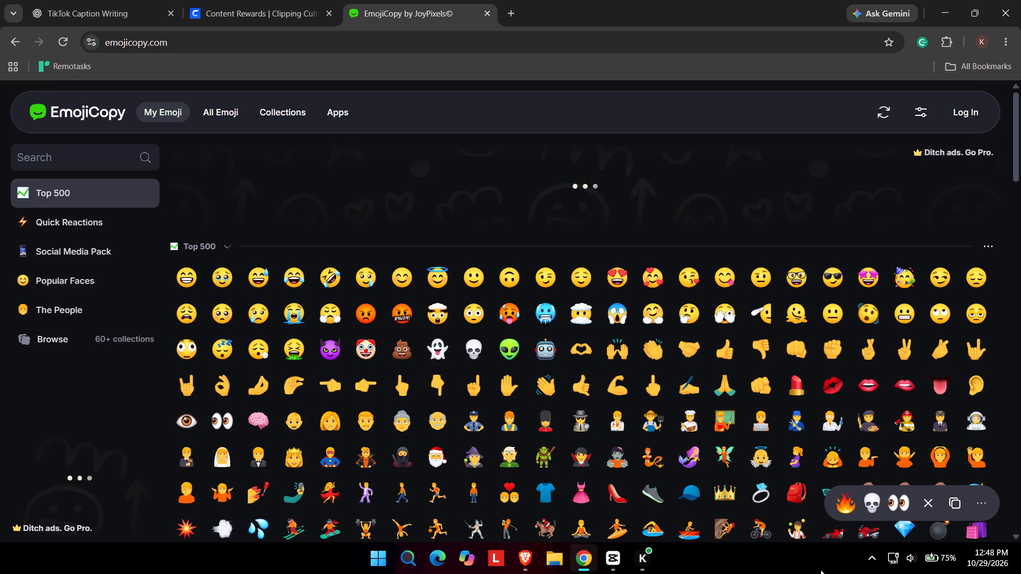
left_click(961, 501)
left_click(622, 561)
key("ctrl+v")
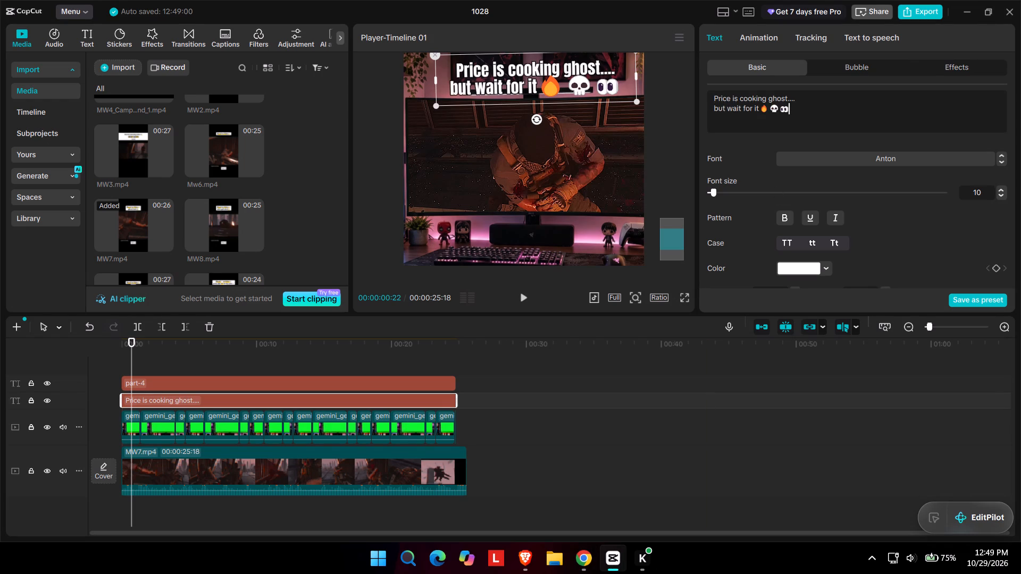
Remove the skull and fire emojis from the end of the title.
left_click(777, 110)
key("BackSpace")
left_click_drag(792, 111, 771, 111)
left_click_drag(772, 111, 760, 109)
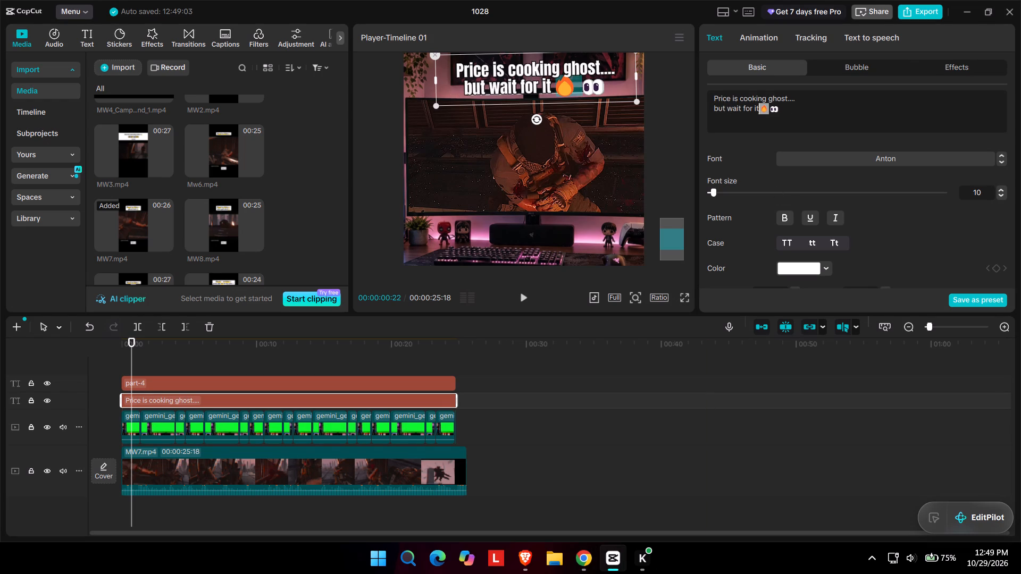
key("ctrl+x")
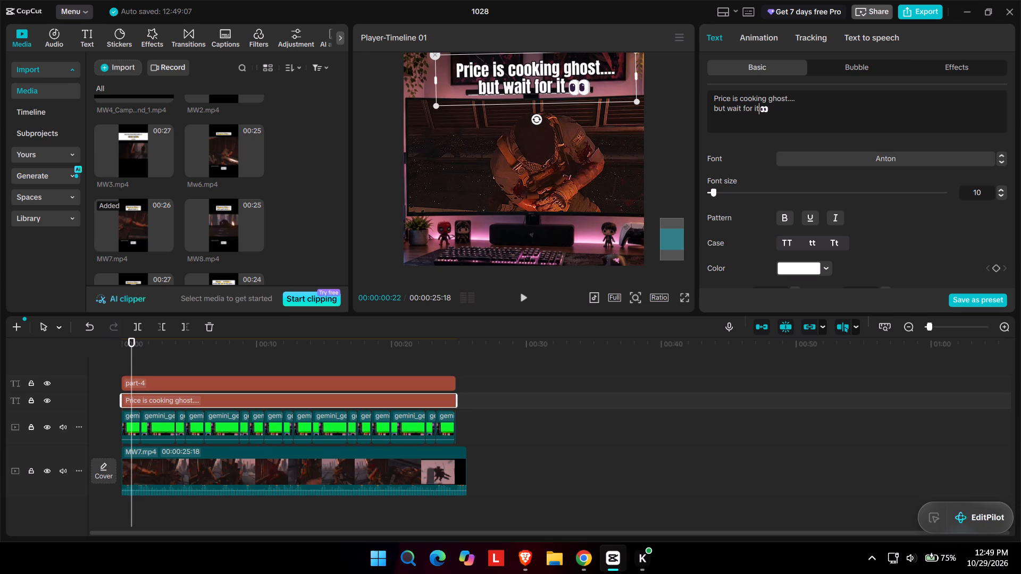
Paste the fire emoji after the eyes emoji at the end of the title text.
left_click(798, 109)
key("ctrl+v")
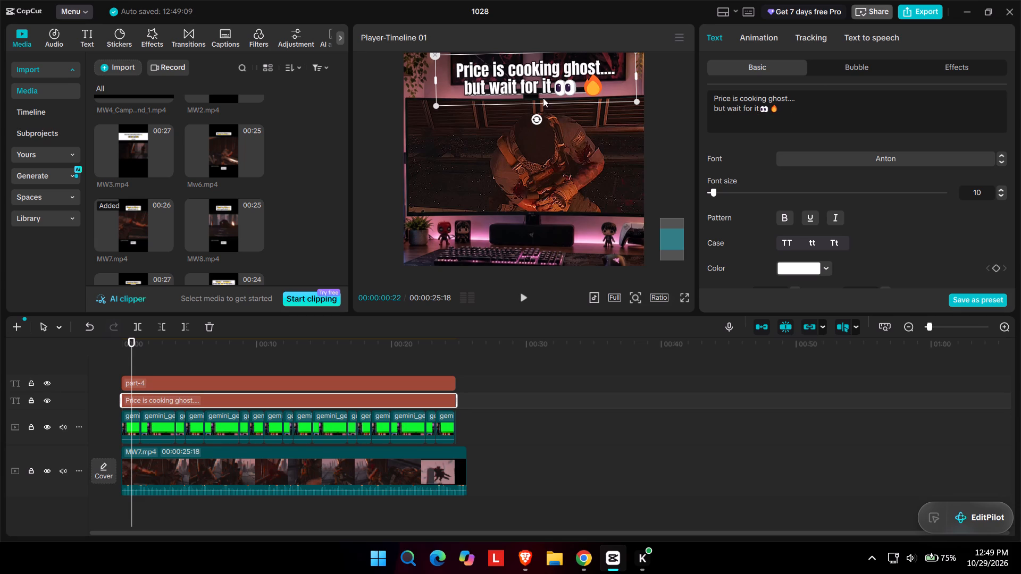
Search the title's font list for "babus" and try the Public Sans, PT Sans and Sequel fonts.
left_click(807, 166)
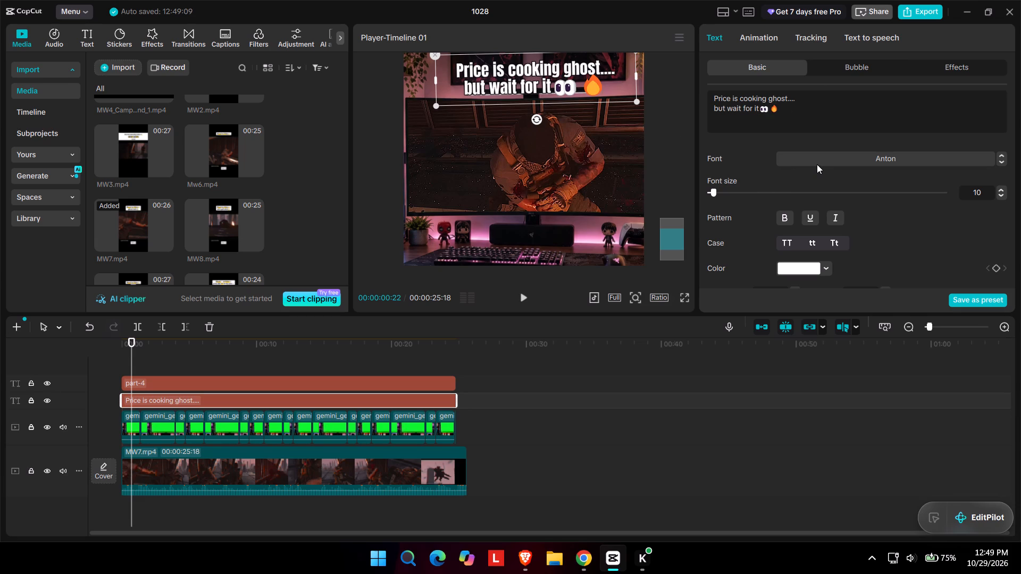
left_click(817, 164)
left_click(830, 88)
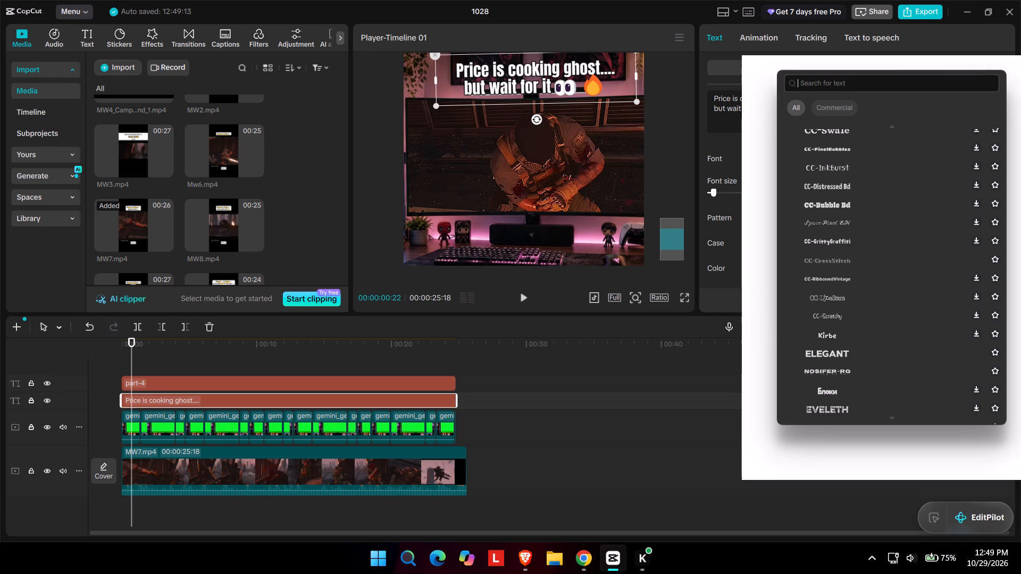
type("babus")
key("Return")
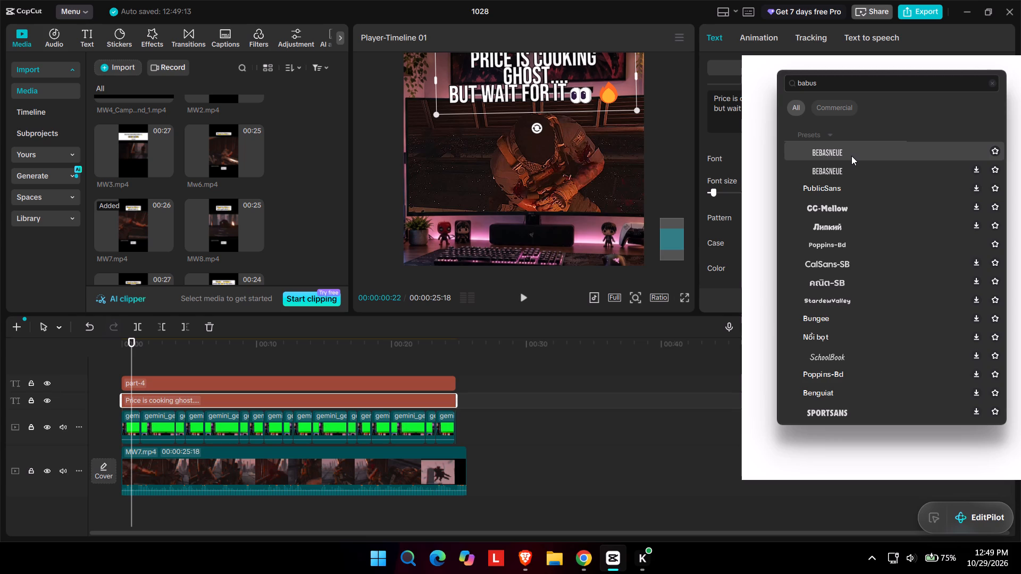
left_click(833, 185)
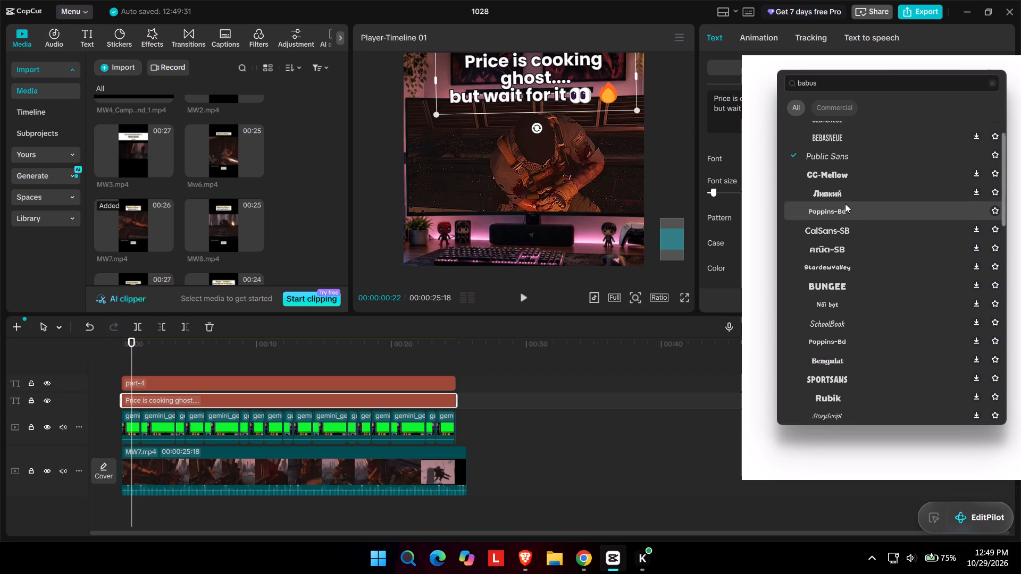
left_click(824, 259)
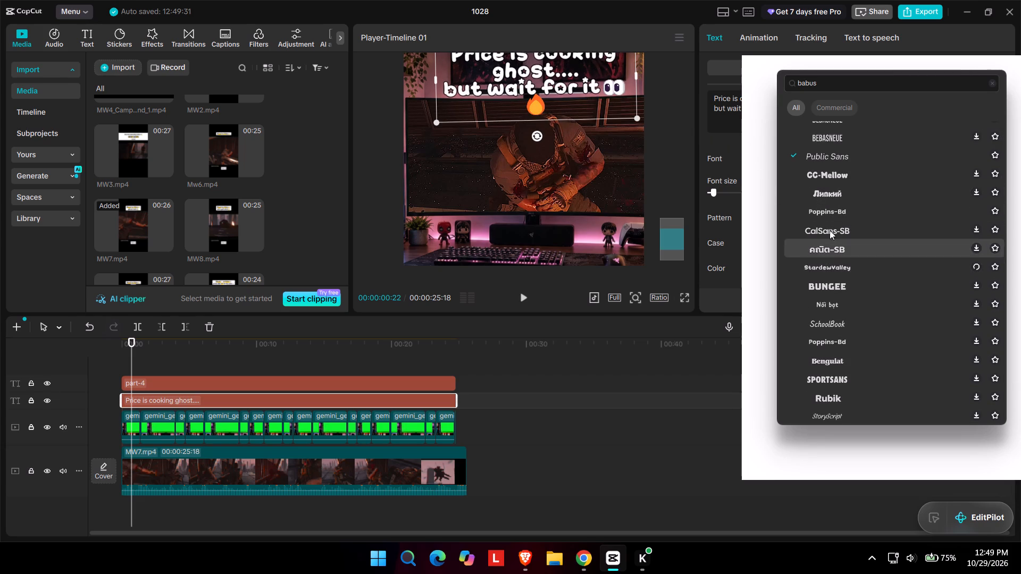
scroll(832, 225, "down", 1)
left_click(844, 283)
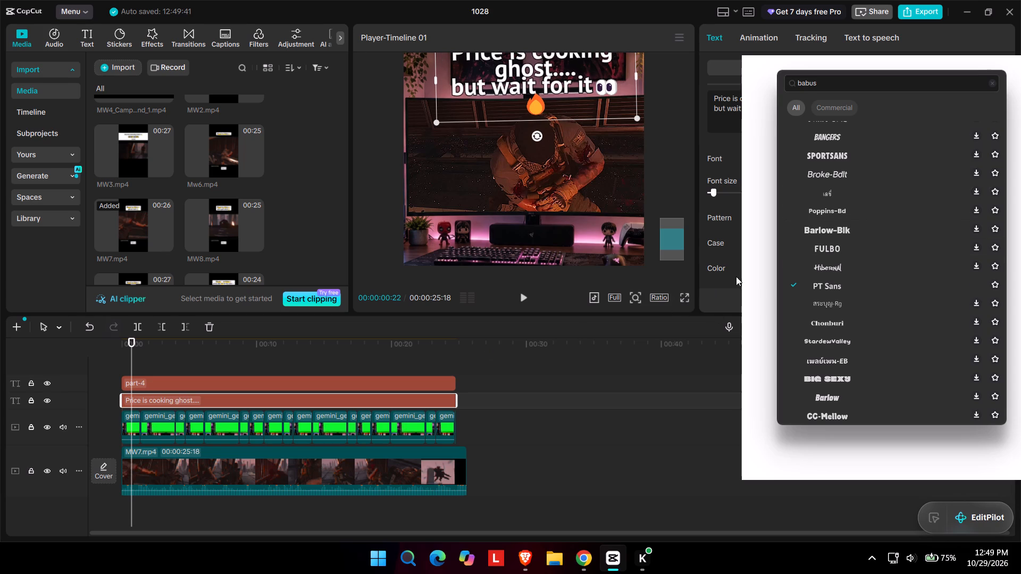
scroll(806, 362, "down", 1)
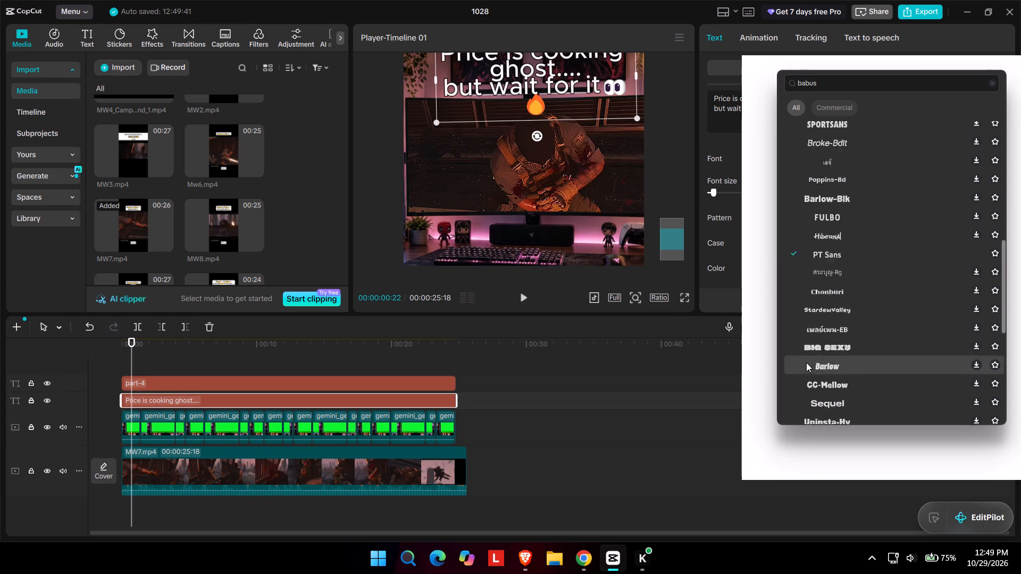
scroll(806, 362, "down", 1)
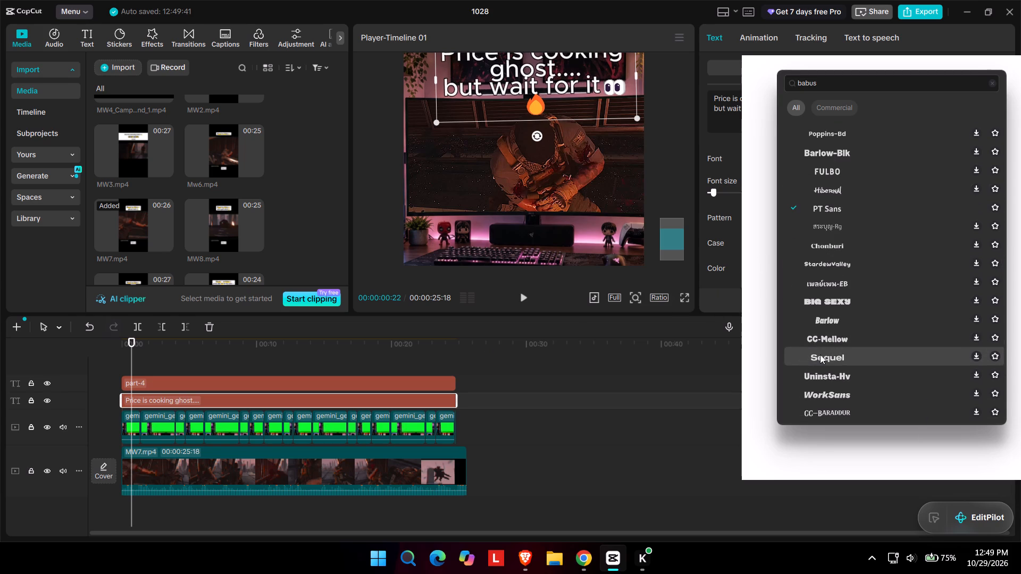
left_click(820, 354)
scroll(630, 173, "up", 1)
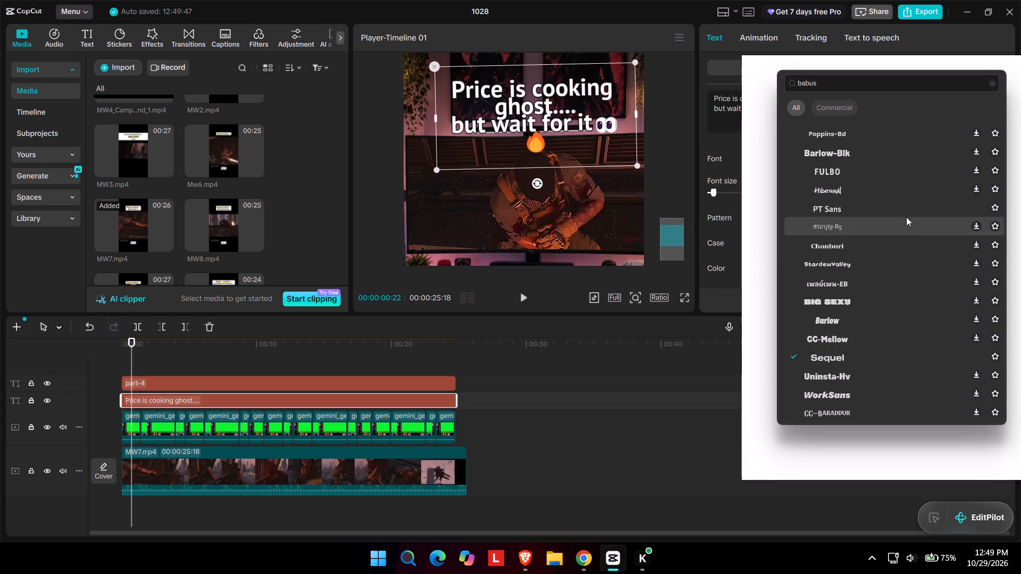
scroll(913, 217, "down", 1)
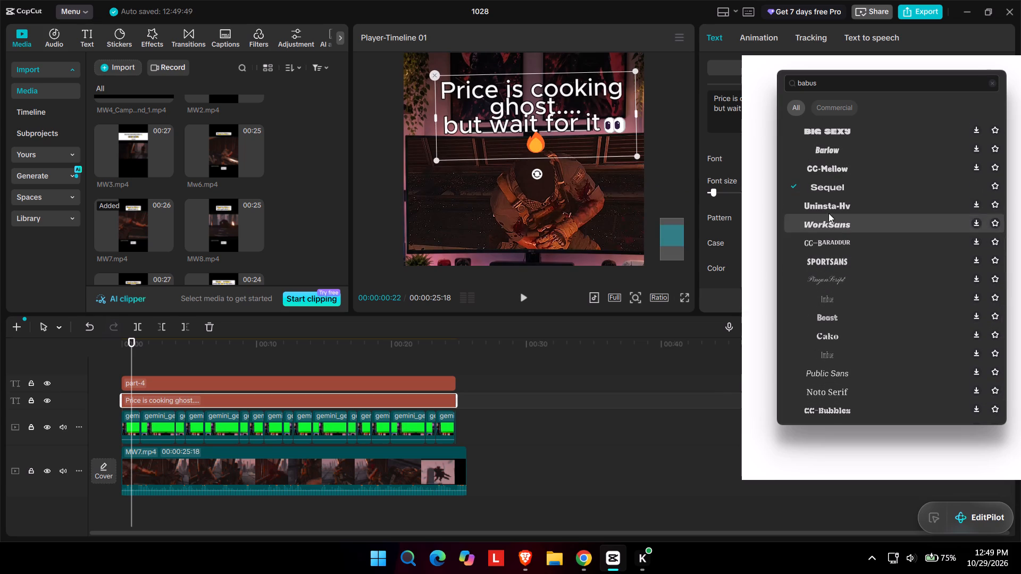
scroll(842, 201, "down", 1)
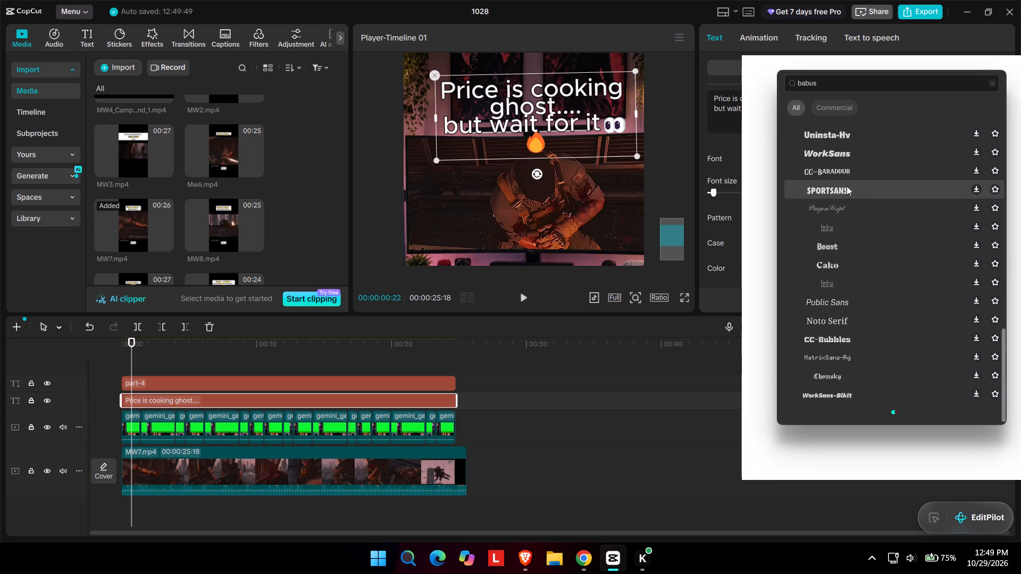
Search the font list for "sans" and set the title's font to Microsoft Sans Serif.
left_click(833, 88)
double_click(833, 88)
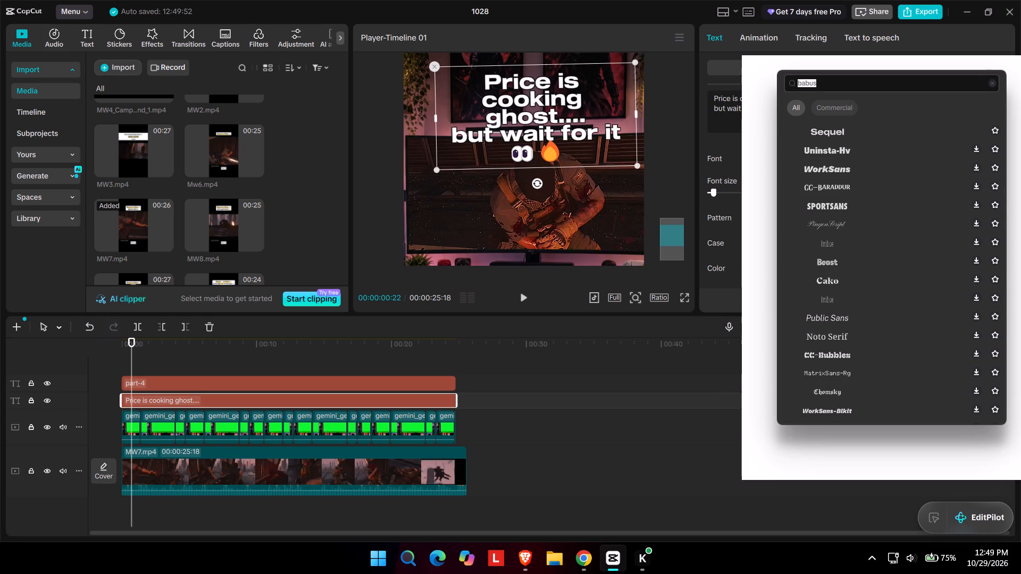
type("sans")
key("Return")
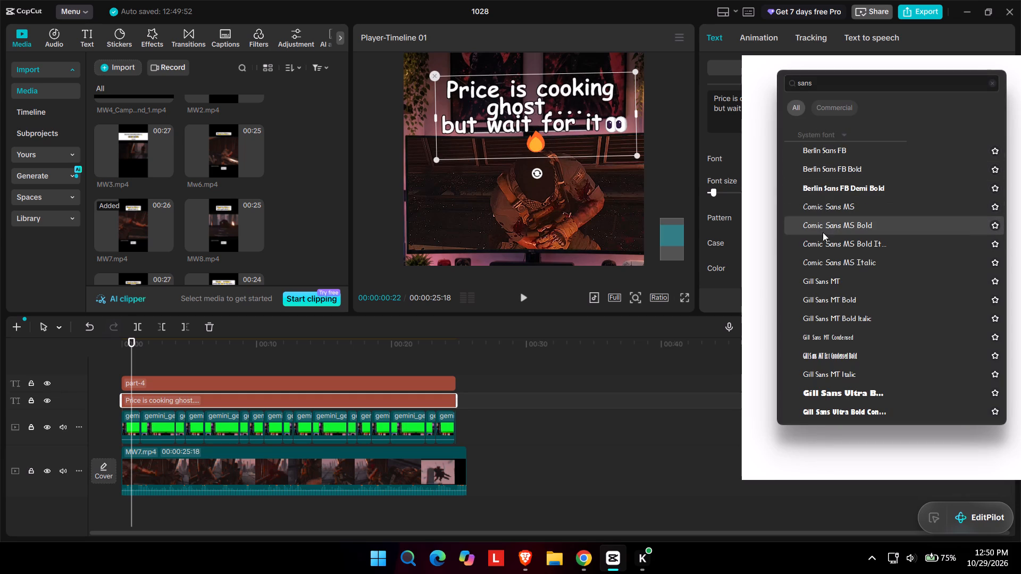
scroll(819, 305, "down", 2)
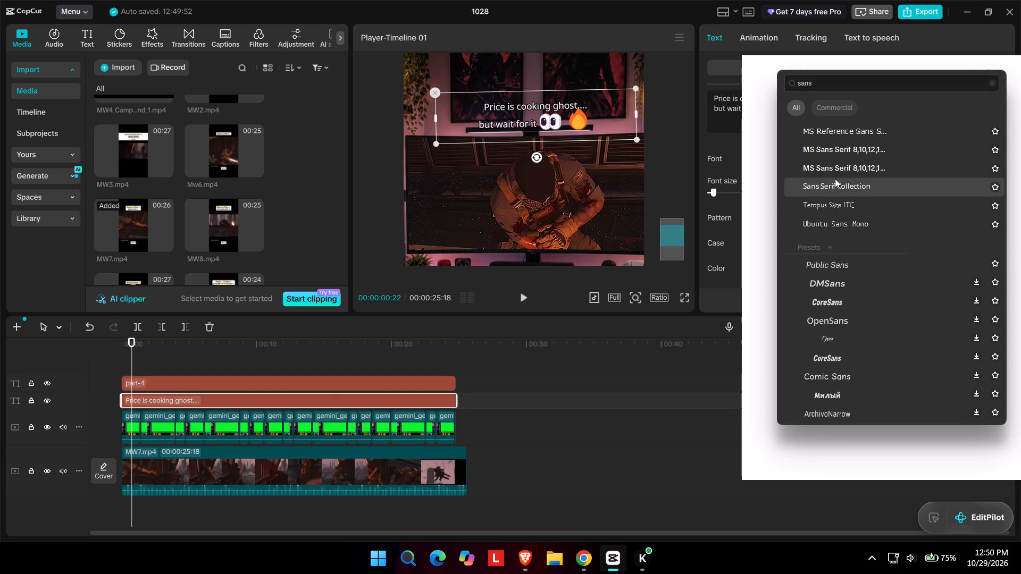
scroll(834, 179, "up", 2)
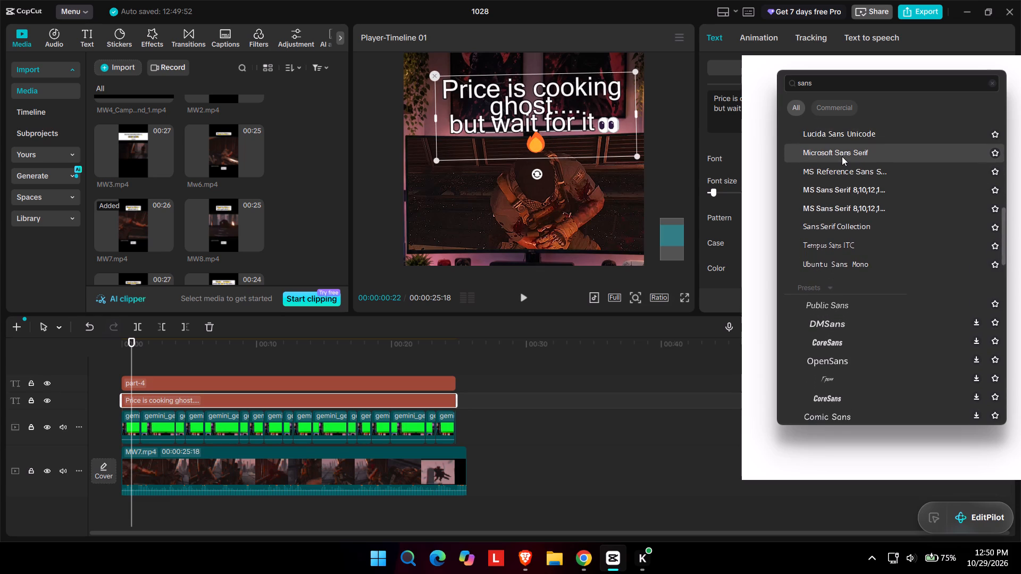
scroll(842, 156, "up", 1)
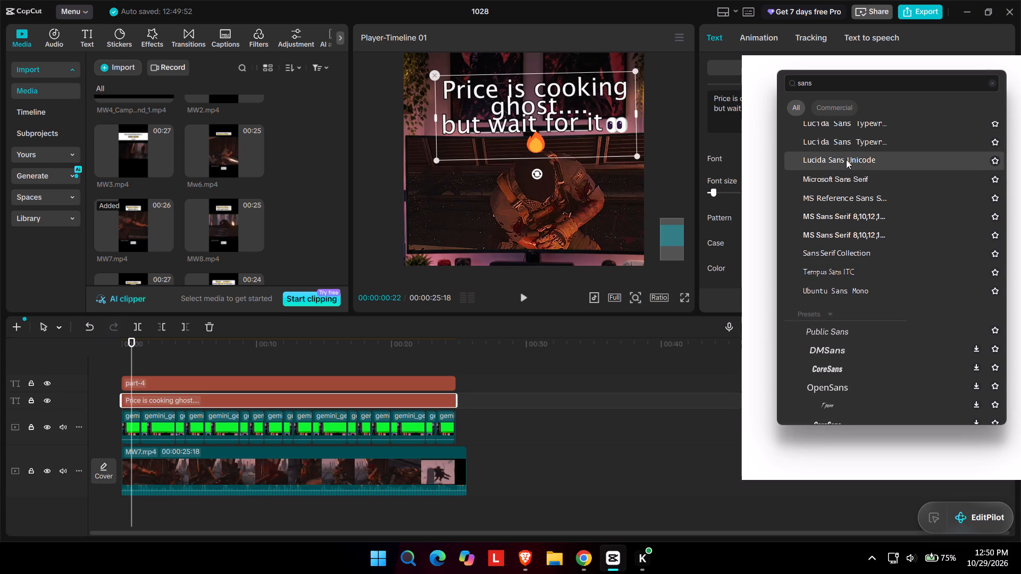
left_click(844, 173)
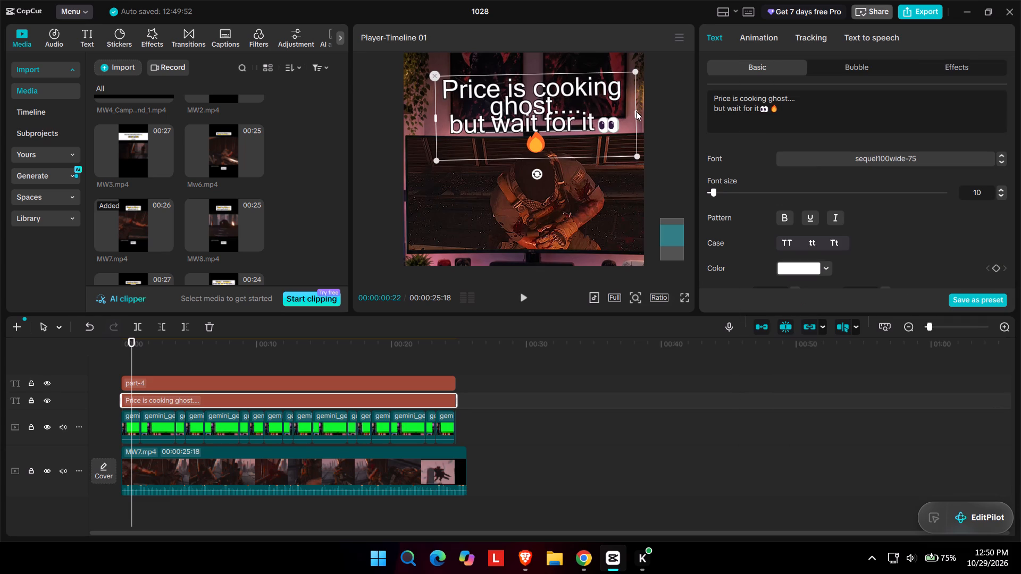
Widen the title's text box so each sentence fits on one line, and shift it back to the frame's centre.
left_click_drag(635, 114, 727, 104)
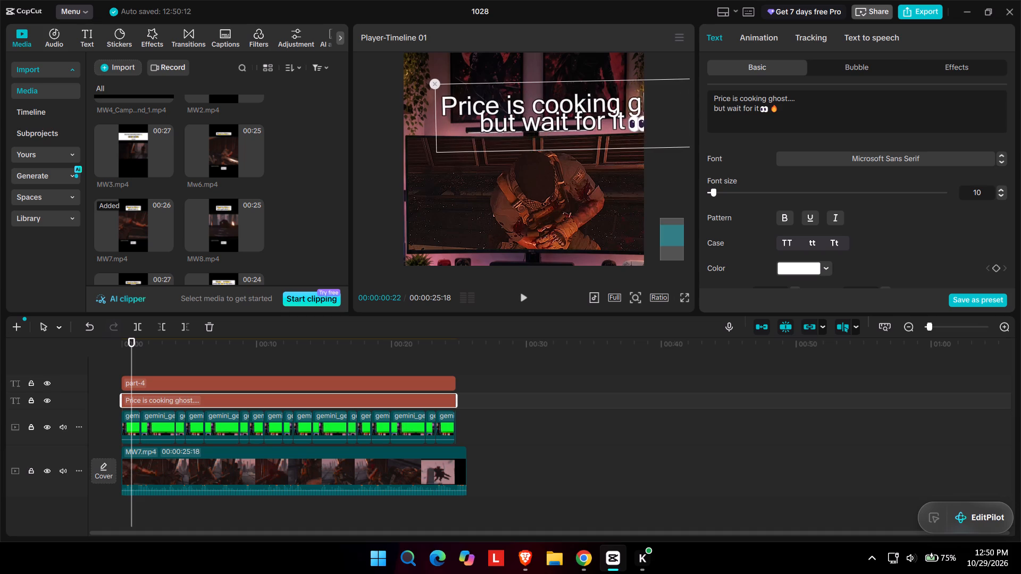
left_click_drag(727, 104, 746, 104)
left_click_drag(615, 109, 563, 107)
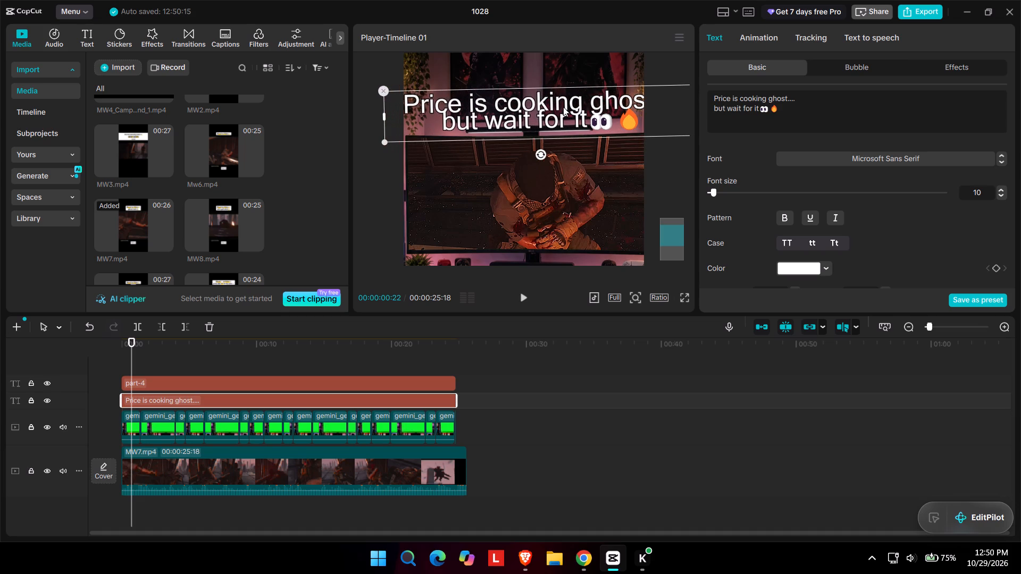
left_click_drag(563, 107, 563, 107)
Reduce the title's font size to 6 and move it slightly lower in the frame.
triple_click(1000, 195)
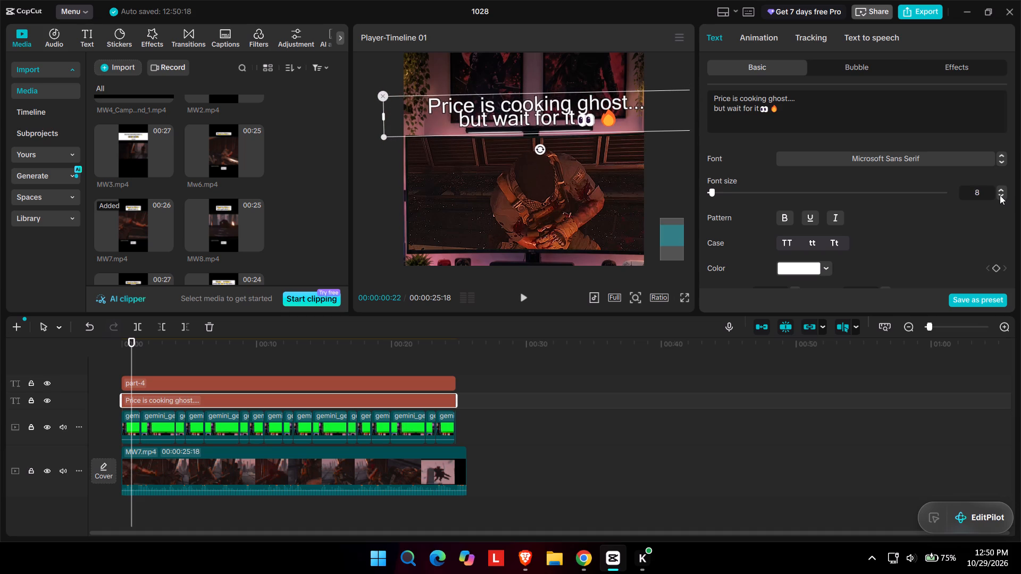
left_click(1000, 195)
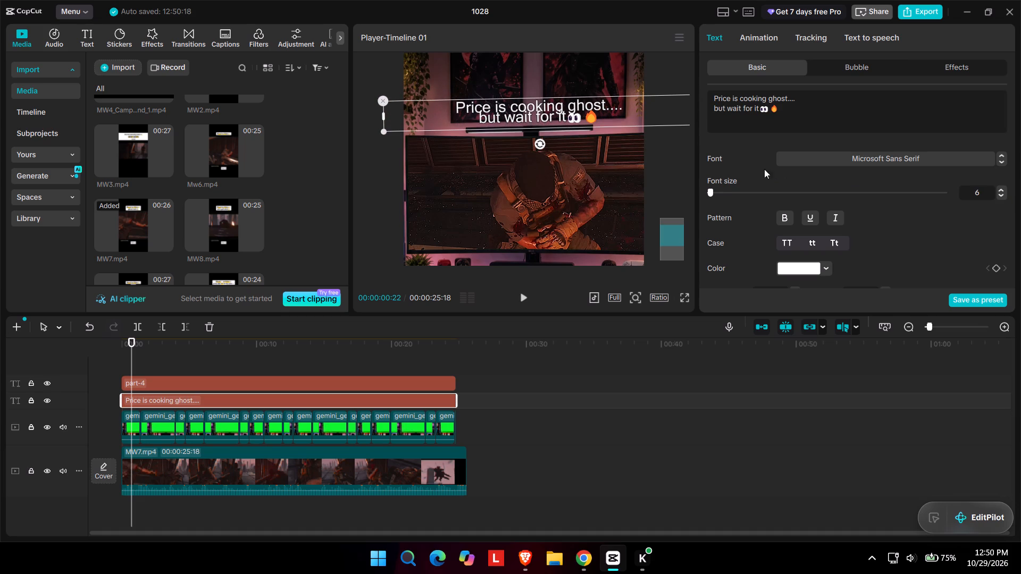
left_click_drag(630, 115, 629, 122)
Loosen the title's line spacing until its two lines no longer overlap.
scroll(795, 195, "up", 1)
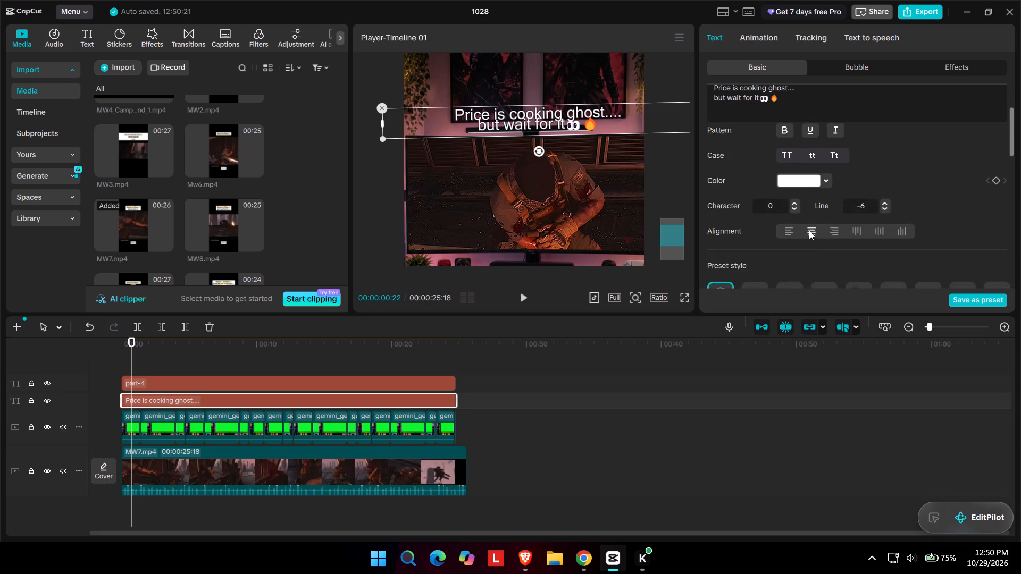
scroll(809, 230, "up", 1)
triple_click(884, 194)
left_click(885, 195)
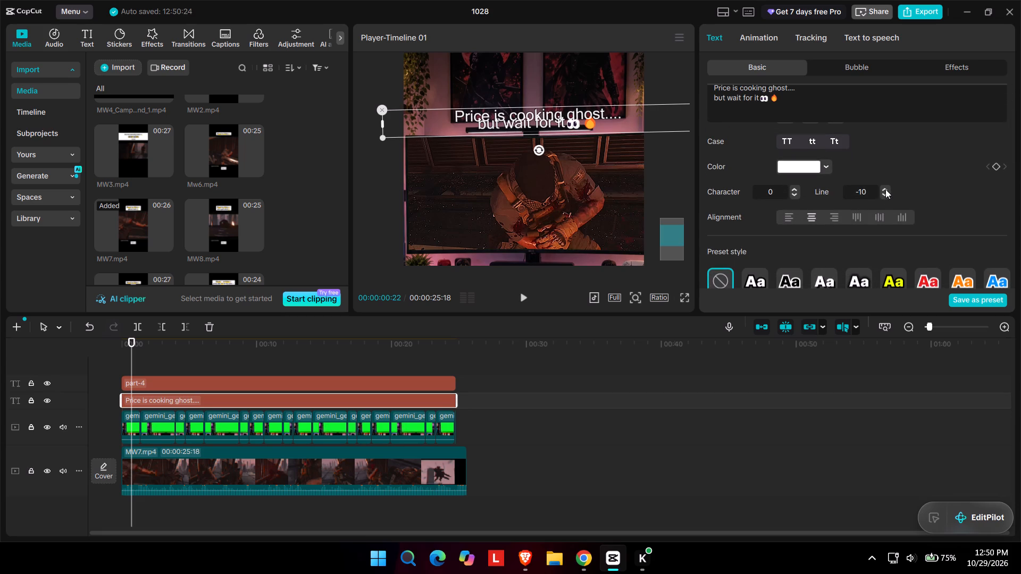
triple_click(886, 188)
triple_click(886, 188)
triple_click(886, 188)
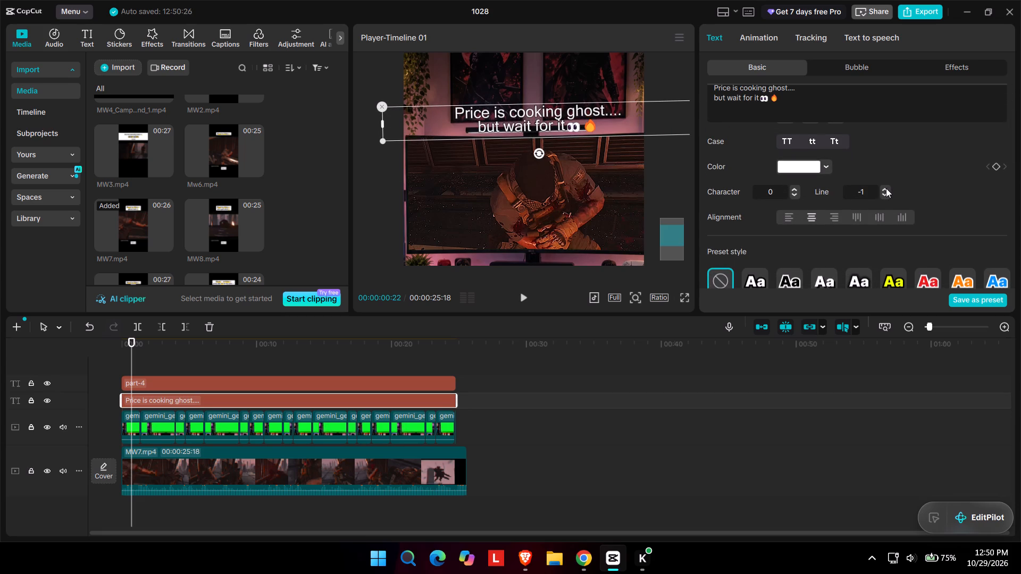
left_click(886, 188)
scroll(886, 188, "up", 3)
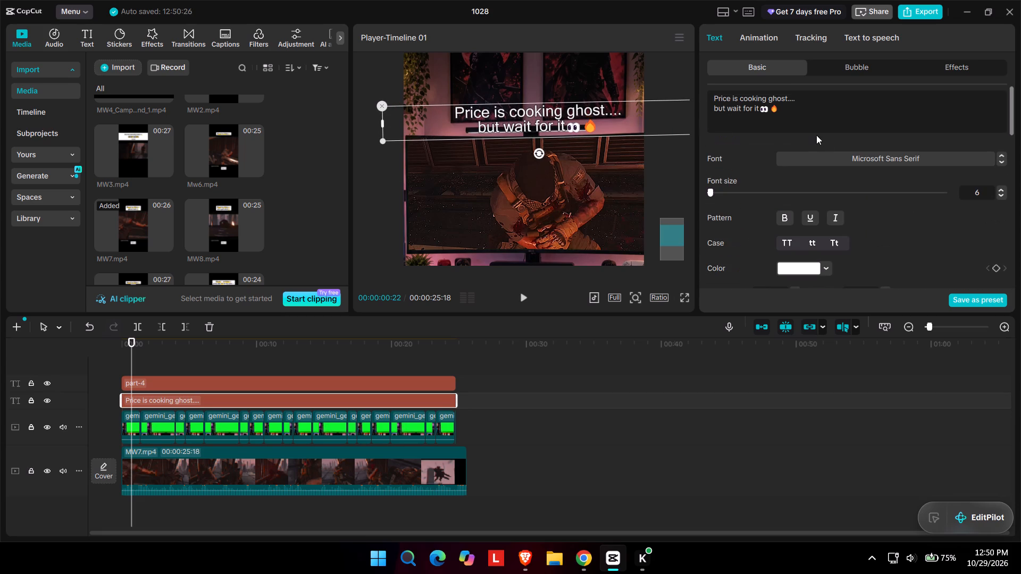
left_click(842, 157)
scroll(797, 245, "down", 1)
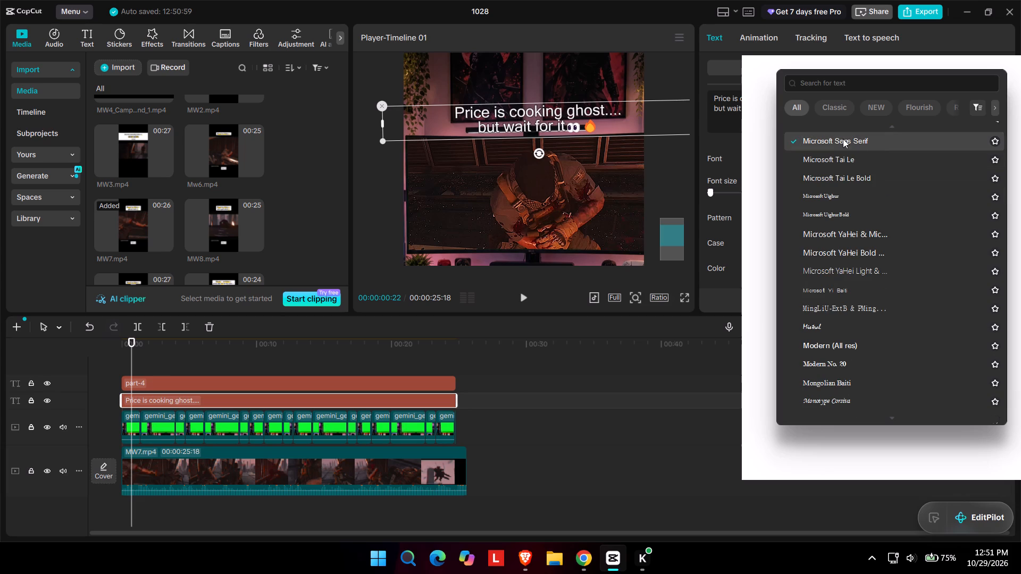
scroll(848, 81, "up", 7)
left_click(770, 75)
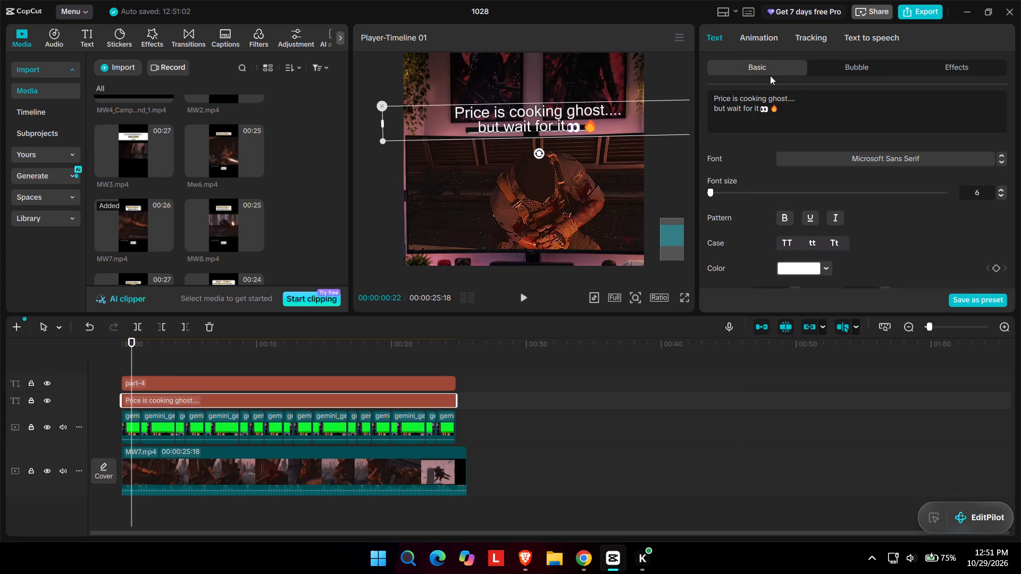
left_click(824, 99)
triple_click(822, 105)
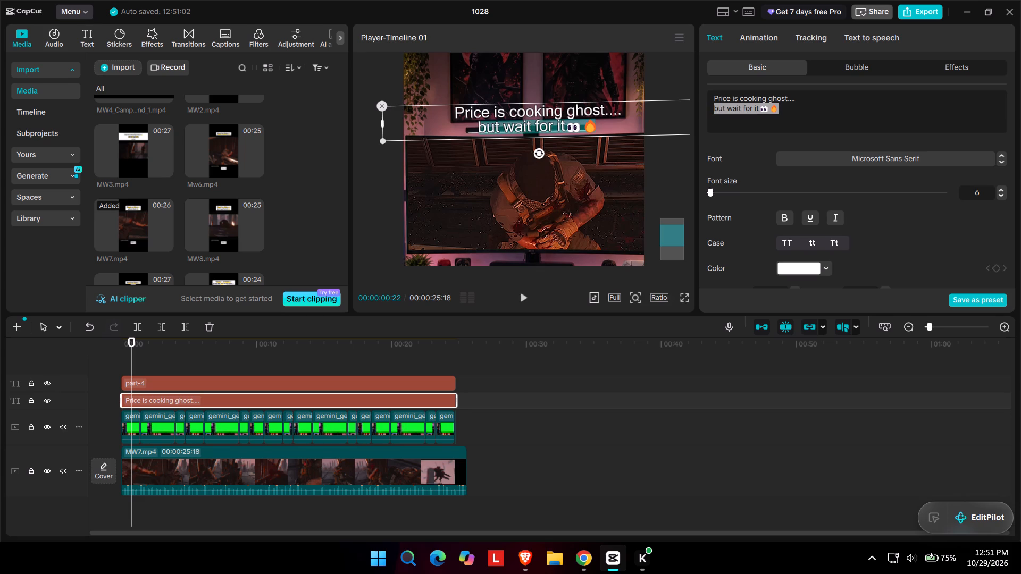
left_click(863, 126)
Search the font list for "anton" and set the title's font to Anton.
left_click(855, 158)
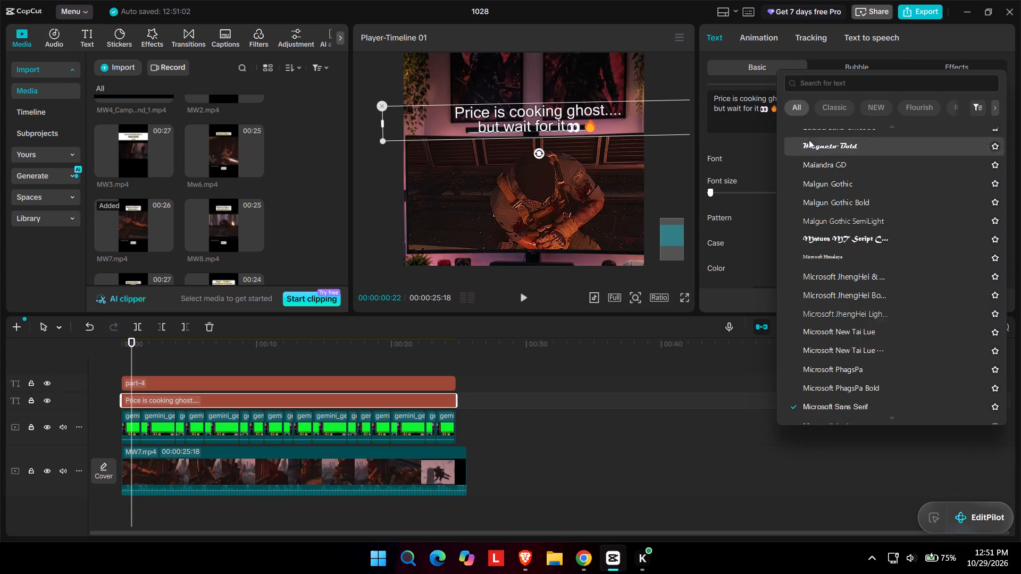
left_click(813, 87)
type("anton")
key("Return")
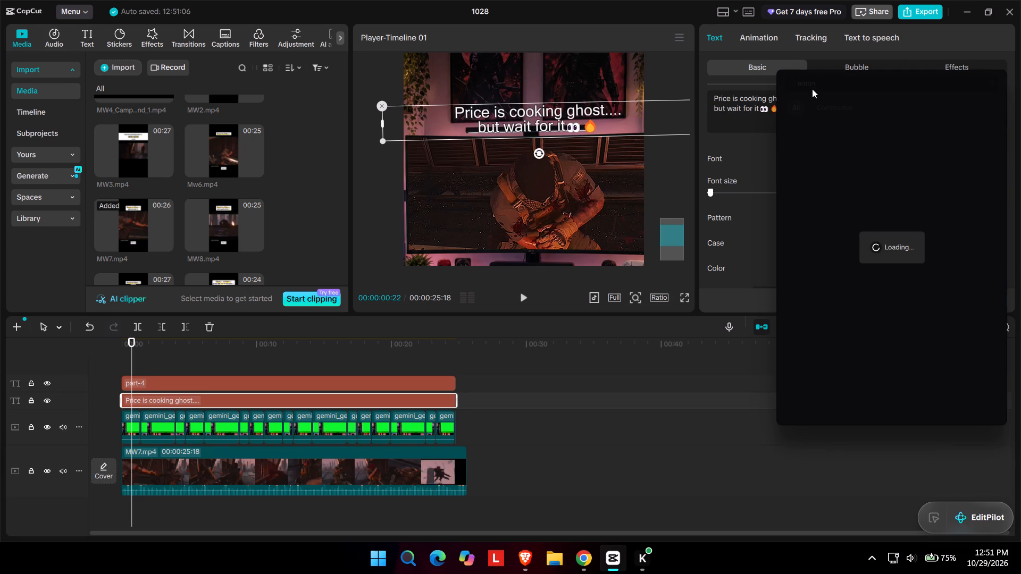
left_click(826, 159)
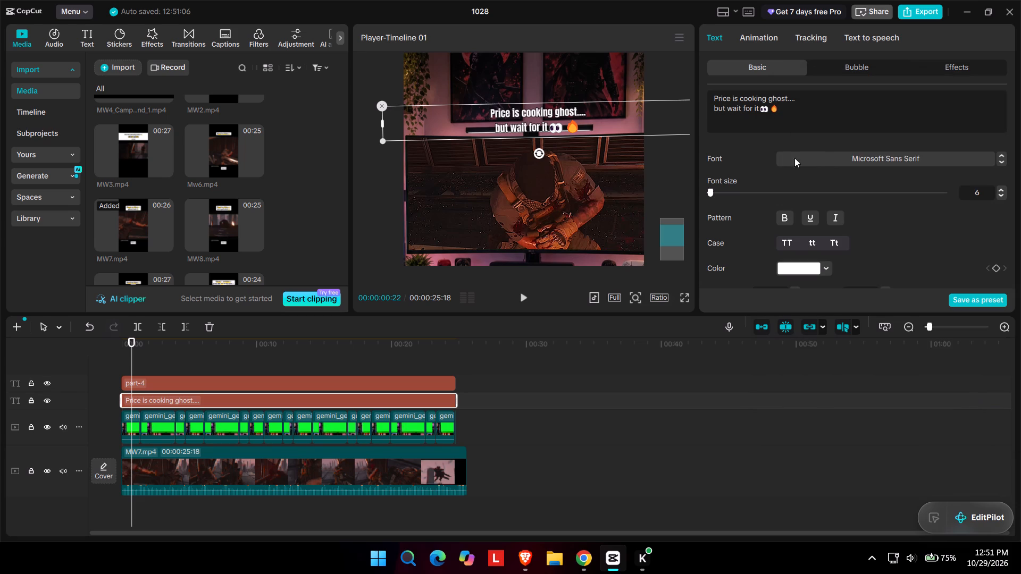
Set the title's font size to 9 and move it slightly higher, above the monitor in the frame.
left_click(1003, 191)
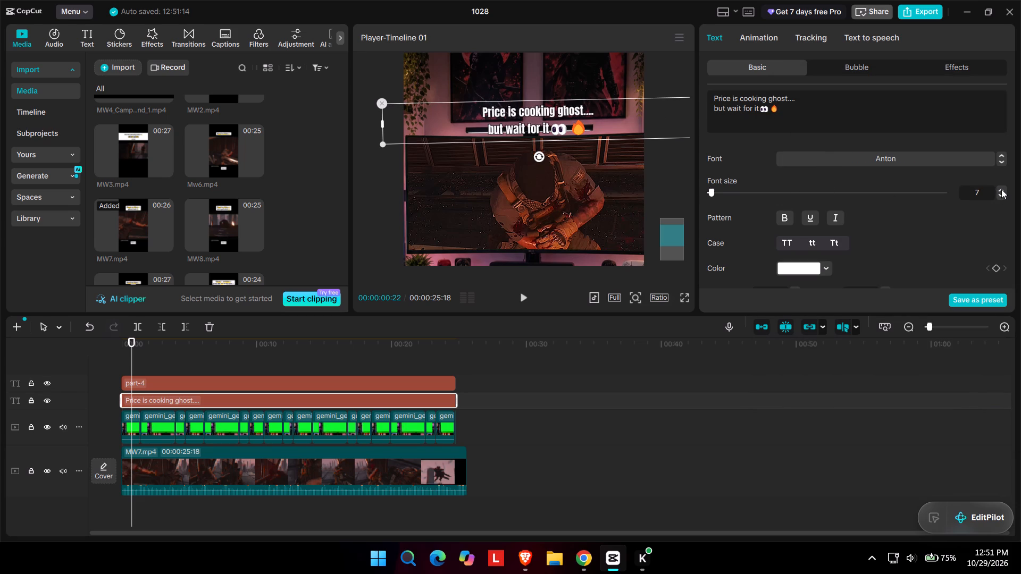
double_click(1001, 189)
left_click_drag(623, 138, 622, 126)
left_click(609, 129)
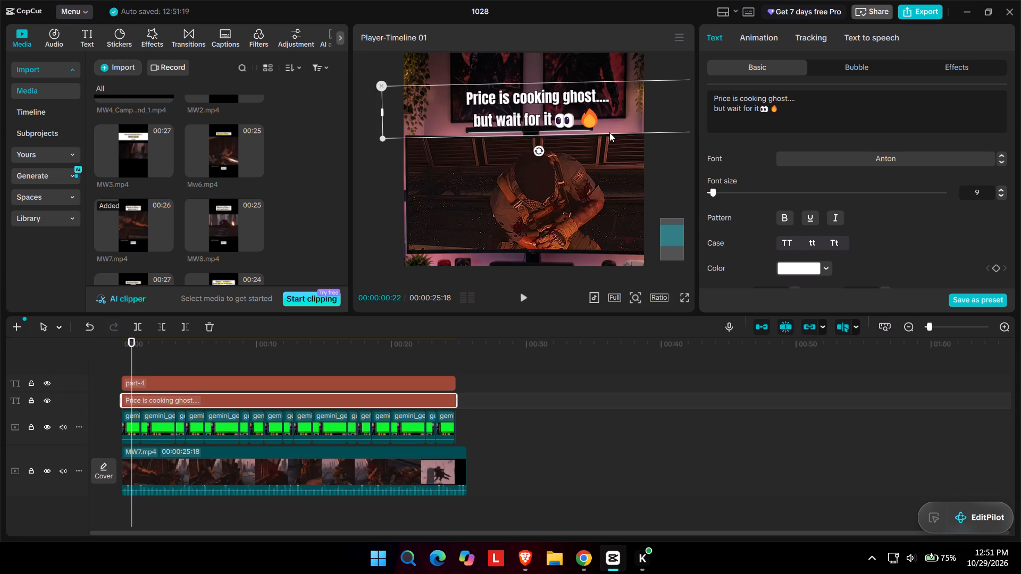
left_click(609, 126)
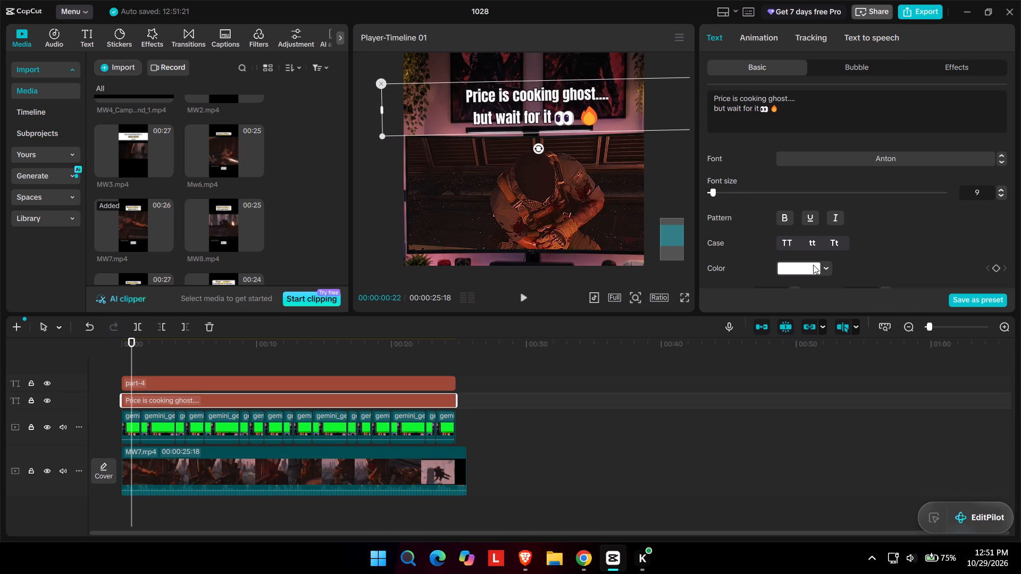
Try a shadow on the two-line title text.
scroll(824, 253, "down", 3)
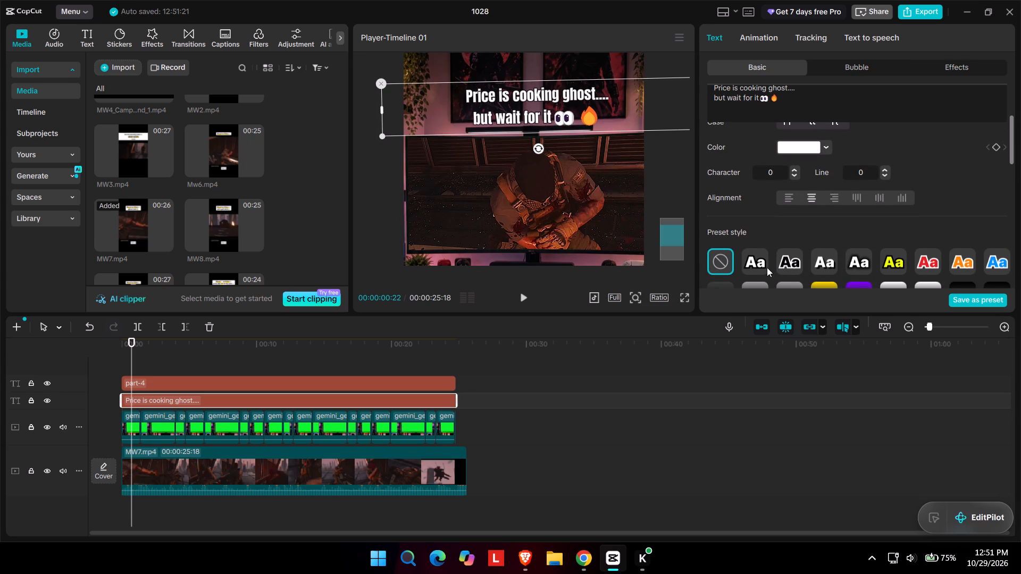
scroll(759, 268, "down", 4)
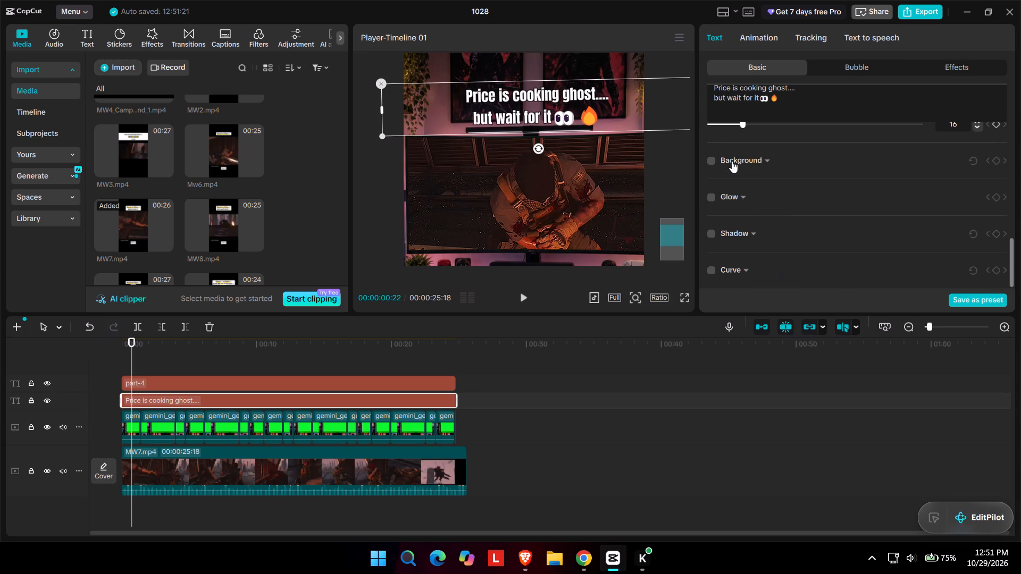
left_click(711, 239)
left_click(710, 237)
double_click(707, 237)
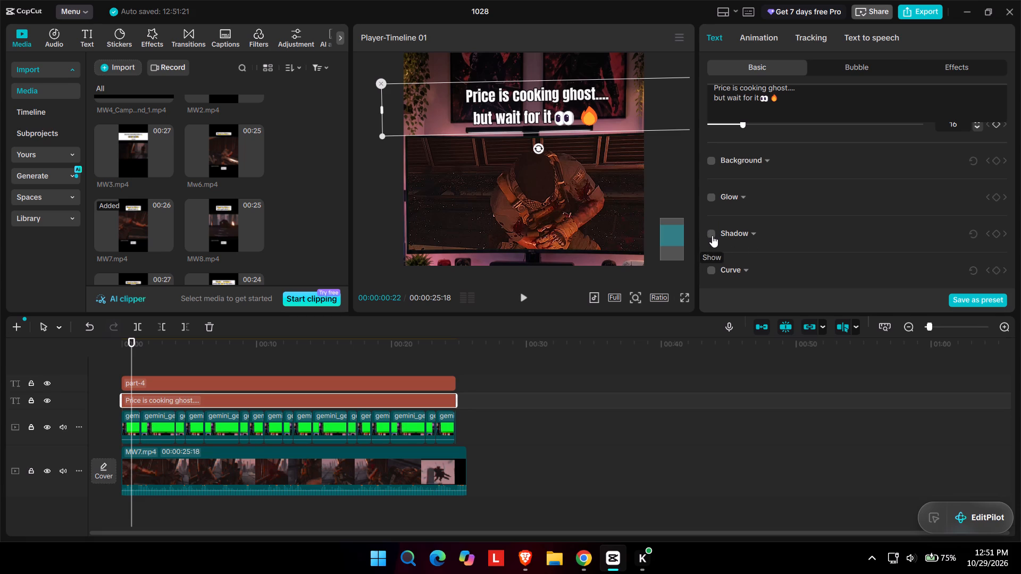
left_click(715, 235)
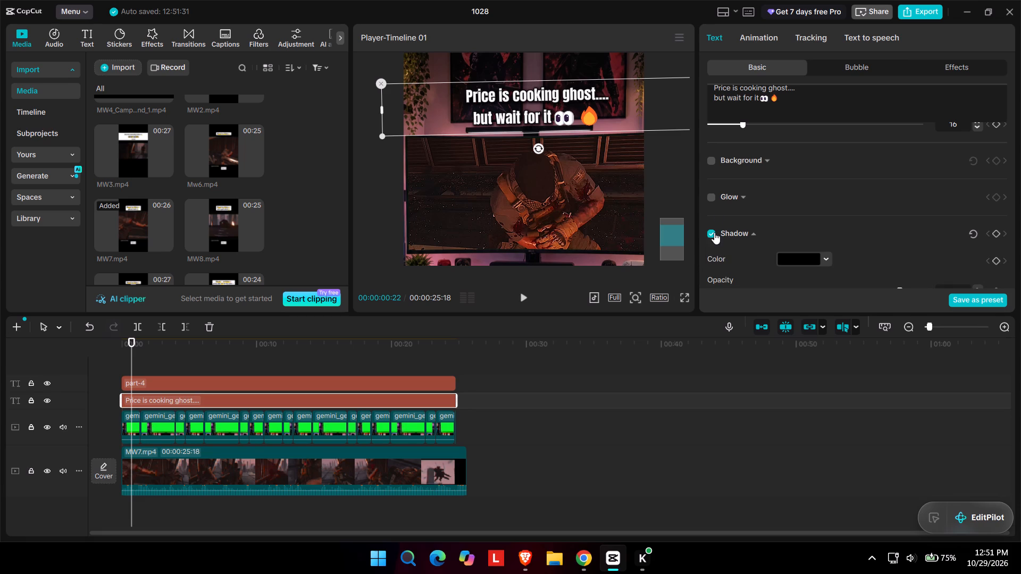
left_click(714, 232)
Add a glow to the title with the second glow style and a mid-grey glow colour.
left_click(708, 197)
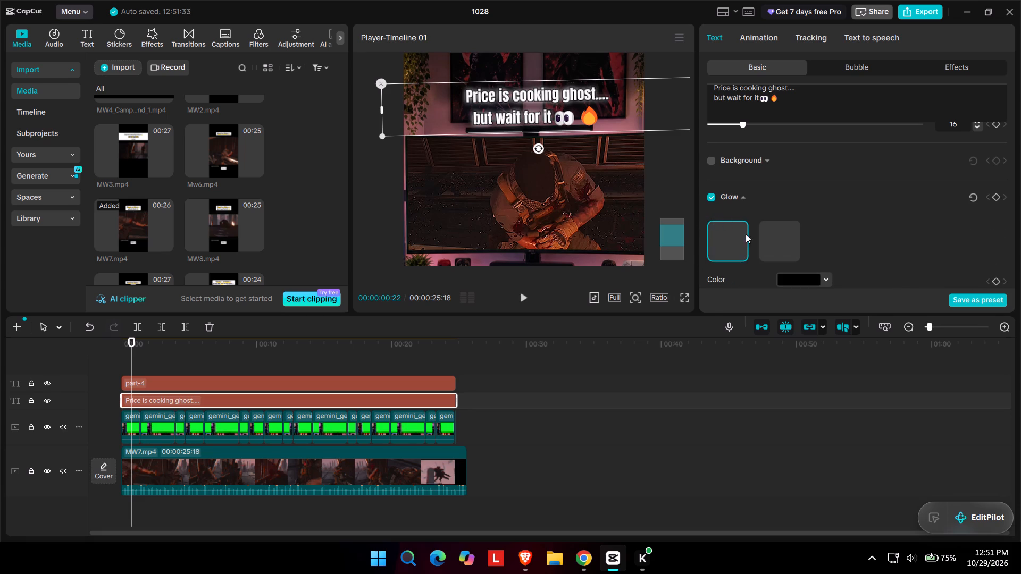
left_click(774, 242)
scroll(774, 242, "down", 1)
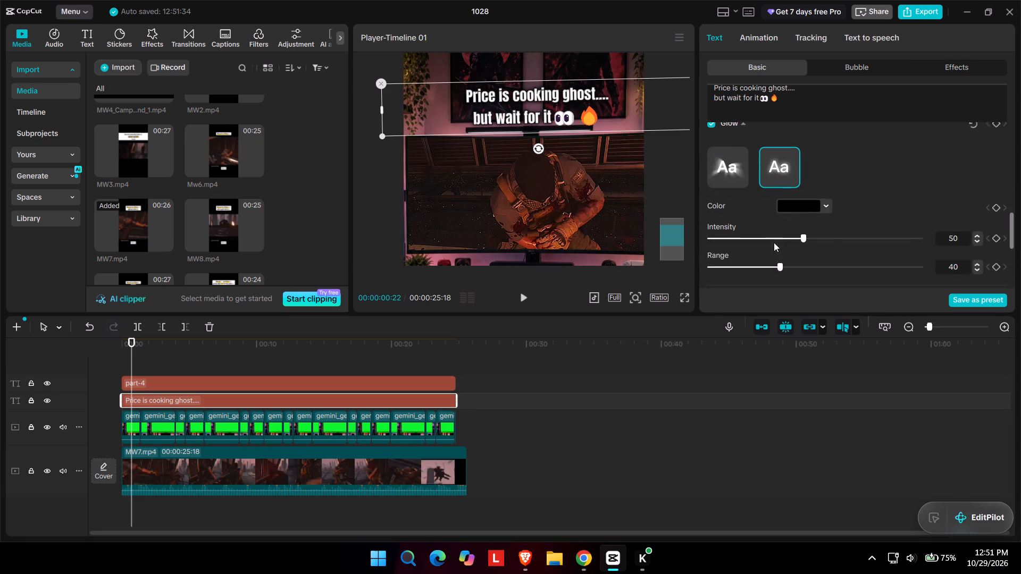
scroll(774, 242, "down", 1)
left_click(807, 195)
left_click(770, 356)
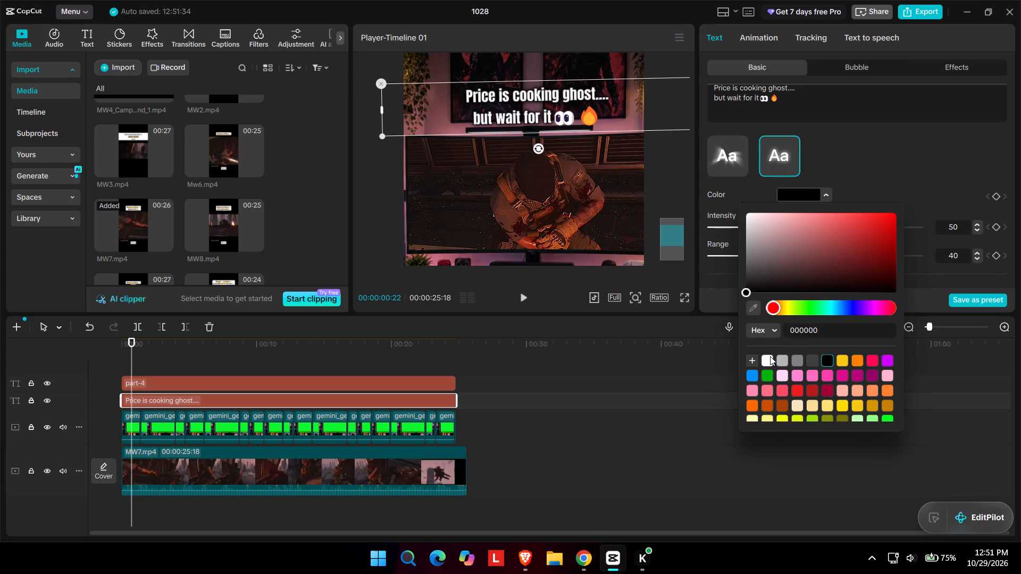
left_click(780, 359)
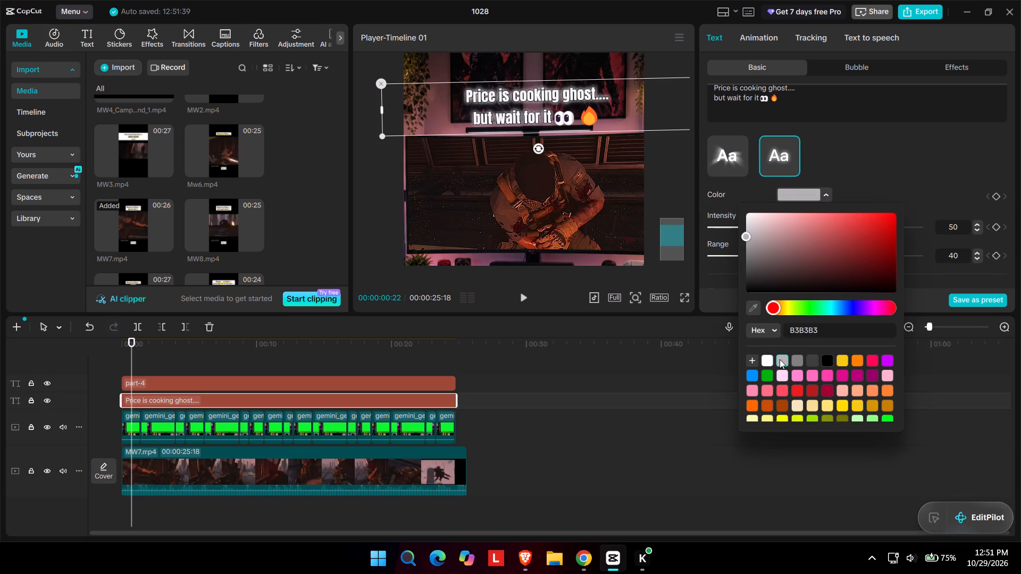
left_click(796, 361)
left_click(810, 361)
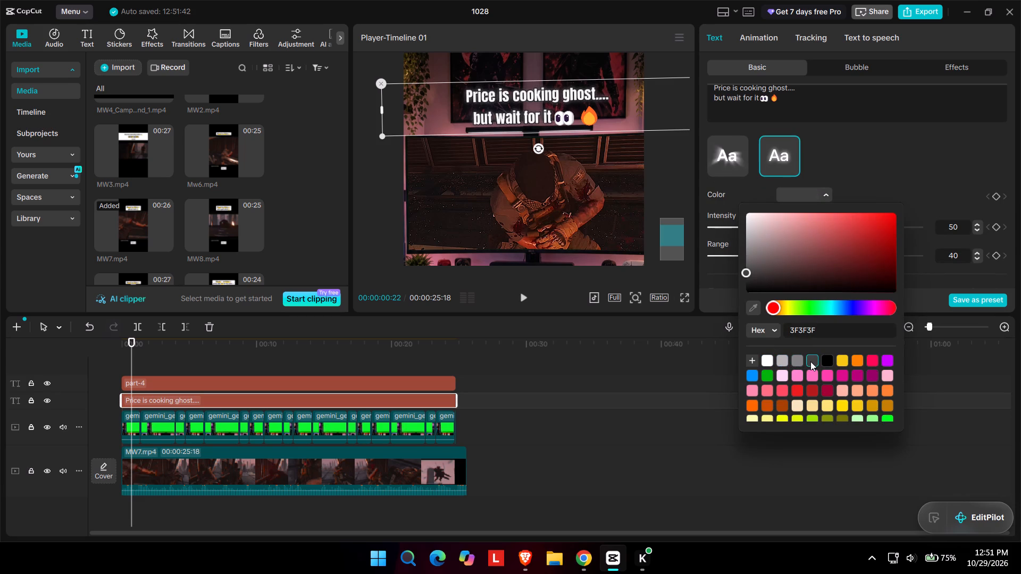
left_click(802, 361)
left_click(912, 122)
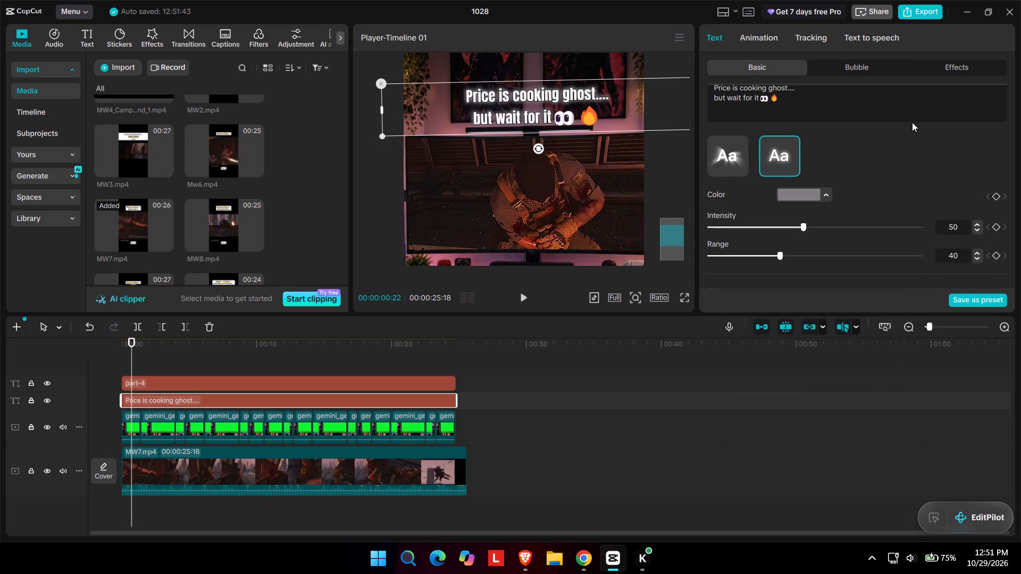
Check the title in full-screen playback and shift it slightly left in the frame.
left_click(688, 297)
key("space")
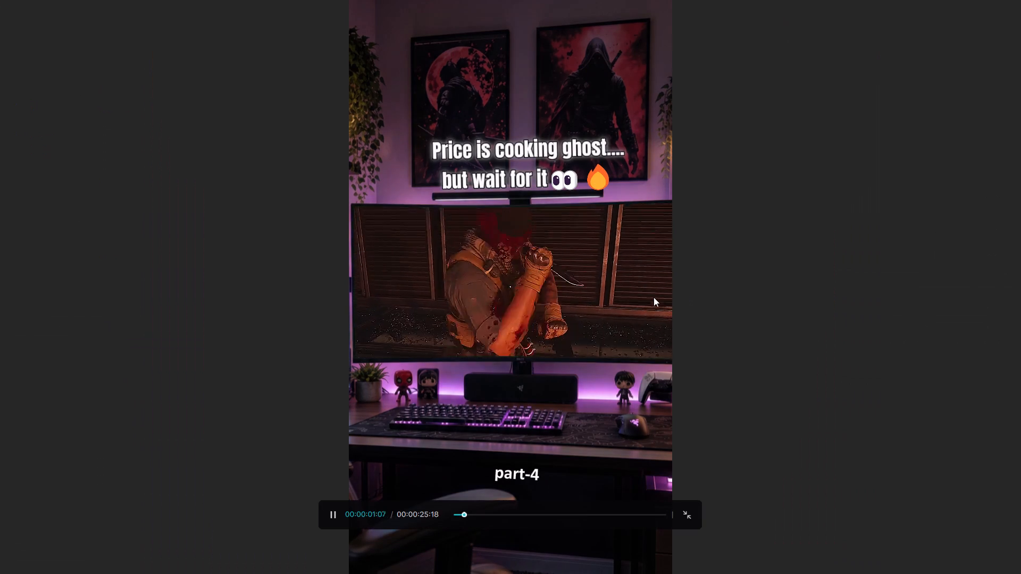
key("space")
key("space")
key("space")
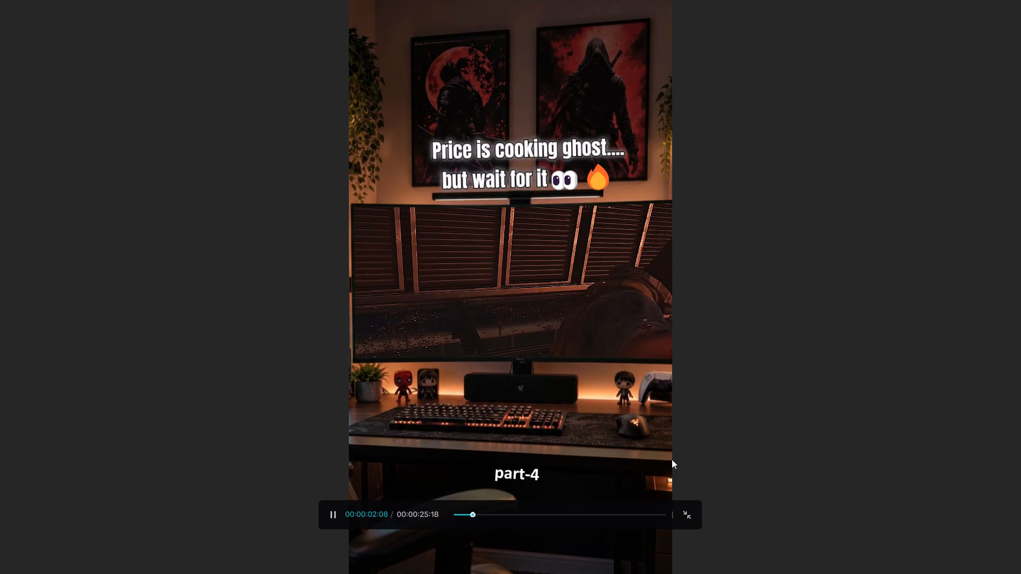
key("space")
left_click(691, 517)
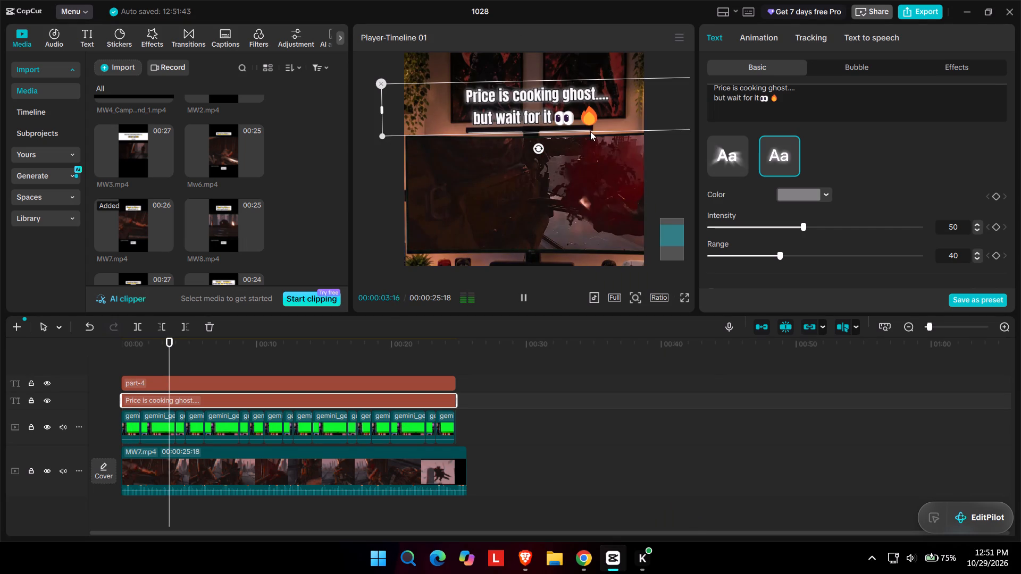
left_click_drag(576, 119, 570, 118)
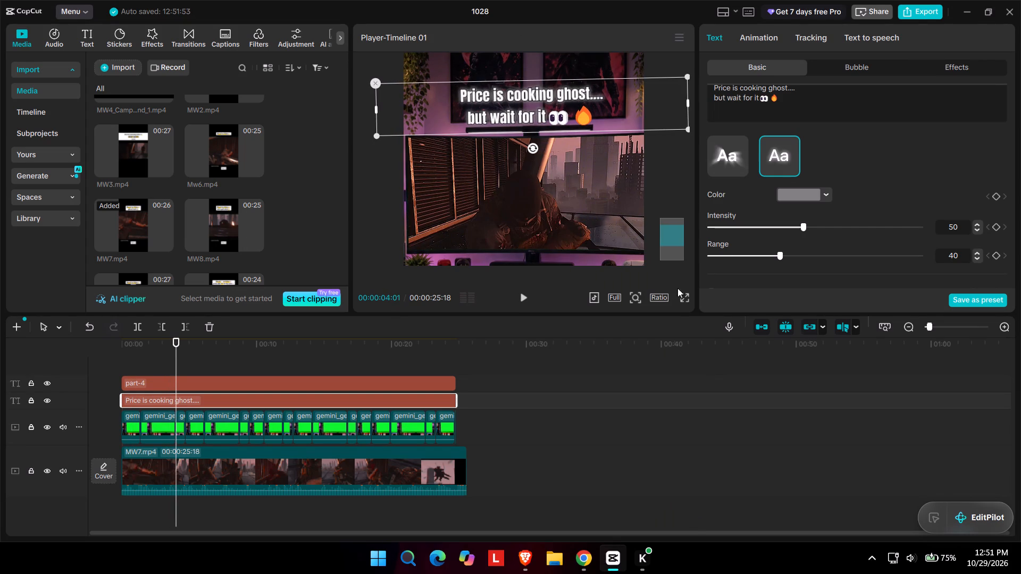
left_click(688, 300)
key("space")
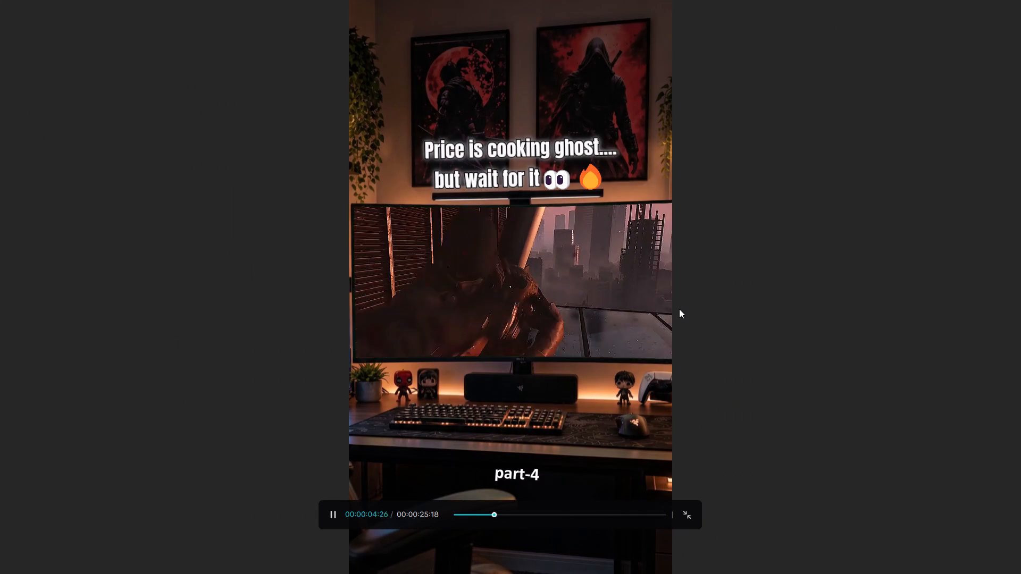
left_click(682, 510)
key("space")
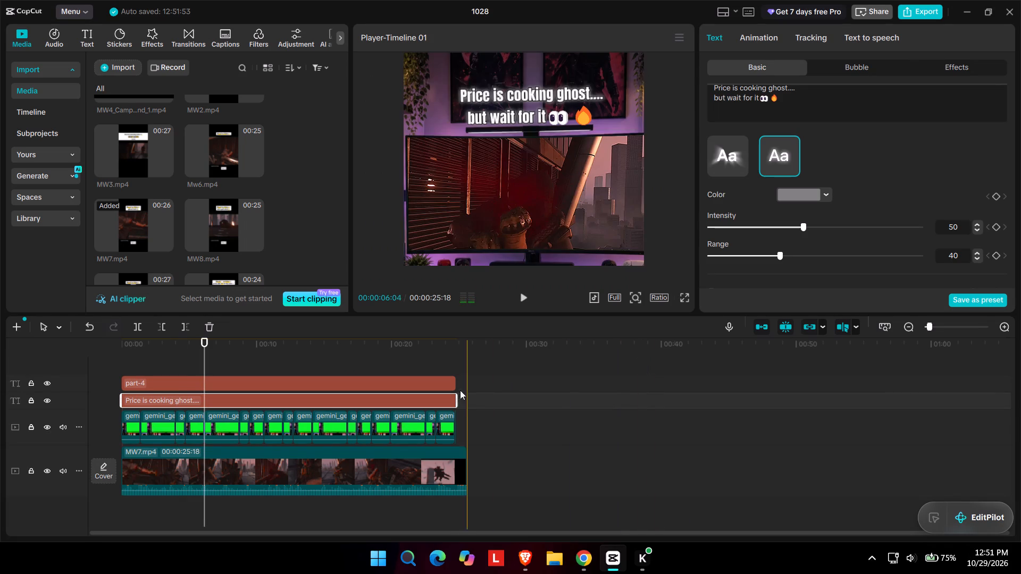
Duplicate the last green-screen clip onto the end of its track and trim it to the end of MW7.mp4.
left_click(449, 421, "ctrl")
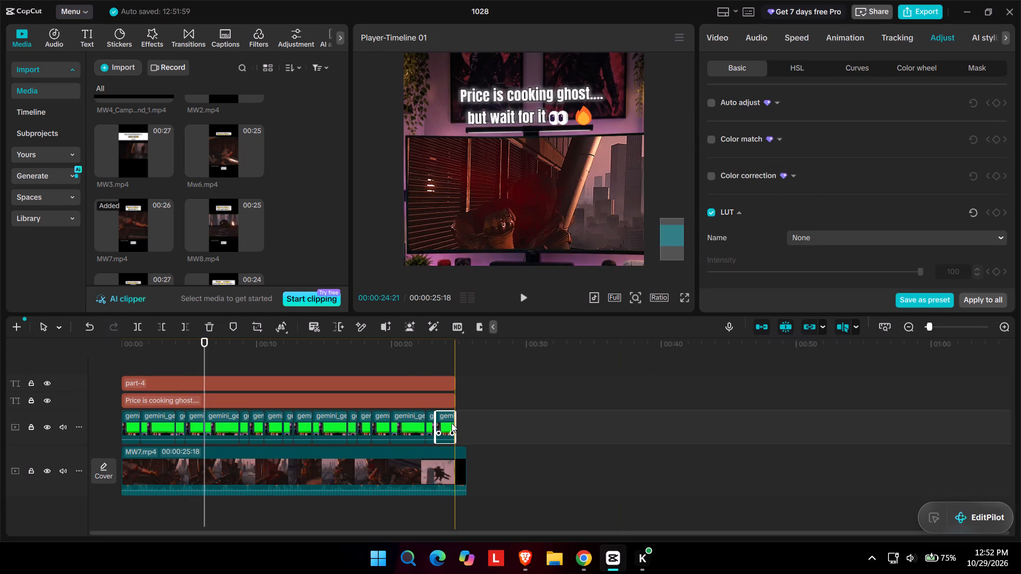
key("ctrl+c")
key("ctrl+v")
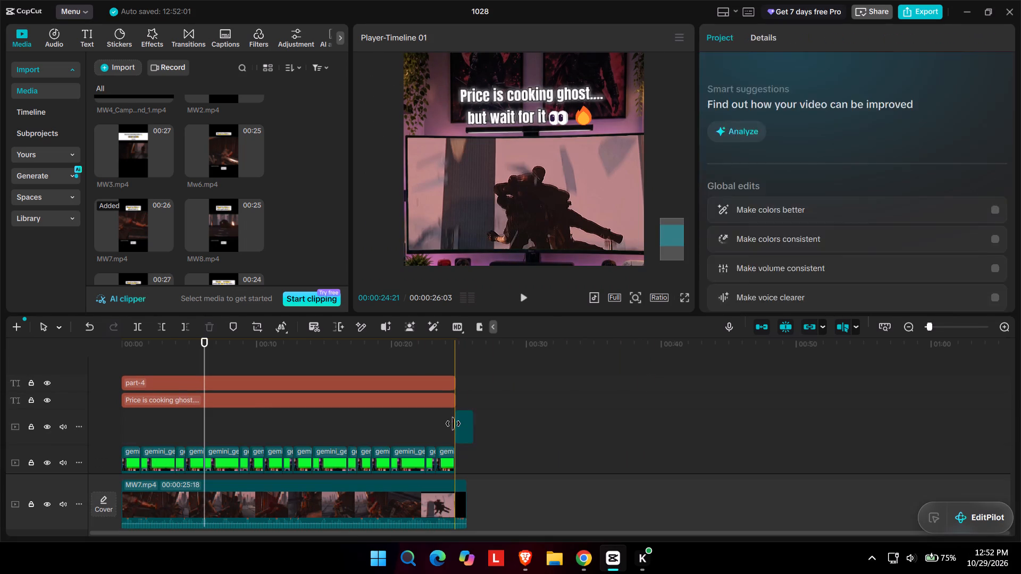
left_click(459, 424)
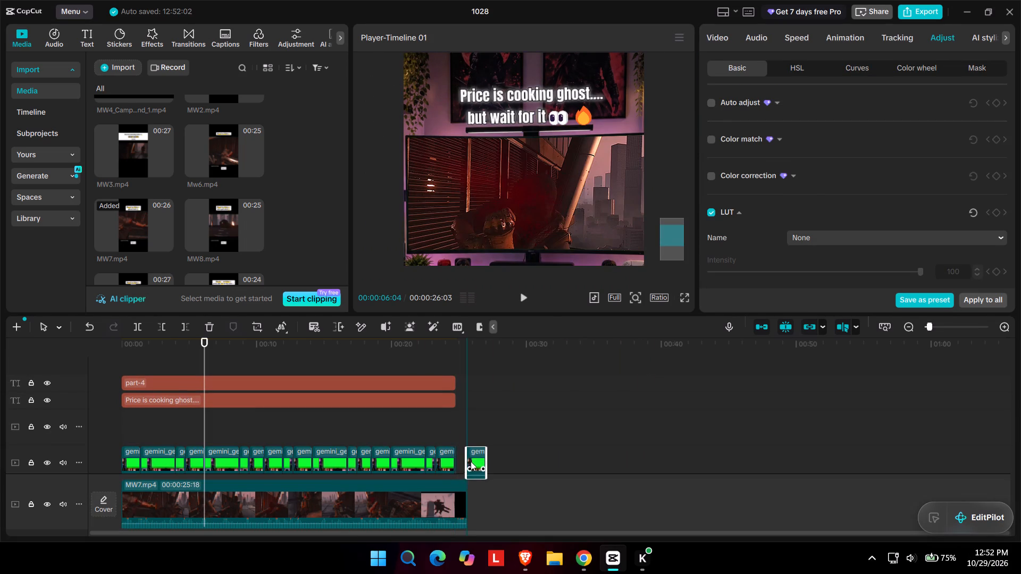
left_click_drag(461, 463, 490, 464)
scroll(493, 447, "down", 1)
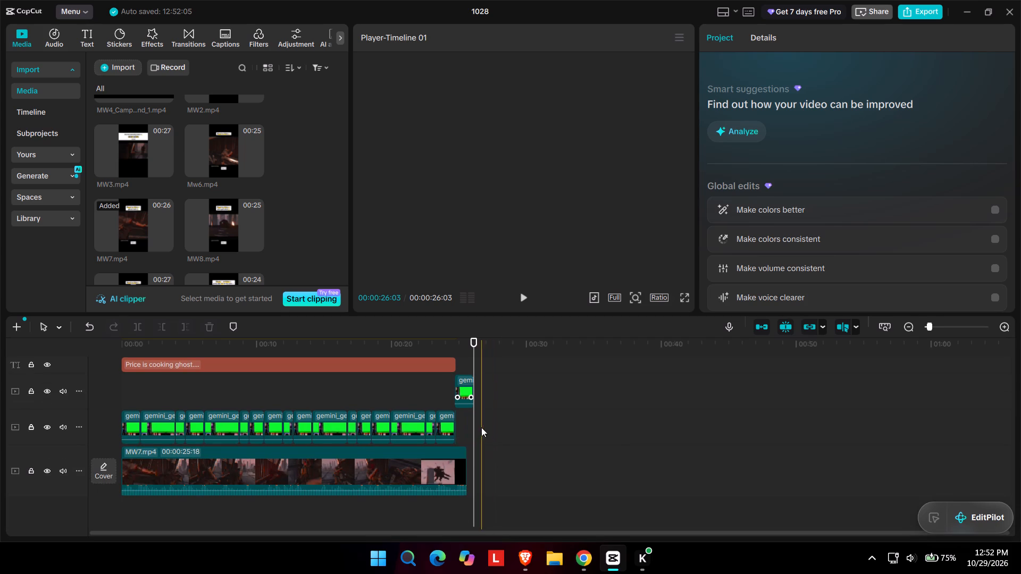
scroll(475, 420, "up", 5, "ctrl")
left_click_drag(609, 389, 613, 433)
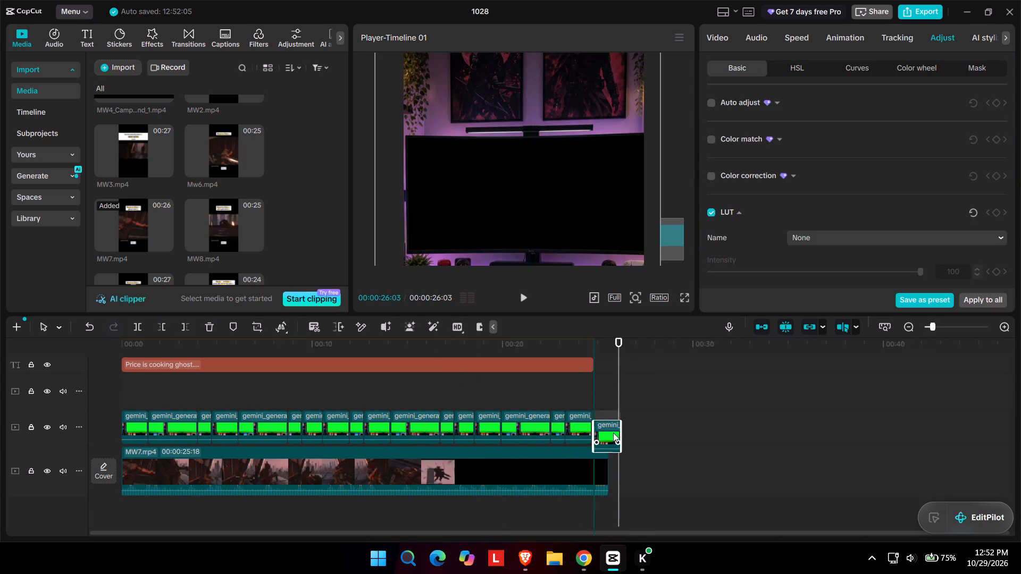
left_click_drag(613, 433, 615, 441)
left_click_drag(617, 435, 619, 426)
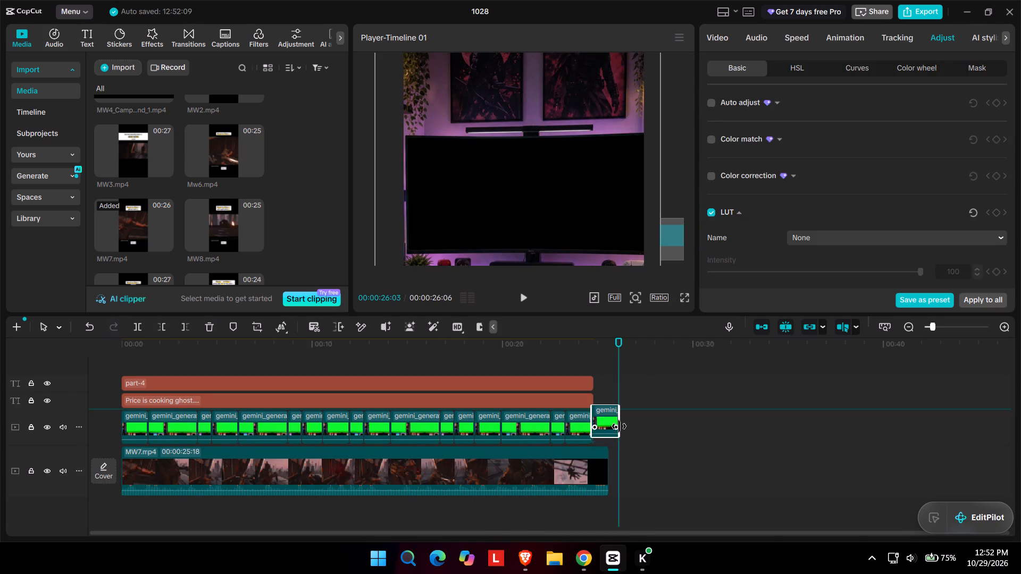
left_click_drag(619, 426, 620, 424)
left_click_drag(620, 429, 608, 431)
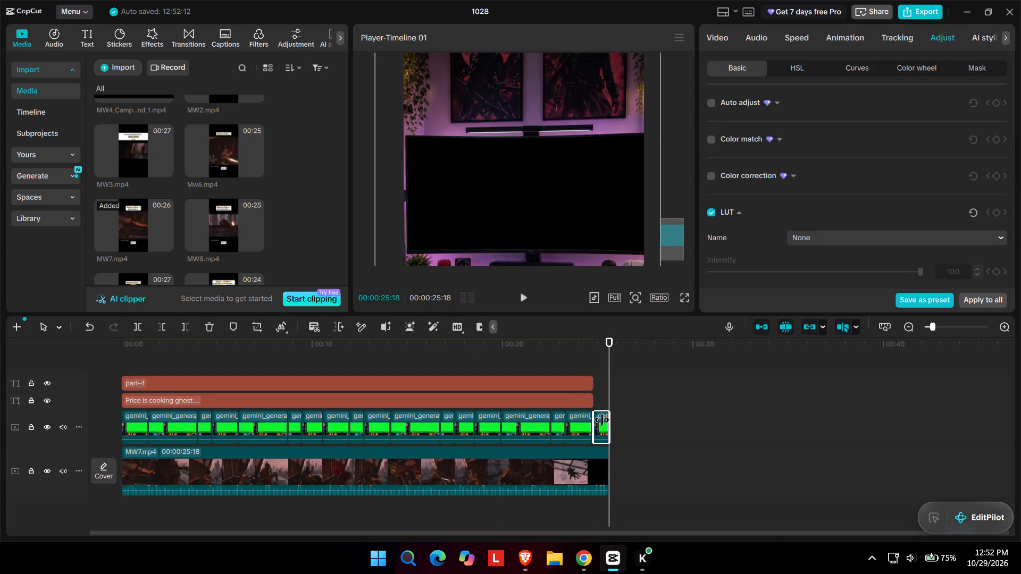
Extend the part-4 label and the title together to the end of MW7.mp4 and play back the ending.
left_click(591, 401)
left_click(591, 389, "ctrl")
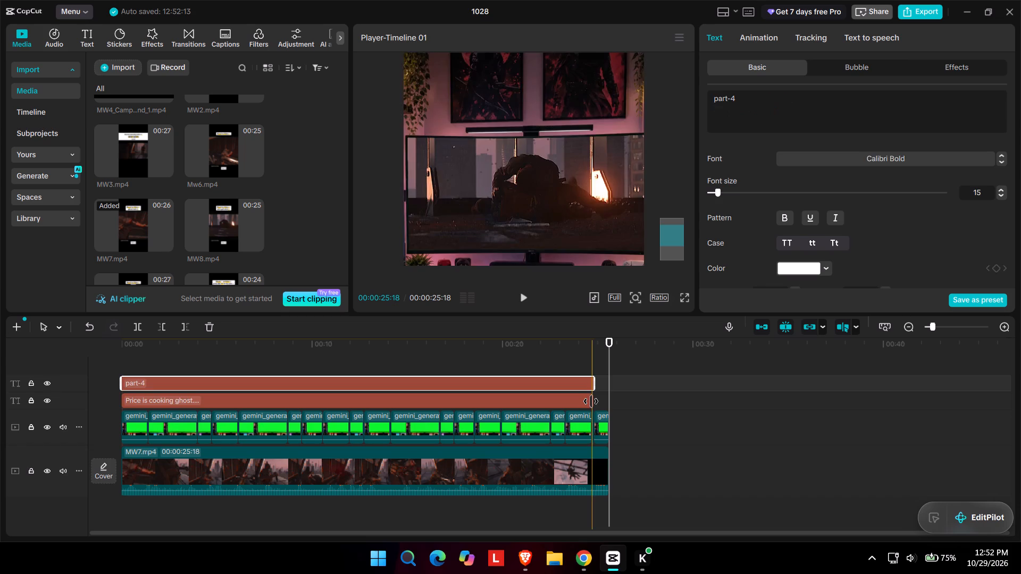
left_click(591, 401, "ctrl")
left_click(588, 380, "ctrl")
left_click_drag(595, 388, 602, 390, "ctrl")
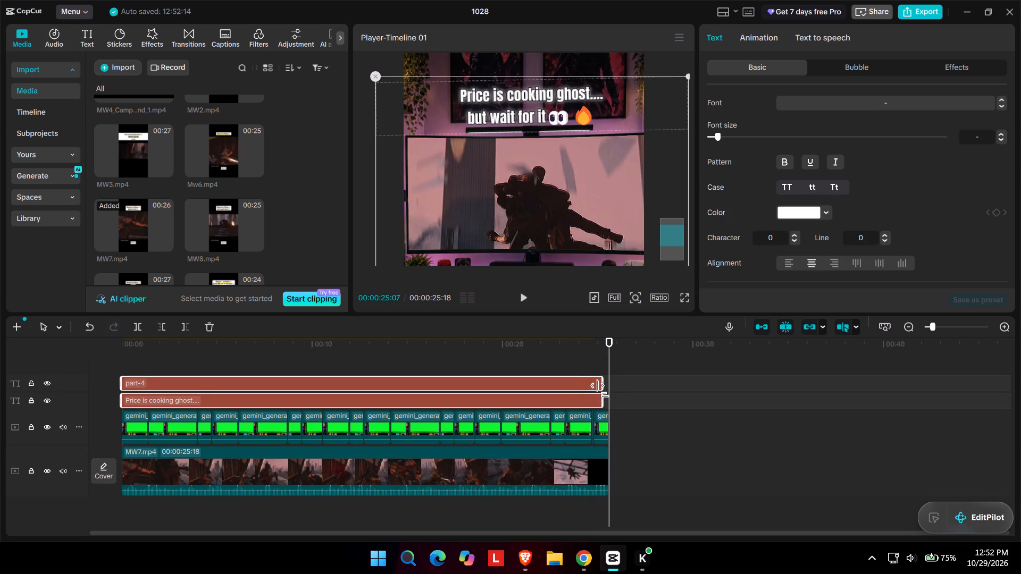
left_click_drag(602, 390, 608, 391, "ctrl")
scroll(605, 404, "up", 5, "ctrl")
left_click(664, 365)
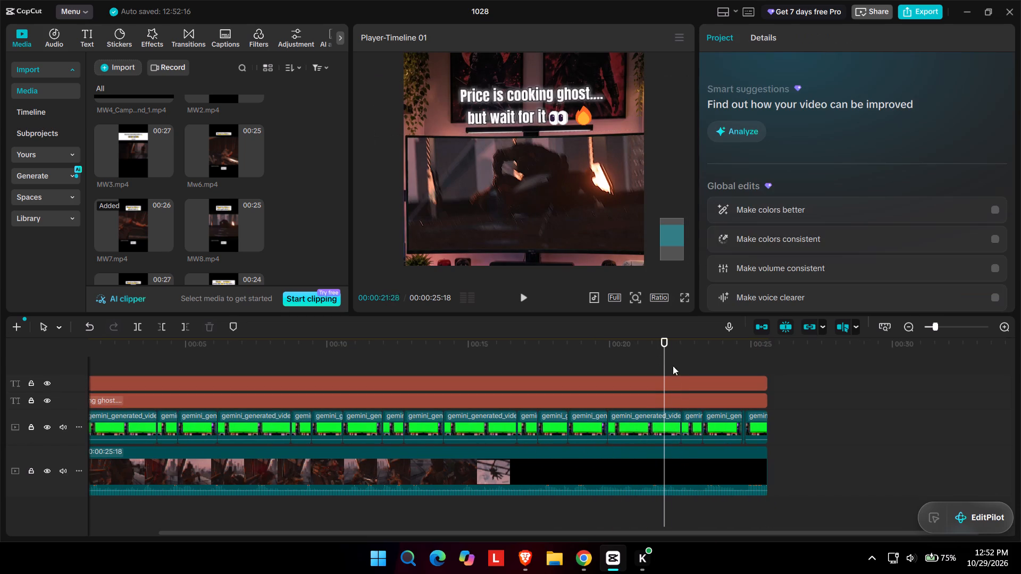
key("space")
key("space")
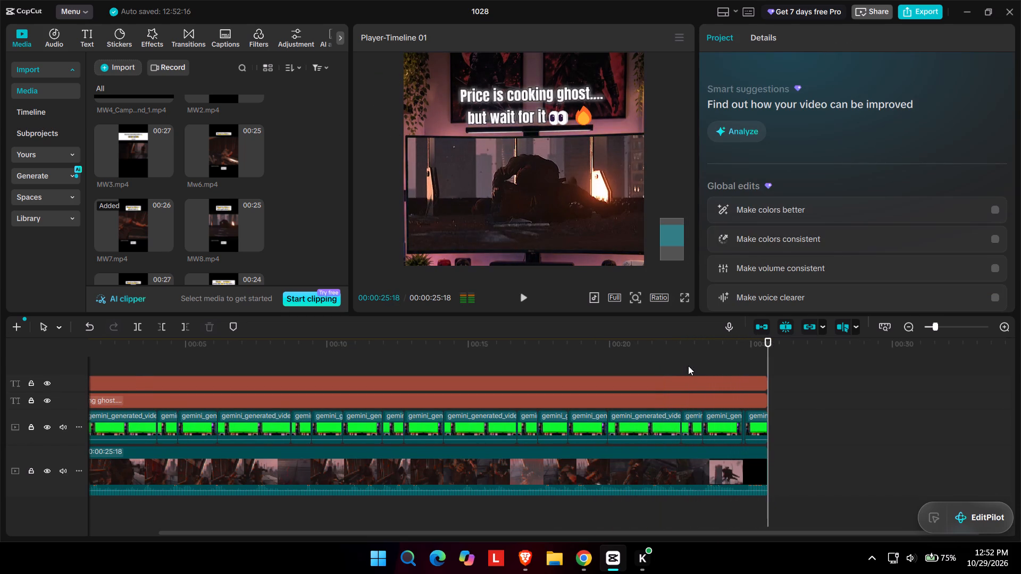
key("space")
key("space")
Export the finished video under the name F4 and dismiss the sharing dialog.
left_click(929, 13)
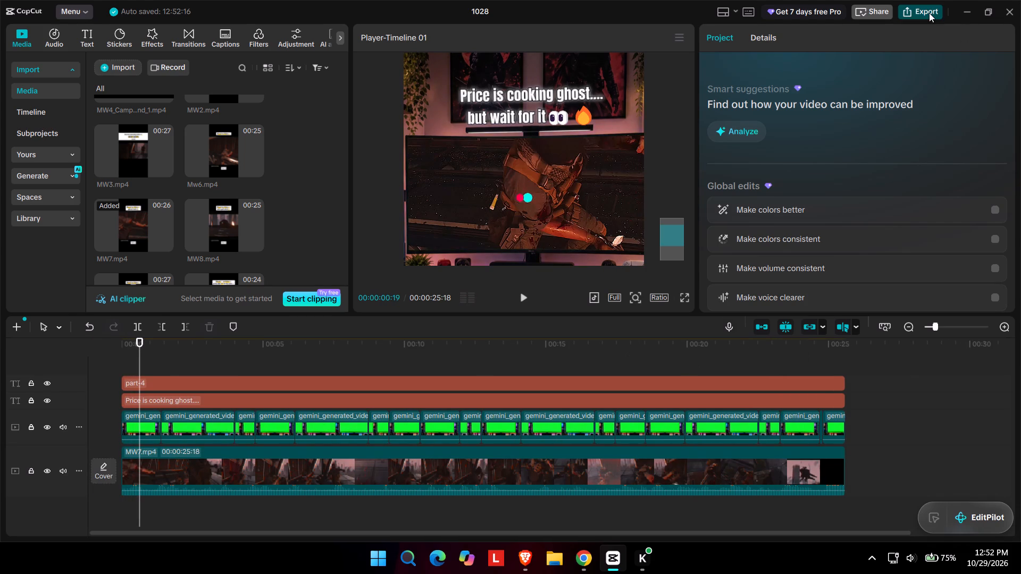
double_click(624, 116)
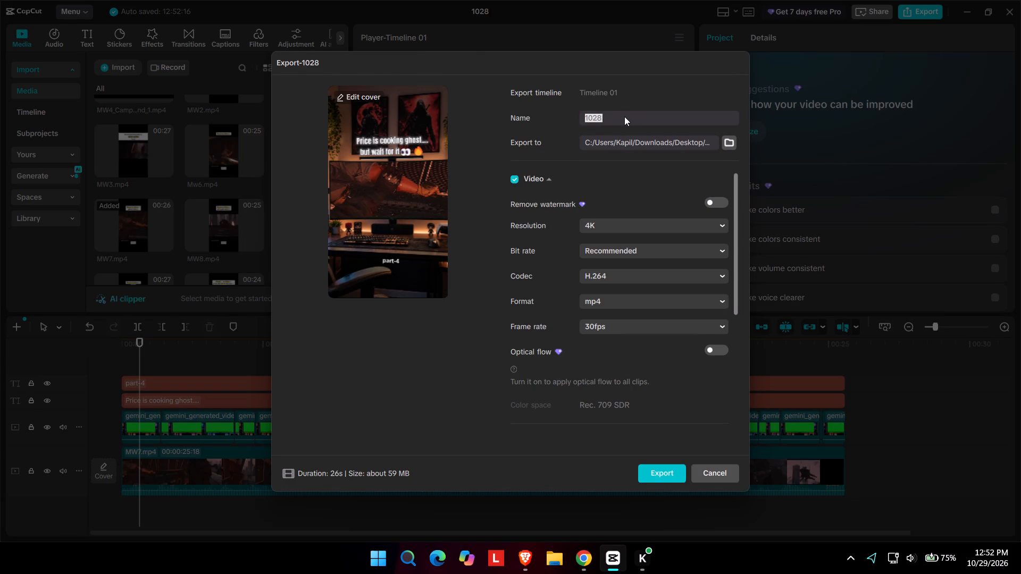
key("f")
key("4")
left_click(660, 474)
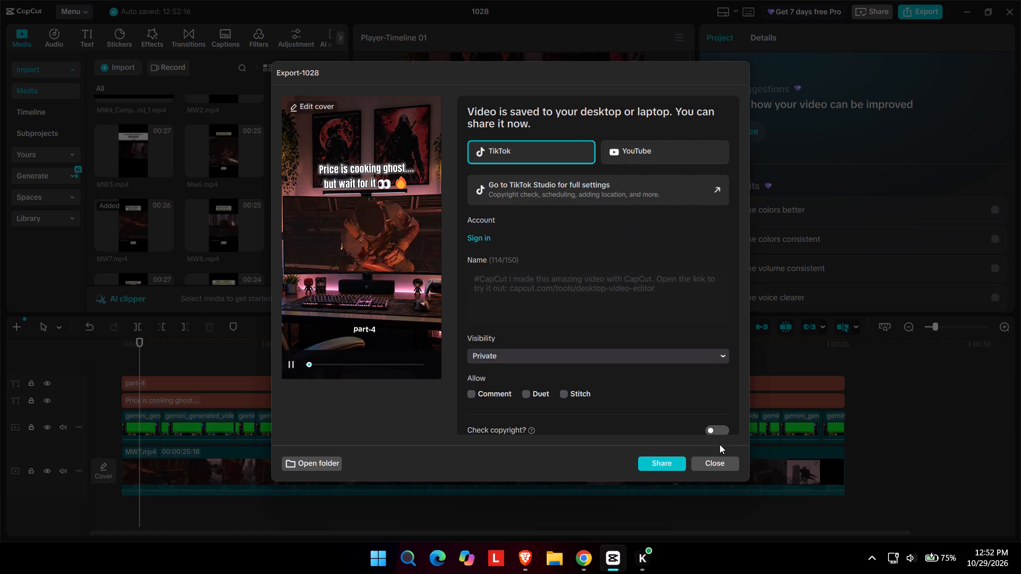
left_click(722, 459)
Export the part-4 video again under the name Fight4 at a lower resolution and close the sharing dialog.
left_click(914, 14)
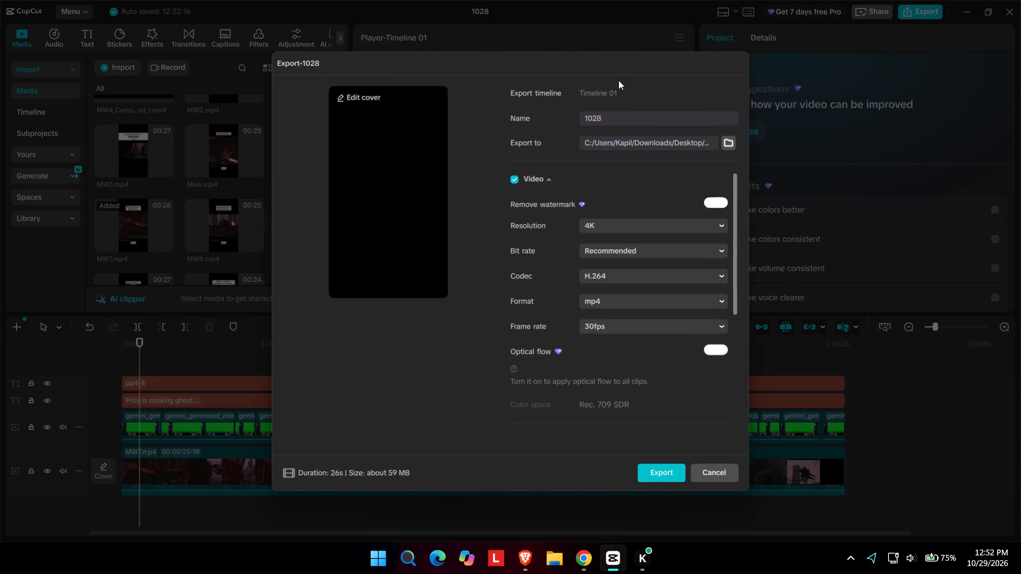
double_click(614, 122)
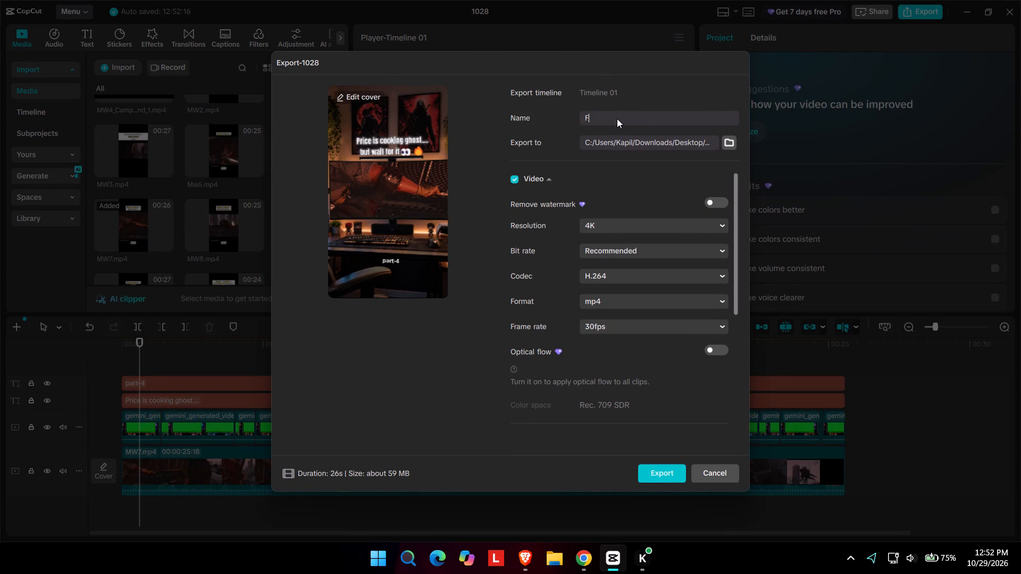
type("ight")
key("4")
left_click(662, 230)
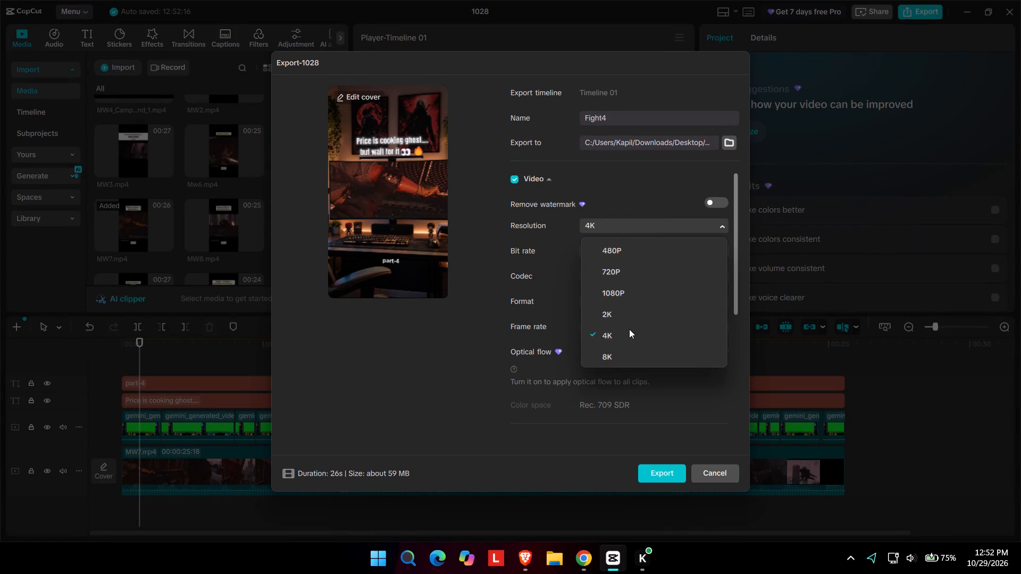
left_click(633, 283)
left_click(678, 467)
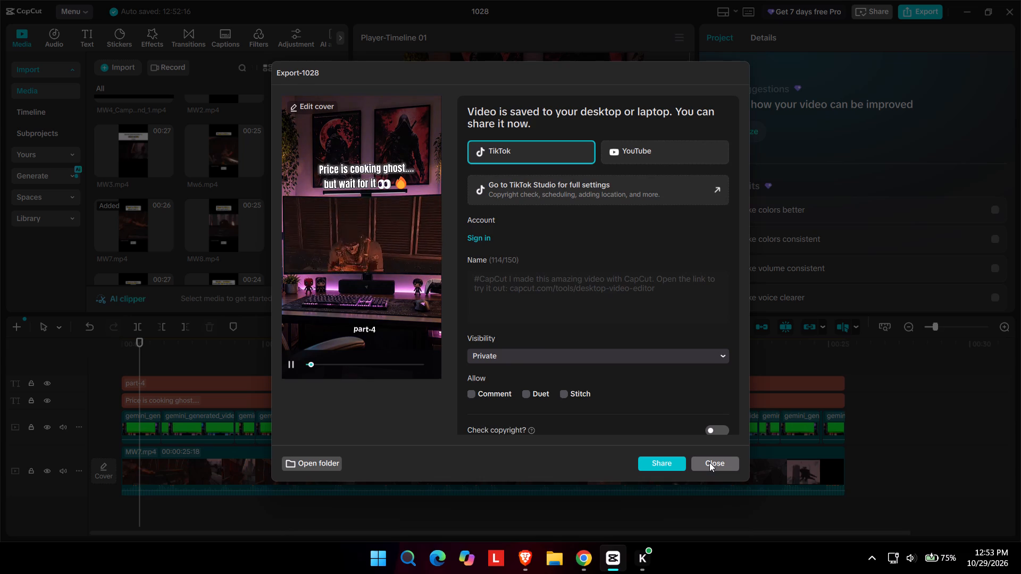
left_click(713, 460)
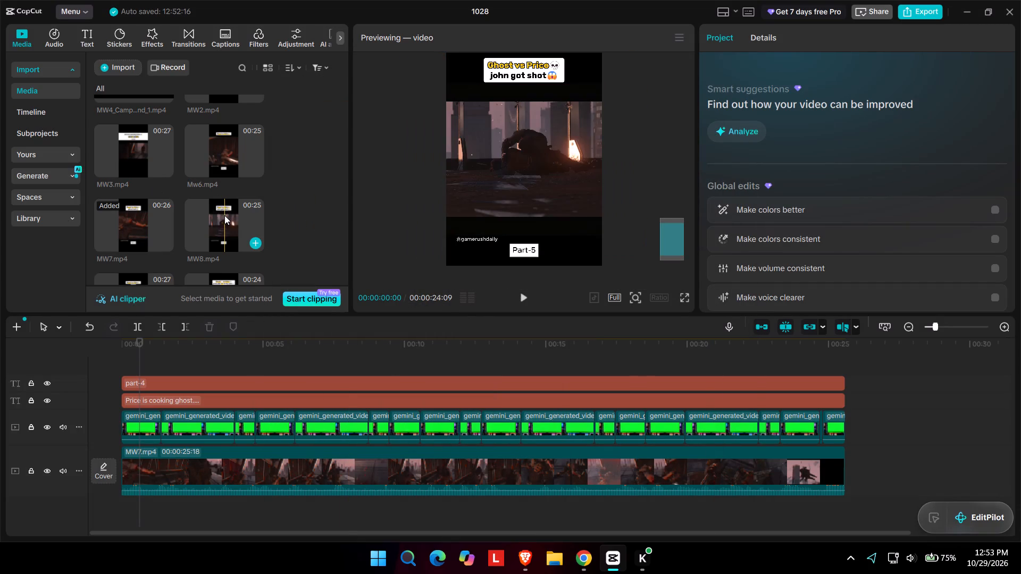
Shorten the end of MW7.mp4 on the main track to 00:00:23:23 so MW8.mp4 is long enough to replace it.
left_click_drag(224, 215, 219, 466)
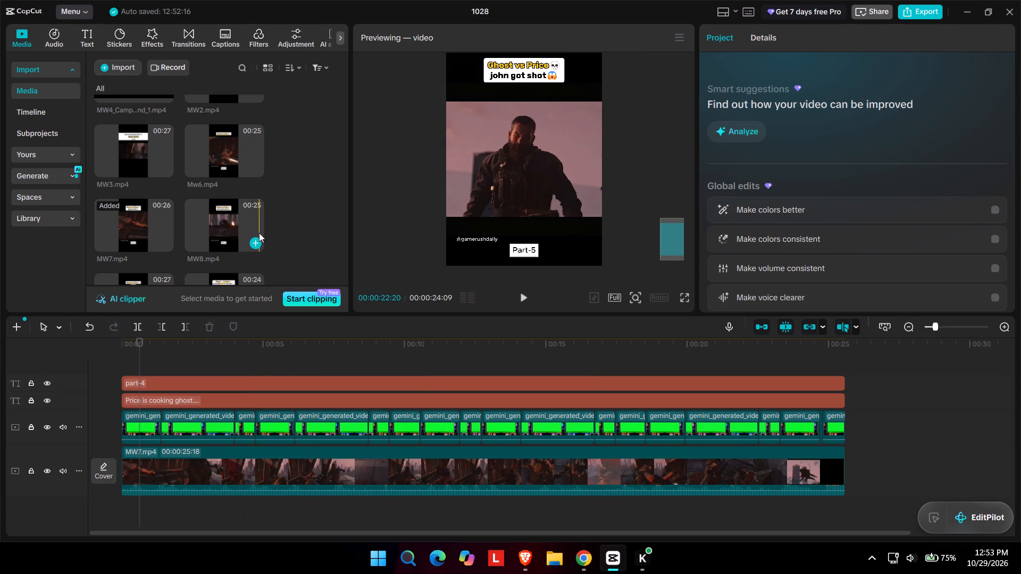
left_click_drag(223, 215, 254, 238)
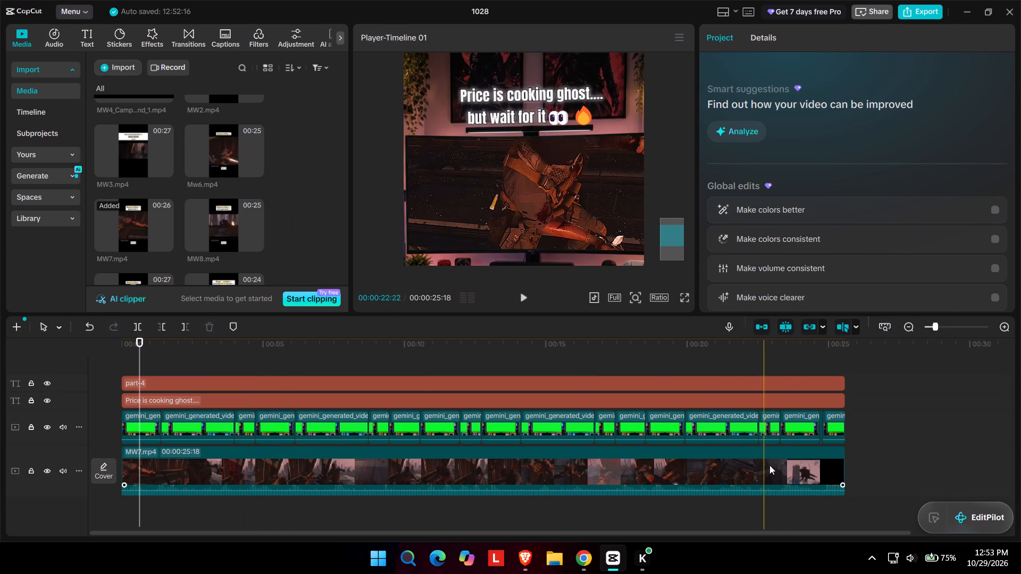
left_click(792, 466)
left_click_drag(848, 474, 811, 474)
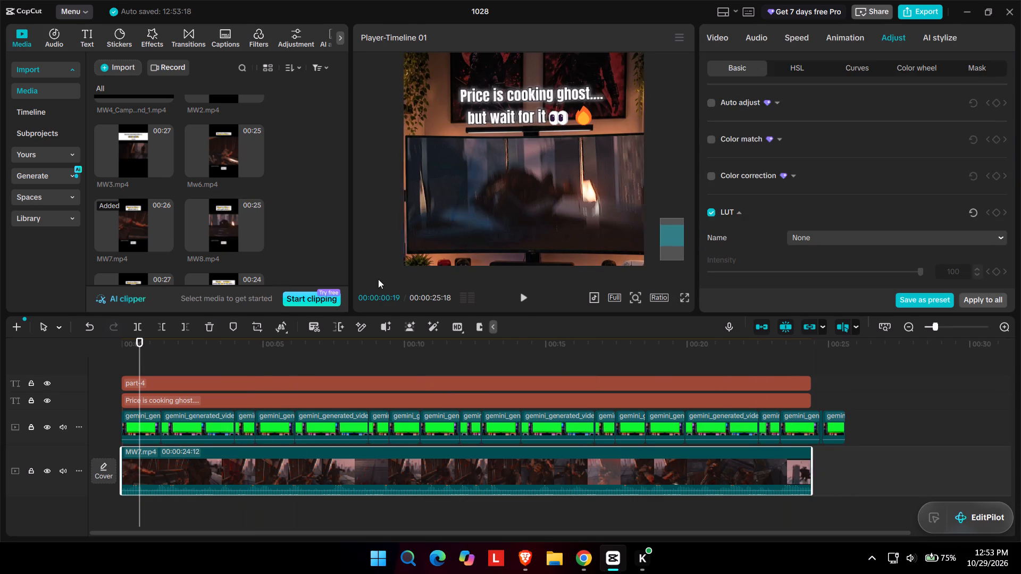
left_click_drag(229, 227, 279, 468)
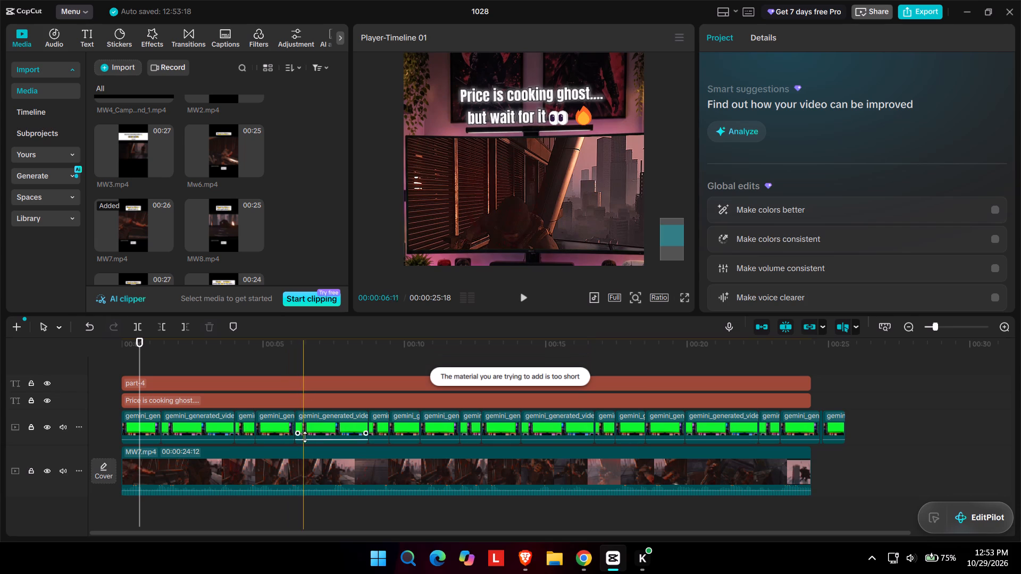
left_click_drag(810, 470, 792, 470)
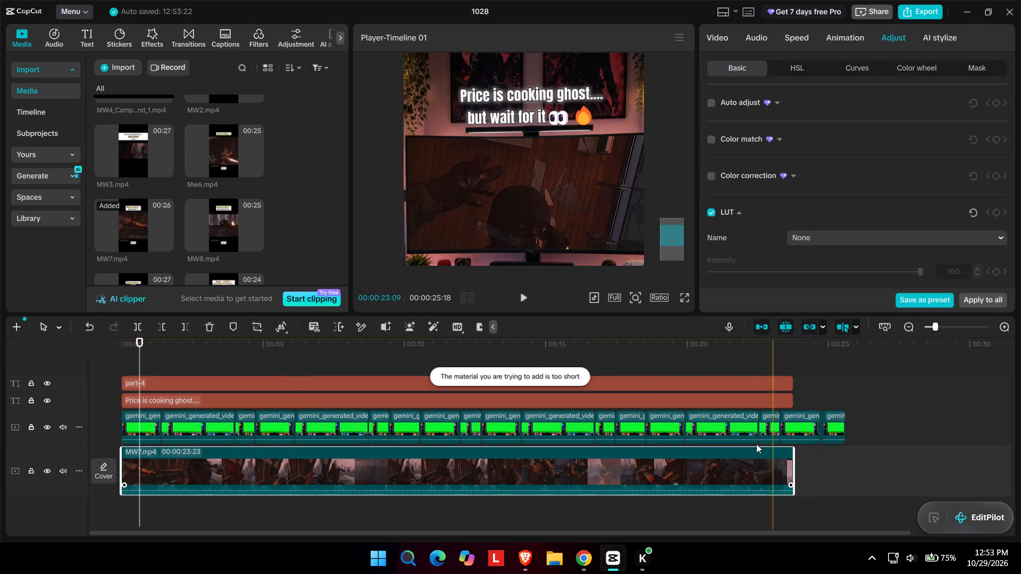
Replace MW7.mp4 with MW8.mp4, keeping the original video effect, extend it to its full 00:00:24:09, and briefly play the beginning.
left_click(235, 225)
left_click_drag(227, 225, 383, 378)
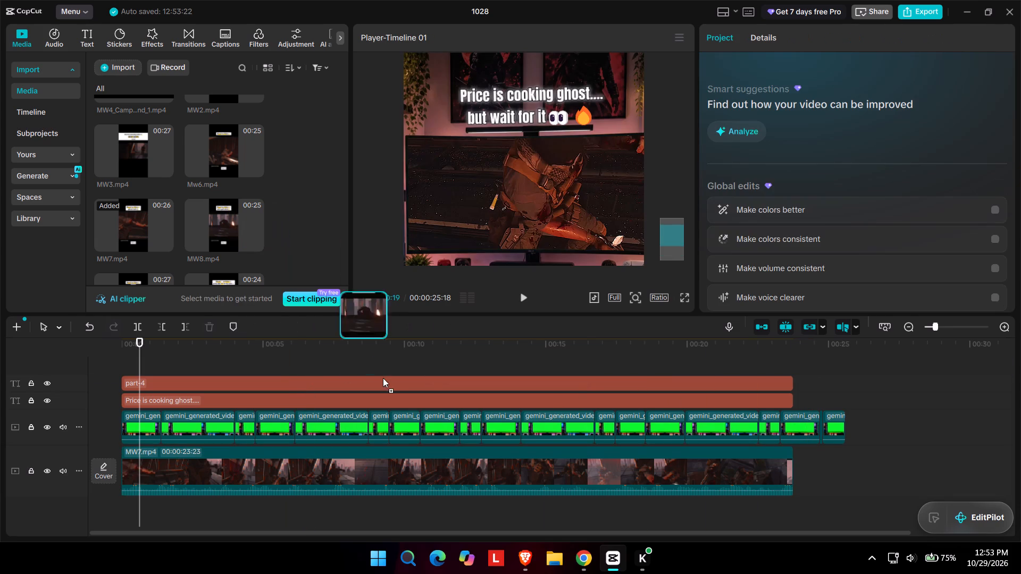
left_click_drag(383, 378, 382, 470)
left_click(563, 410)
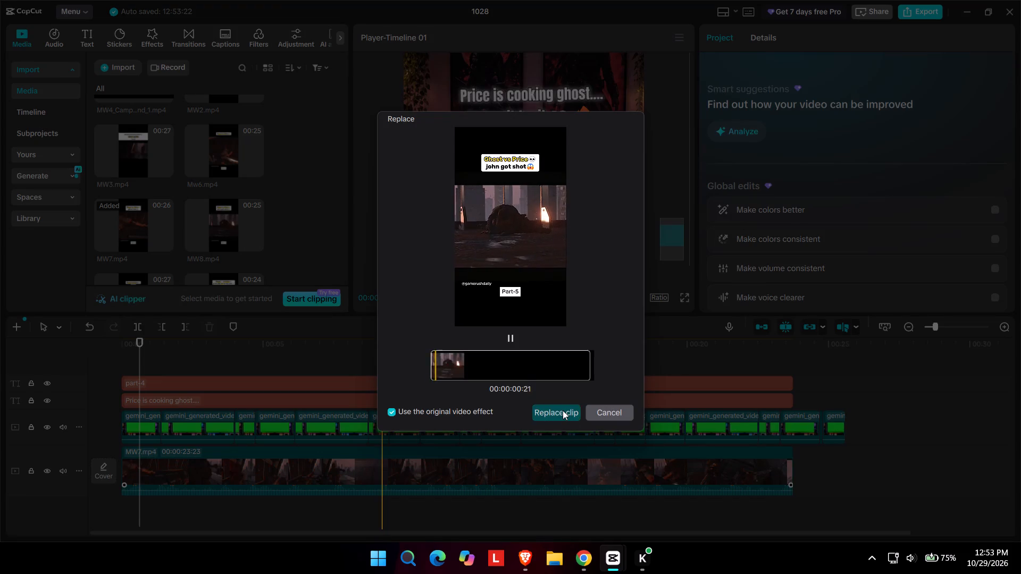
left_click_drag(792, 463, 846, 471)
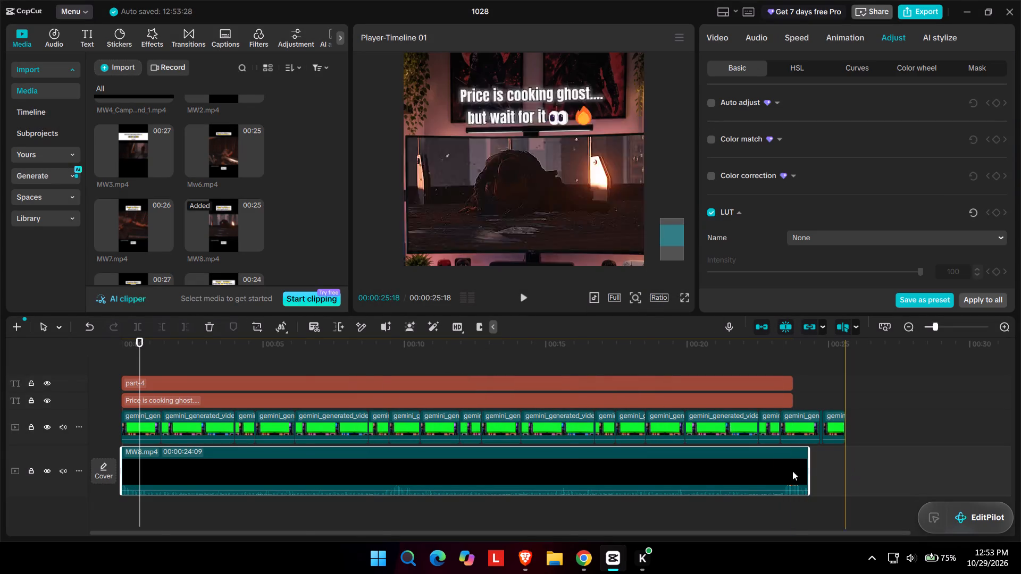
left_click(122, 345)
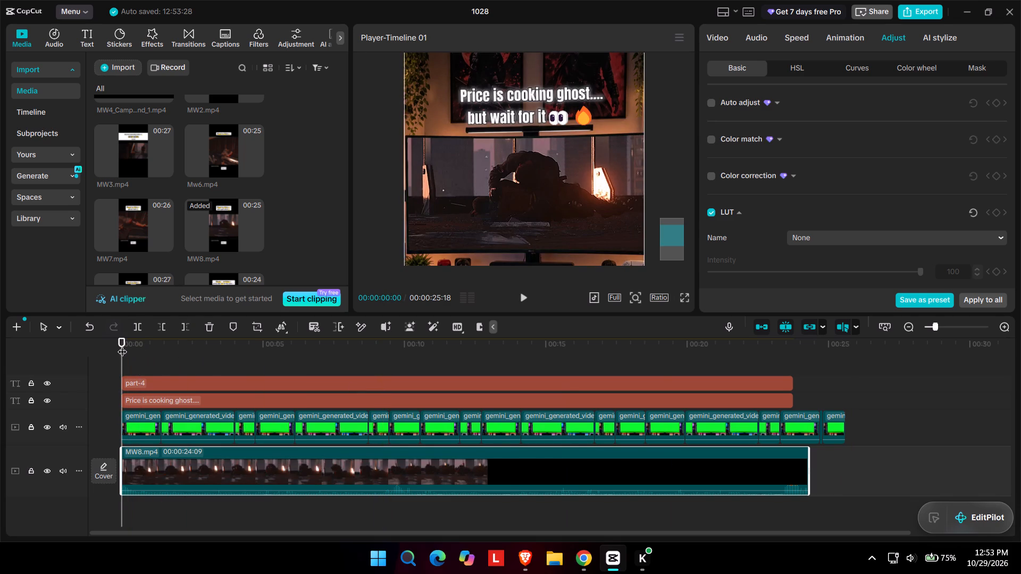
key("space")
key("space")
Replace the title text with "Ghost is down..." on the first line and "is price actually unstoppable?" on the second.
left_click(277, 396)
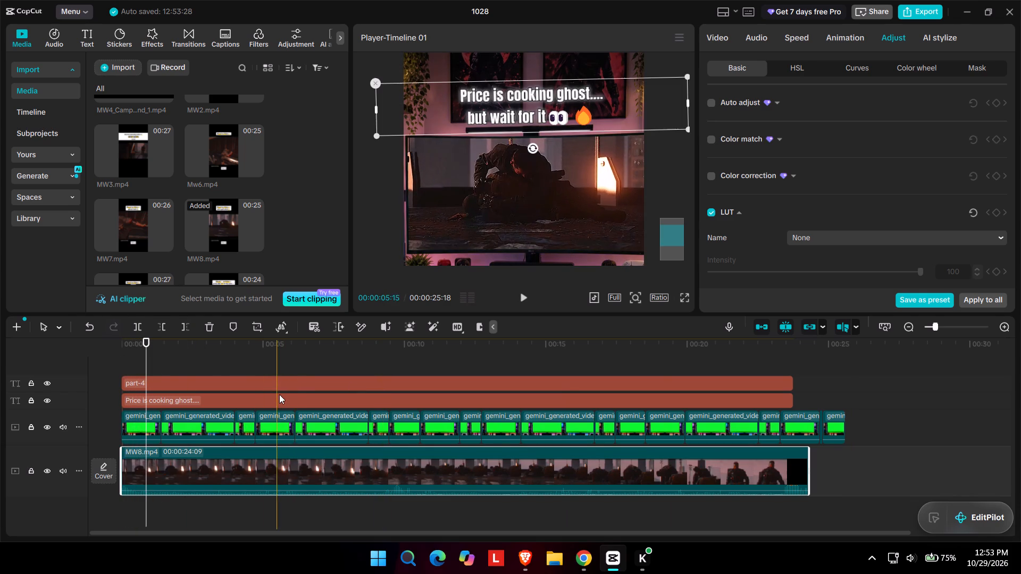
left_click_drag(786, 114, 713, 94)
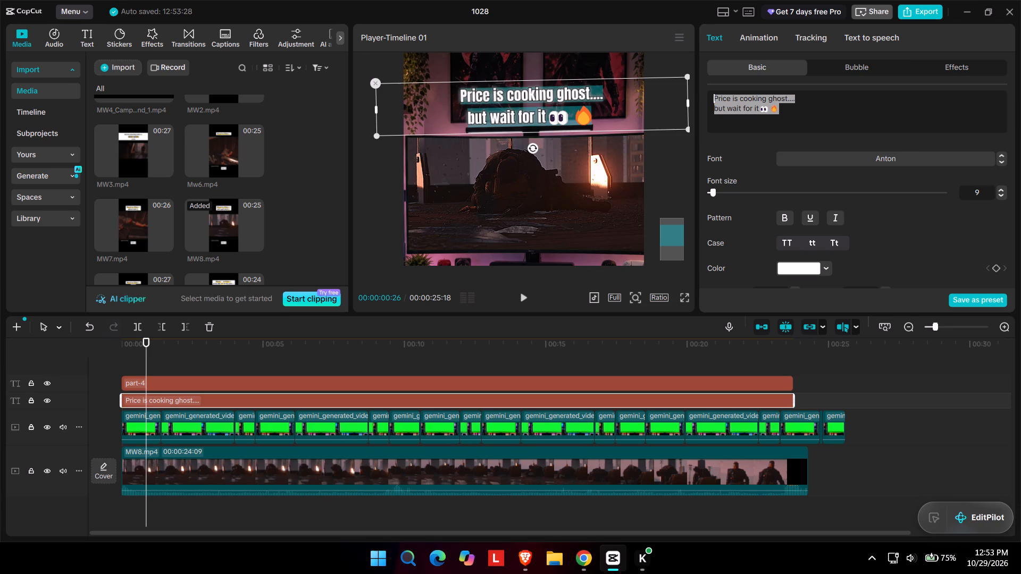
type("host is down")
key("space")
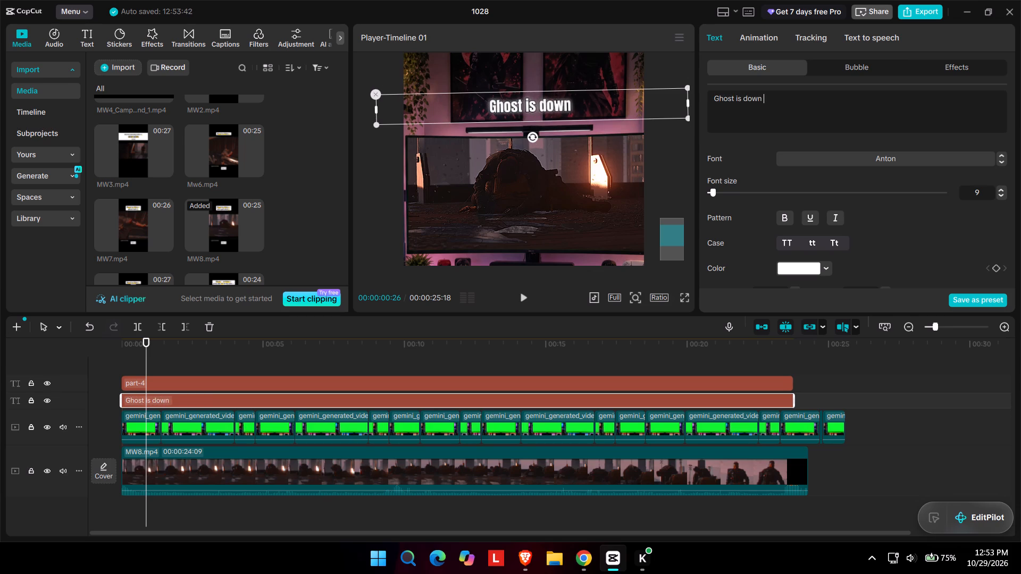
key("BackSpace")
type("...")
key("space")
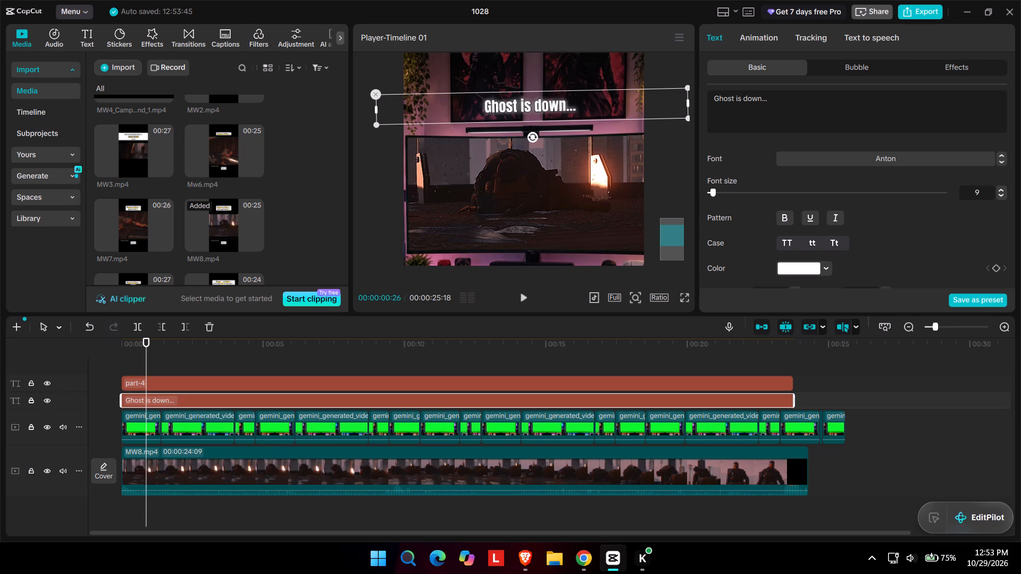
type("is price")
key("space")
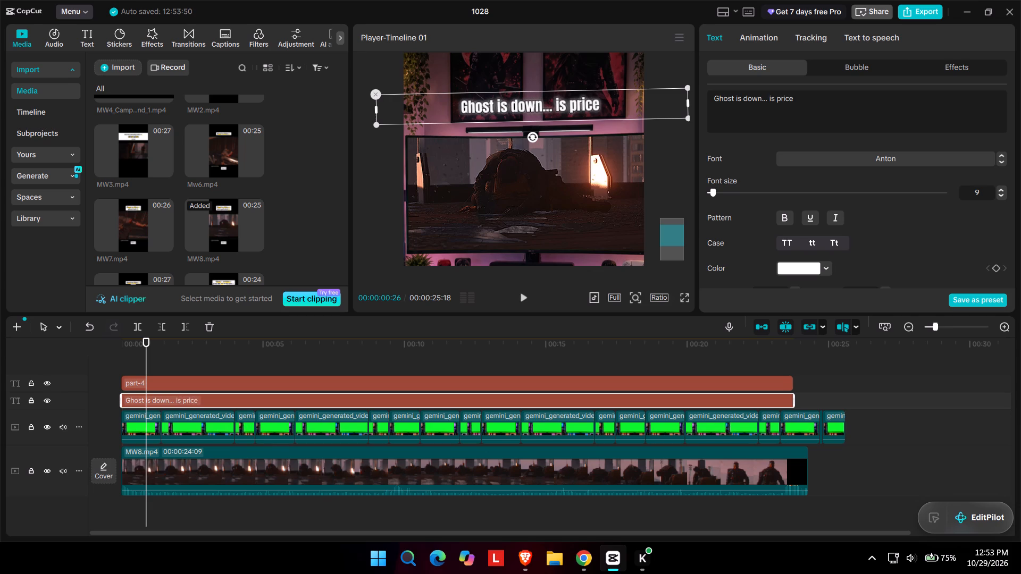
type("actually")
key("space")
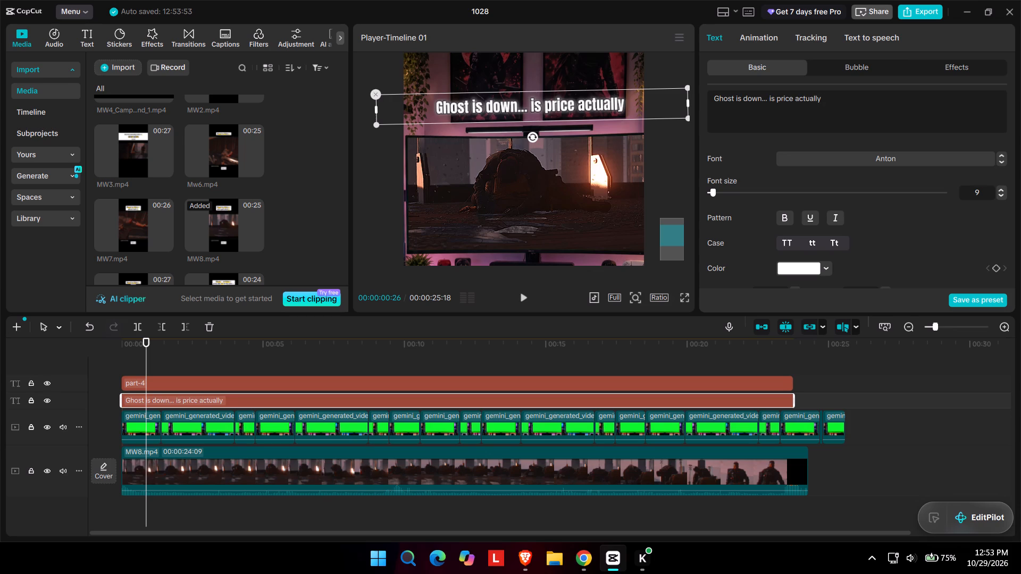
type("unsto")
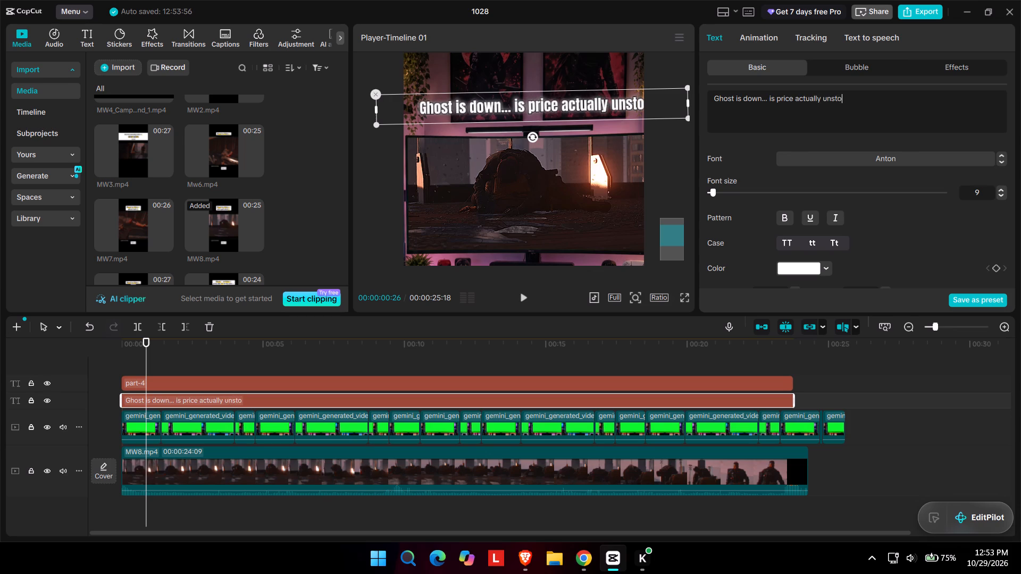
type("ppable?")
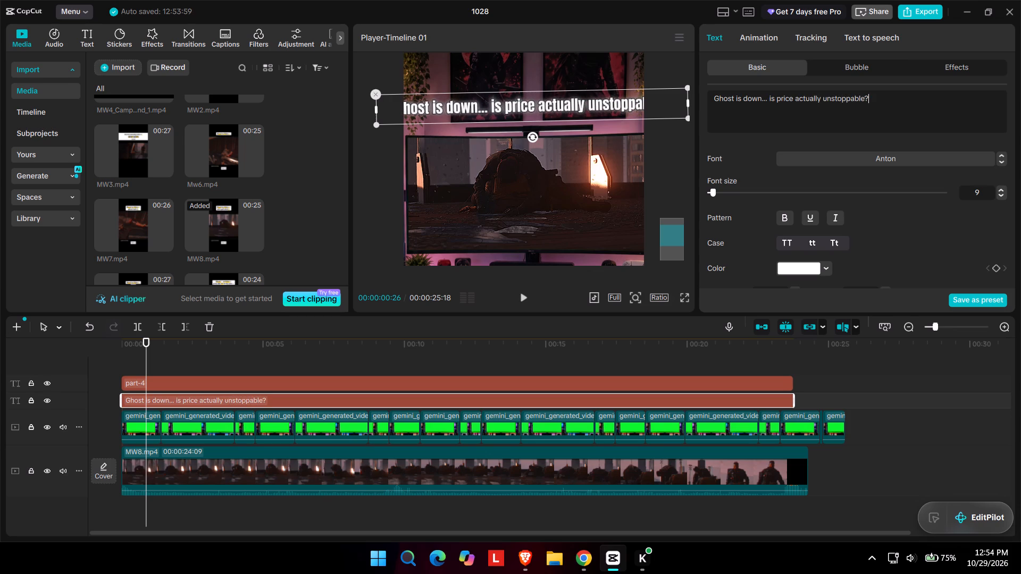
left_click(770, 100)
key("BackSpace")
key("Return")
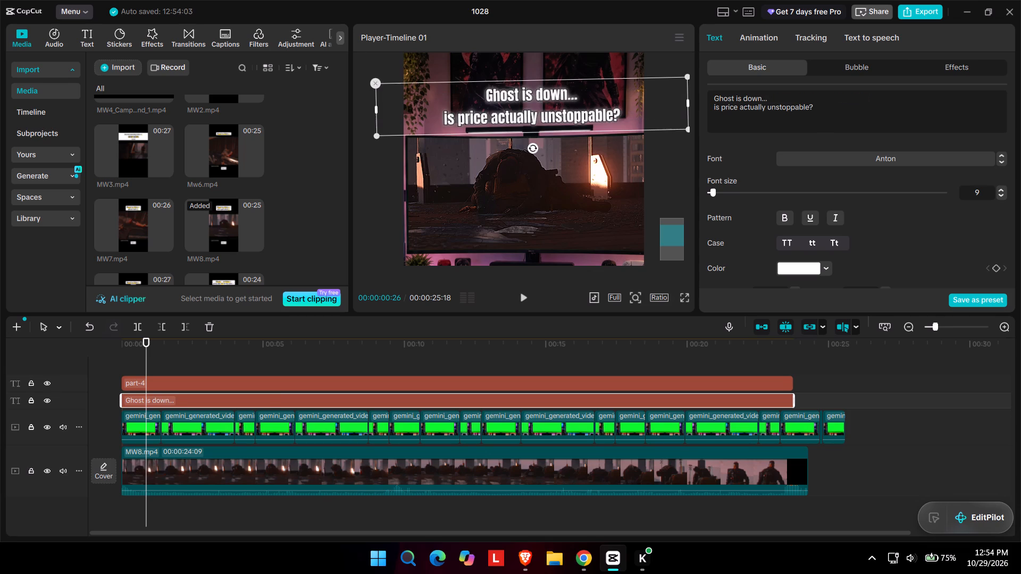
Copy the saved emojis from EmojiCopy in Chrome, paste them after the title in CapCut, and keep only the skull.
left_click(826, 115)
left_click(587, 566)
left_click(953, 505)
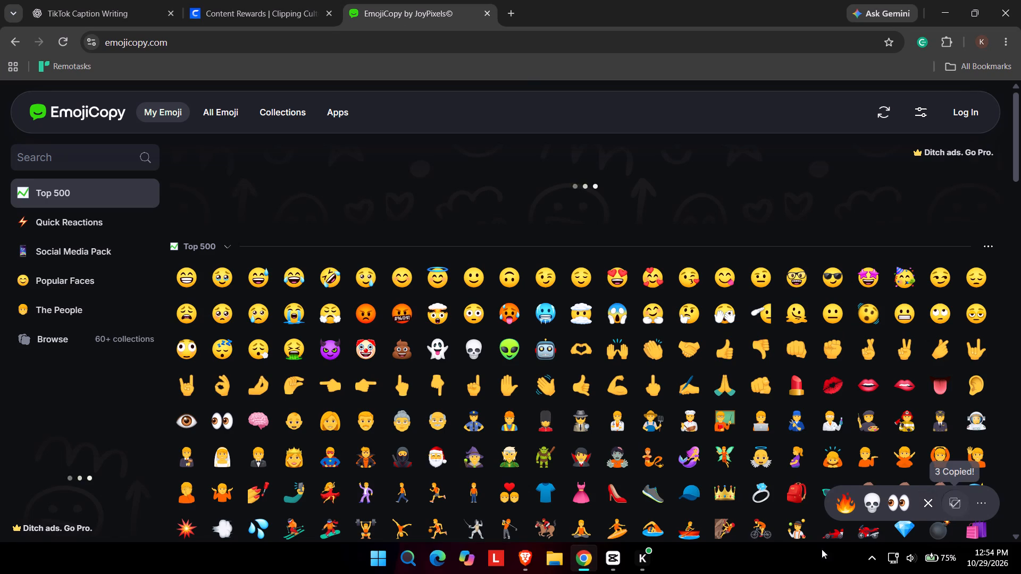
left_click(613, 560)
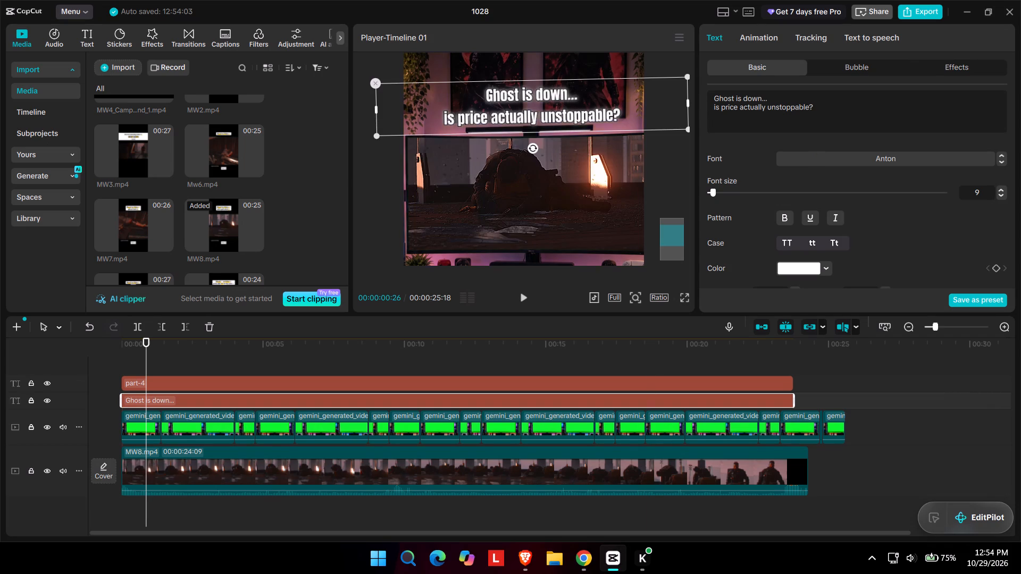
key("ctrl+v")
key("BackSpace")
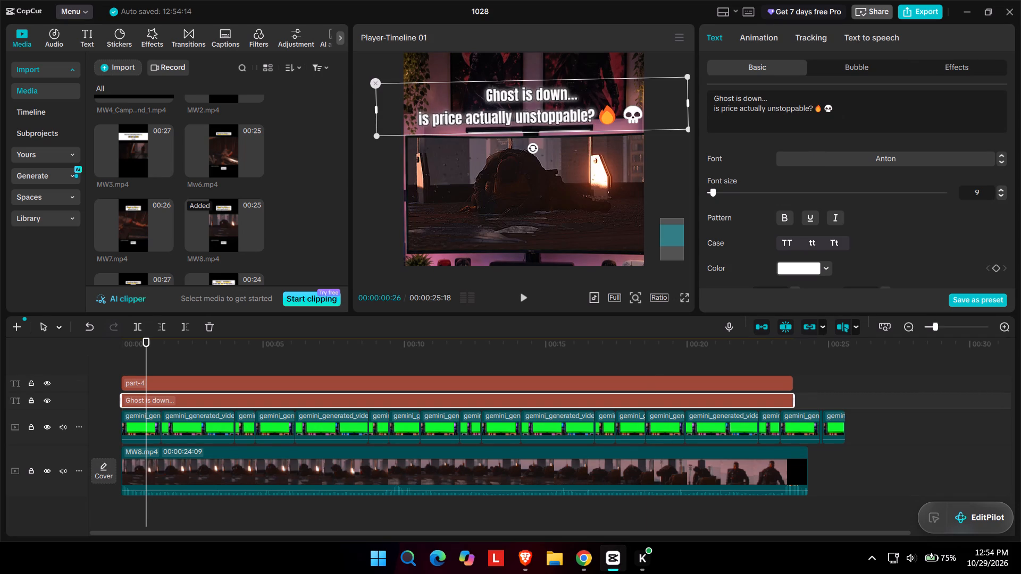
key("Left")
key("BackSpace")
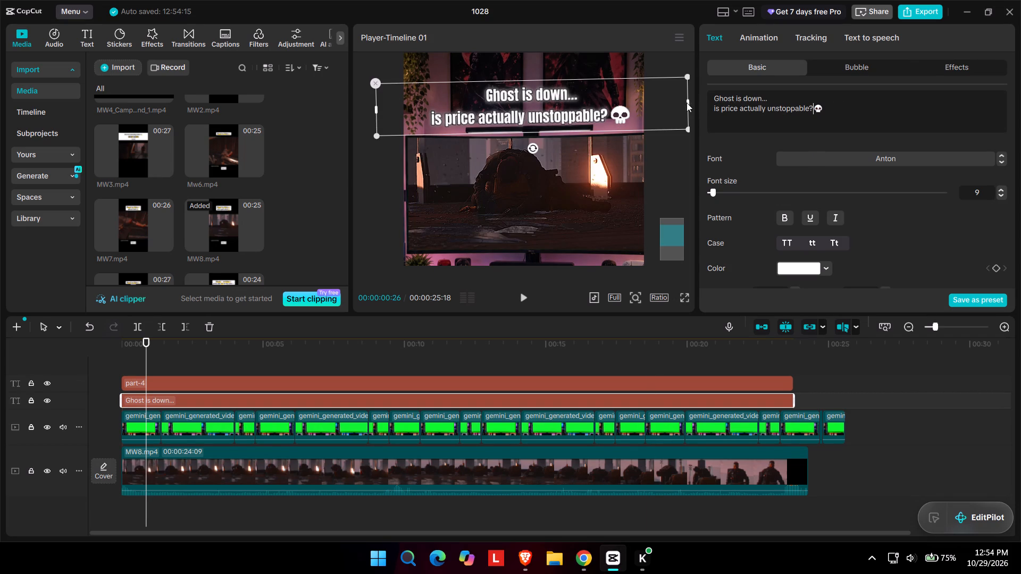
Narrow the title's text box to fit around the two lines and nudge the title into place above the monitor.
left_click_drag(690, 103, 644, 109)
left_click_drag(688, 102, 605, 109)
left_click_drag(548, 120, 590, 117)
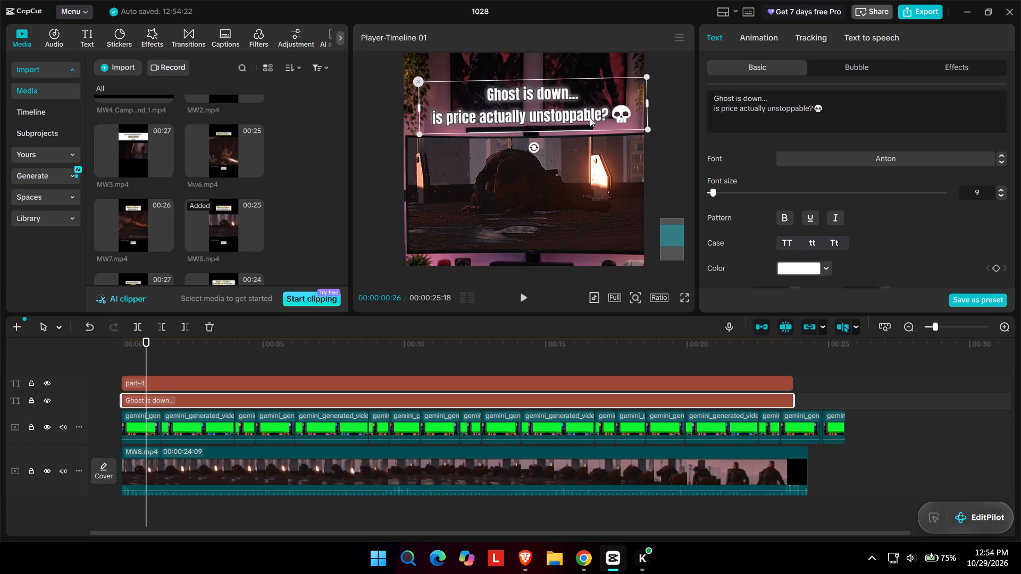
left_click_drag(590, 117, 591, 117)
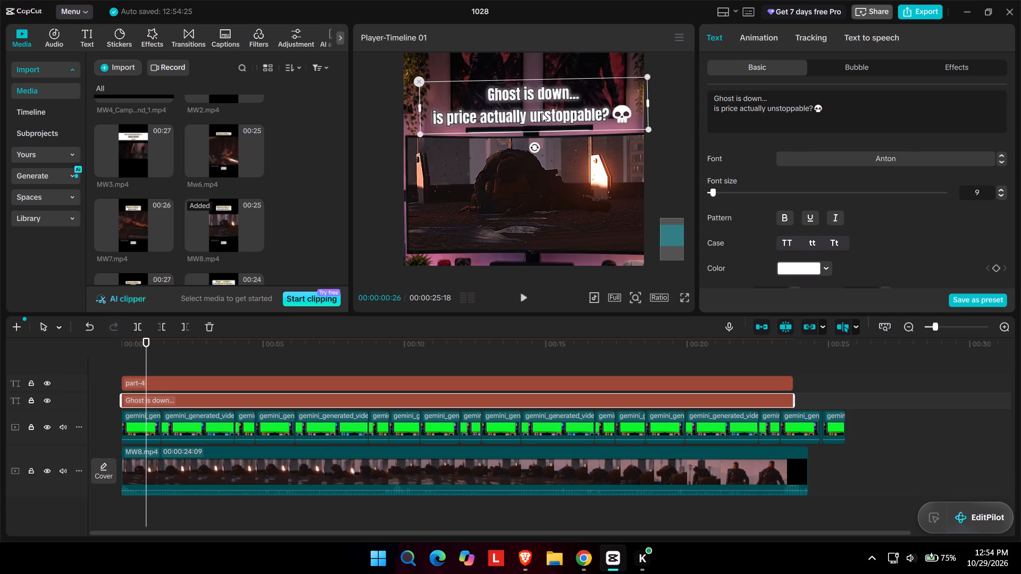
Set the title's line spacing to -4.
scroll(799, 239, "down", 1)
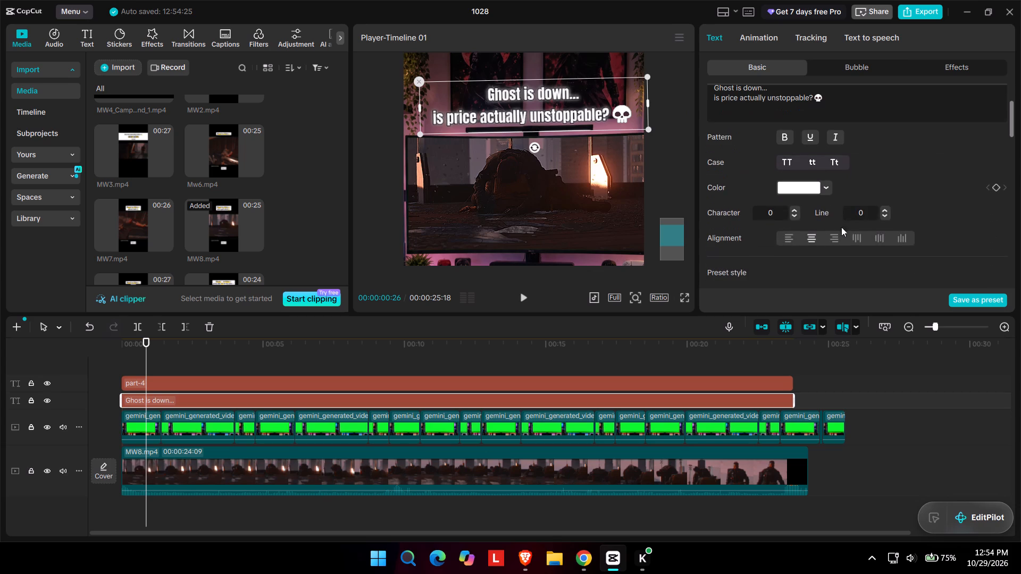
scroll(841, 227, "down", 1)
triple_click(888, 210)
double_click(888, 210)
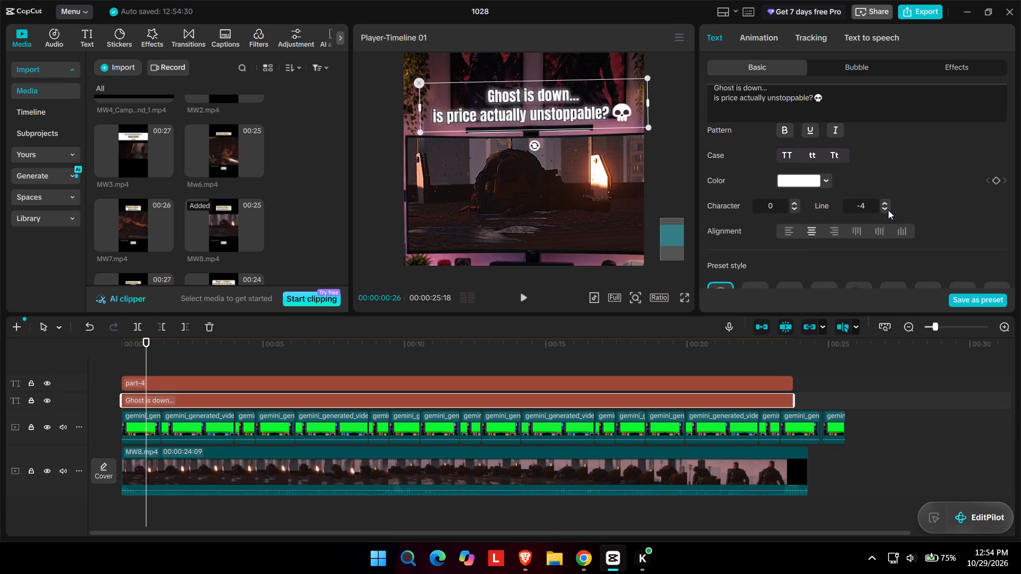
Nudge the title slightly lower so it sits just above the monitor.
left_click(557, 115)
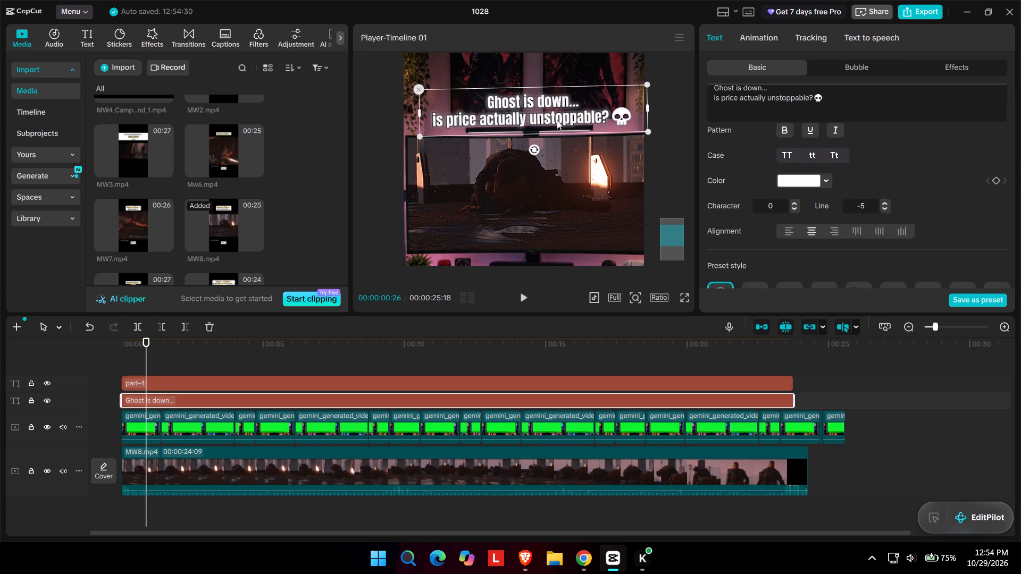
scroll(726, 278, "down", 1)
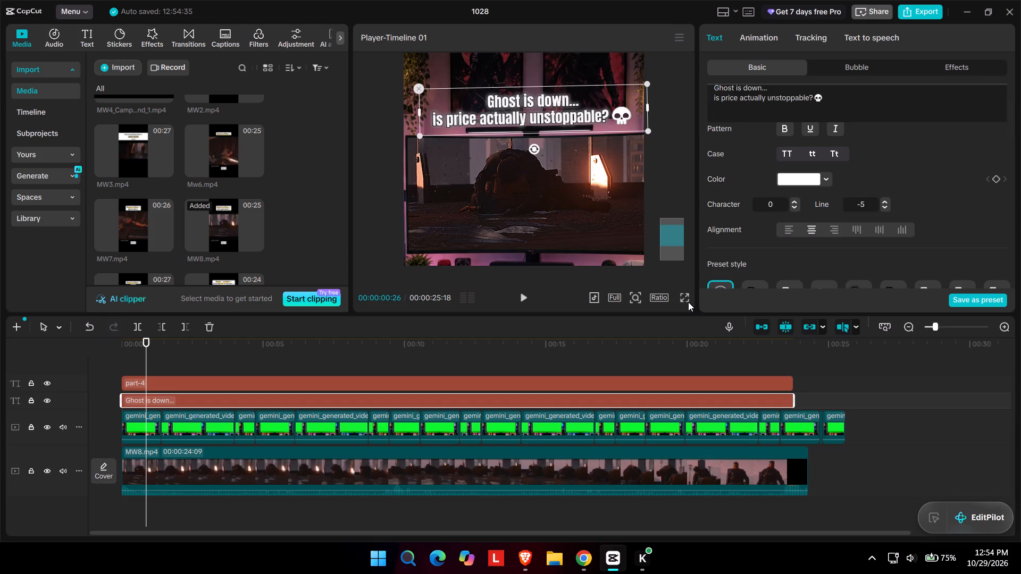
Play the opening seconds in full screen to check the title's placement, and return to the editor.
left_click(688, 302)
key("space")
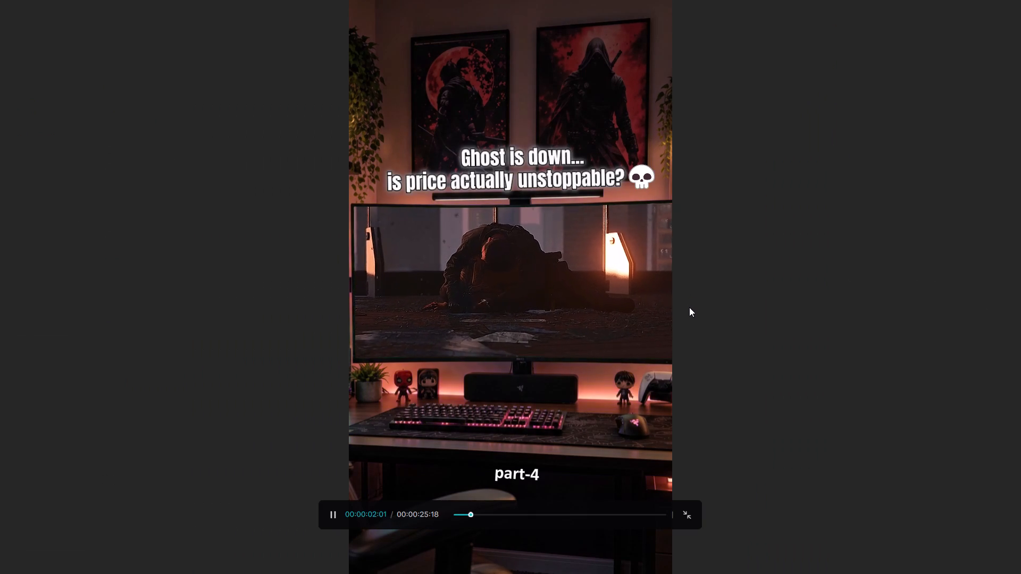
key("space")
key("space")
key("space")
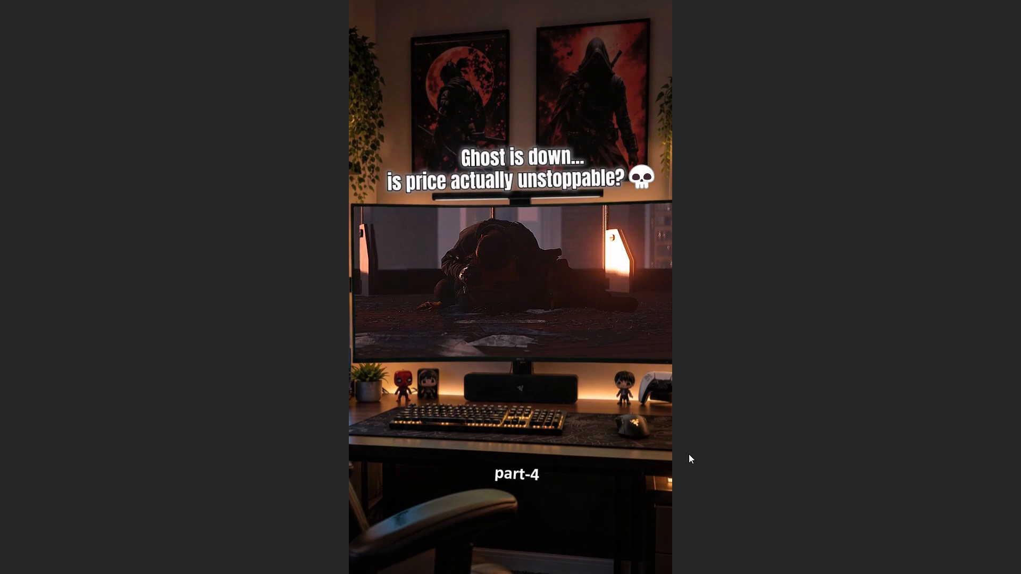
left_click(689, 457)
left_click(681, 511)
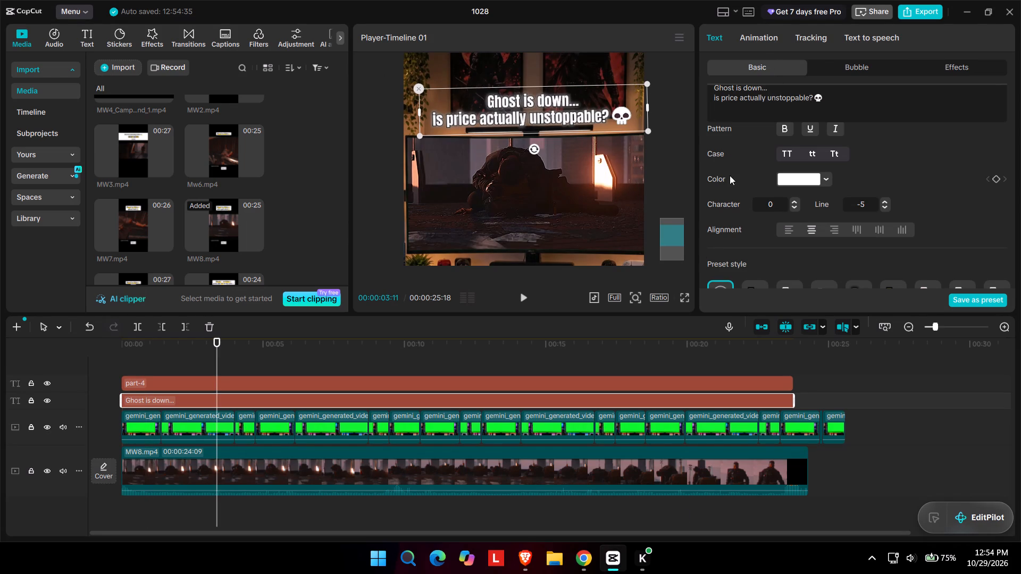
Change the part label text to "part-5".
scroll(745, 183, "up", 14)
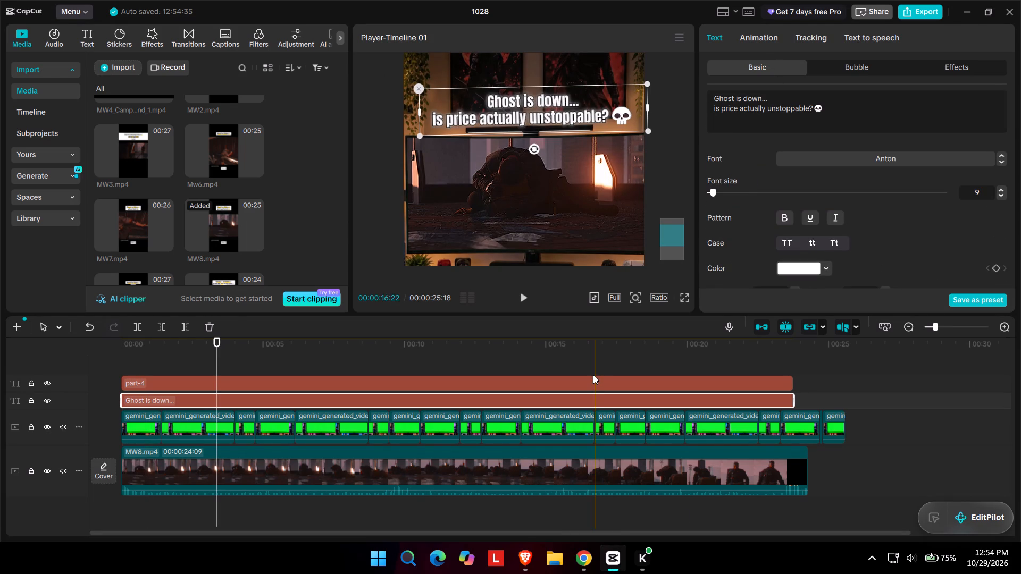
left_click(593, 375)
left_click(679, 381)
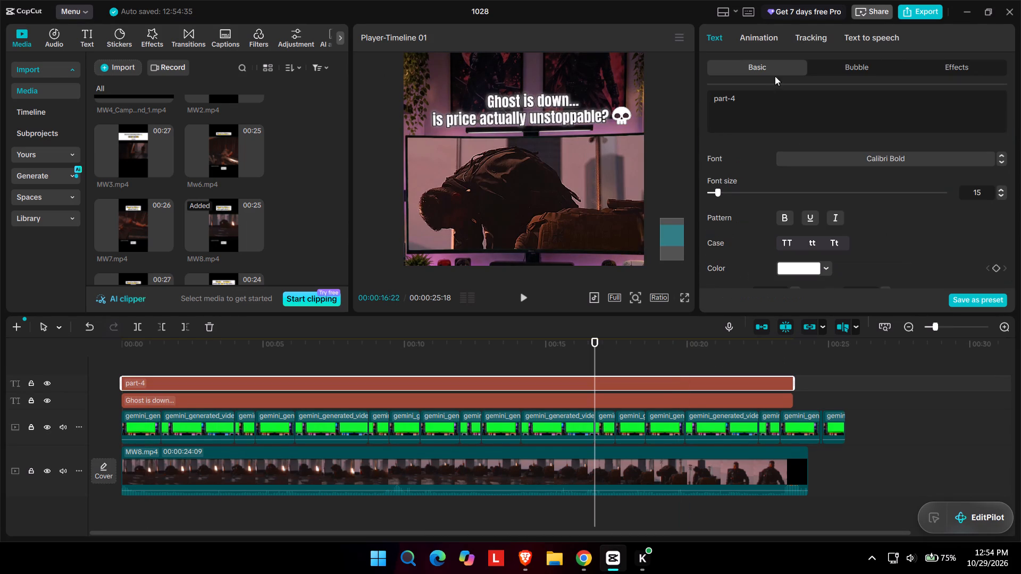
left_click(766, 97)
key("BackSpace")
key("5")
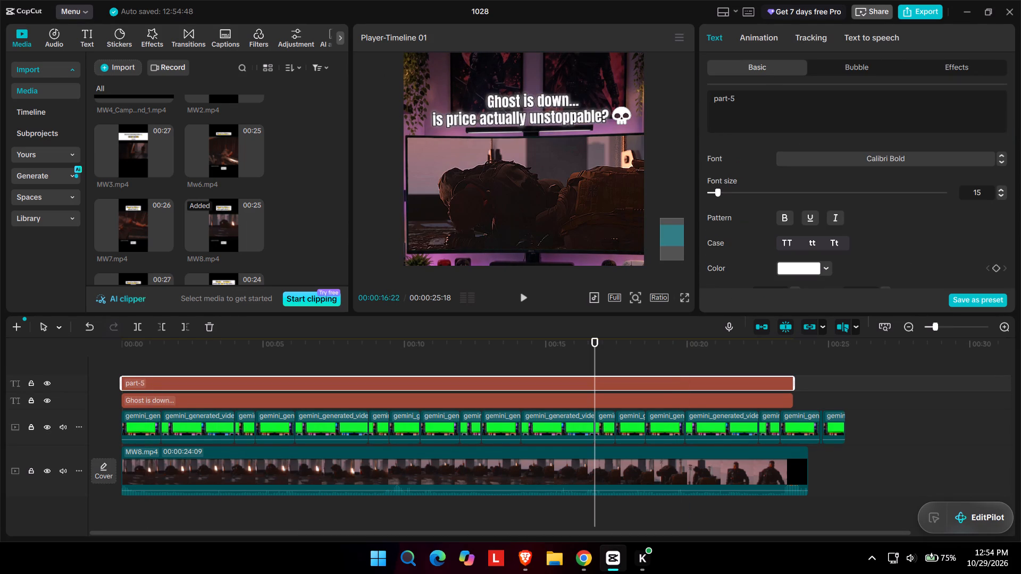
Extend both the part label and the title text clips to the end of the MW8.mp4 clip.
left_click(792, 395, "ctrl")
left_click(791, 389, "ctrl")
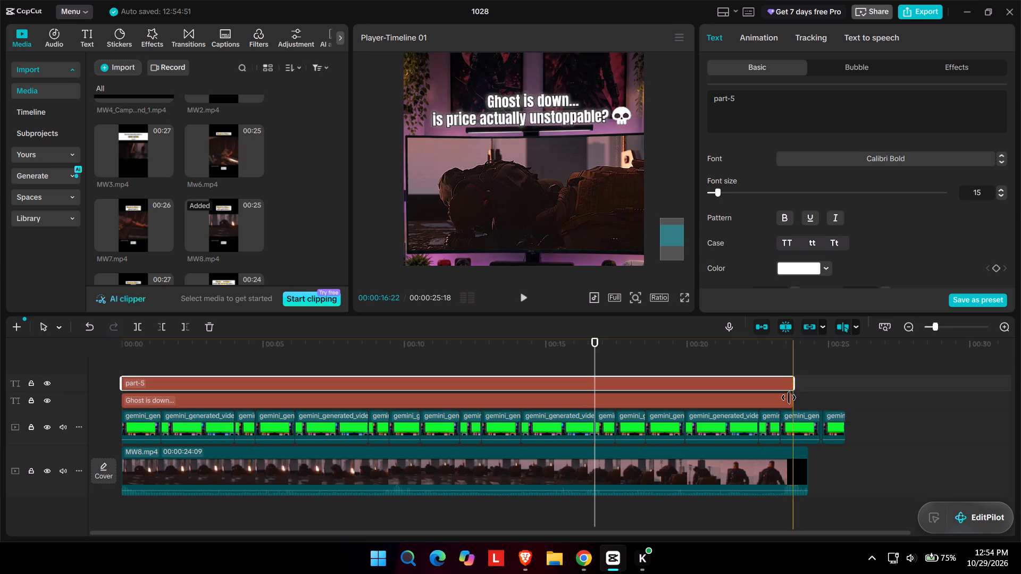
left_click(785, 404, "ctrl")
left_click_drag(793, 397, 810, 394, "ctrl")
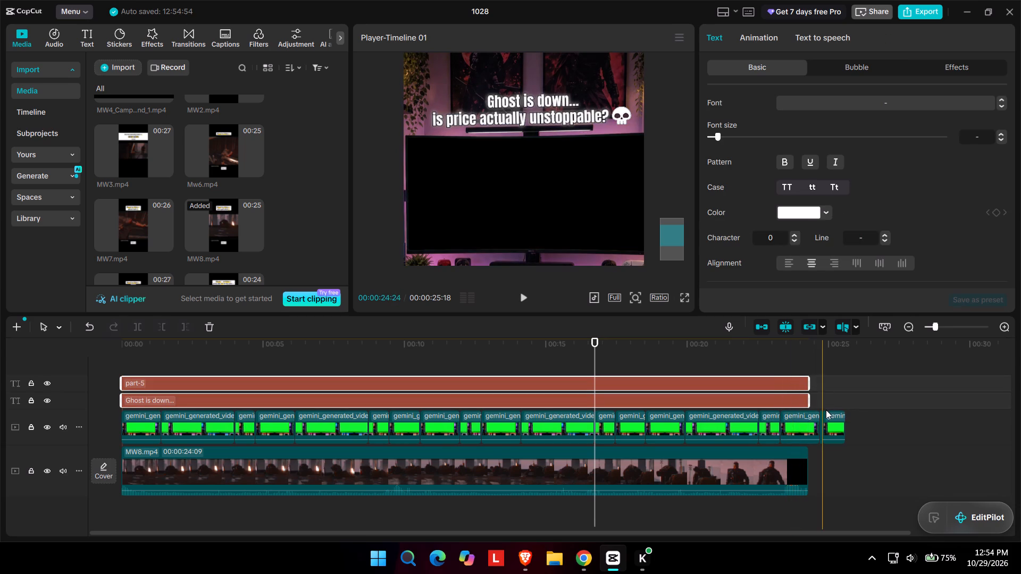
Split the last green-screen overlay clip at the end of MW8.mp4 and delete the overlay pieces beyond it.
left_click(816, 417)
left_click(810, 420)
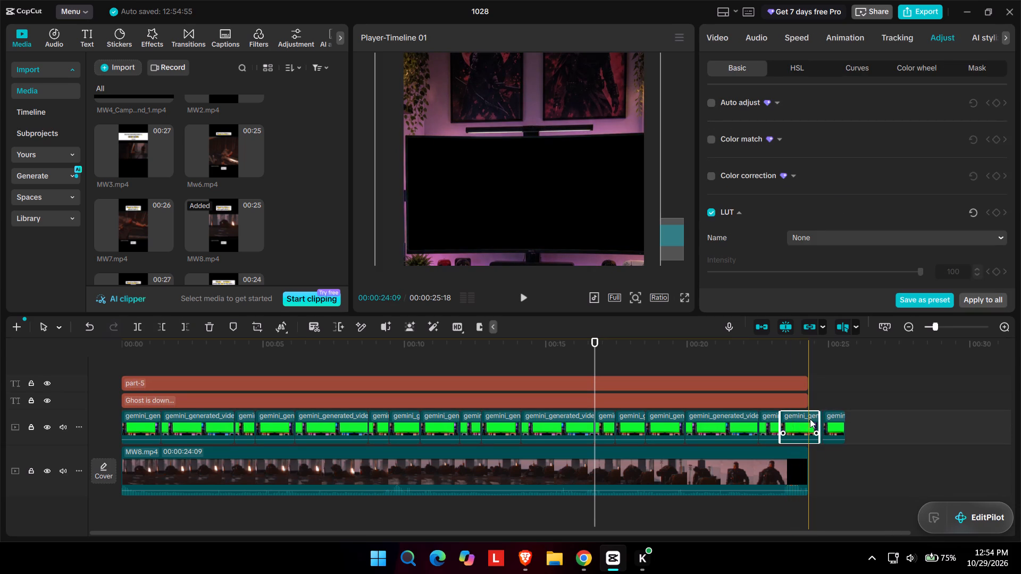
key("ctrl+b")
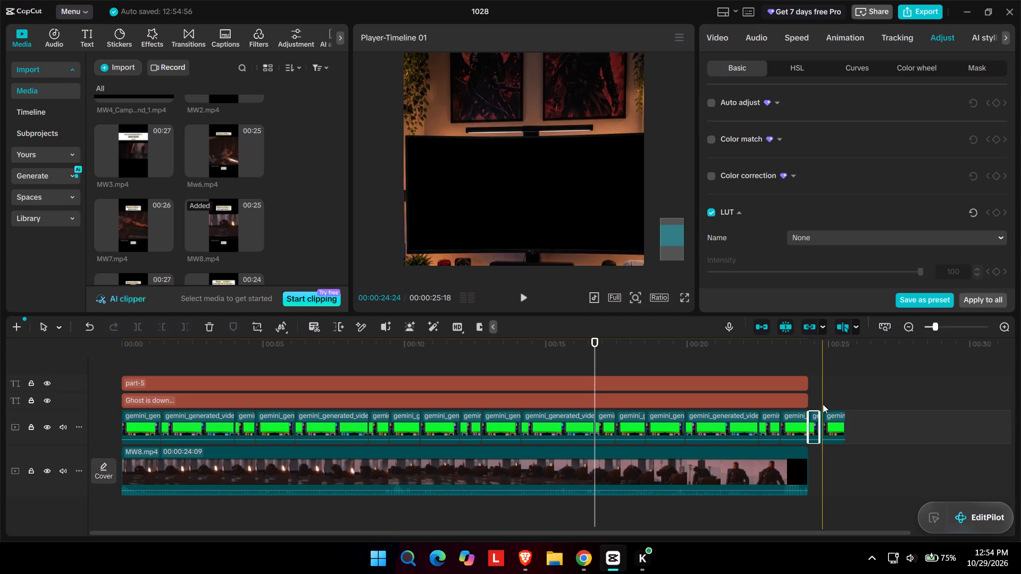
left_click_drag(819, 407, 819, 417)
left_click_drag(818, 447, 840, 427)
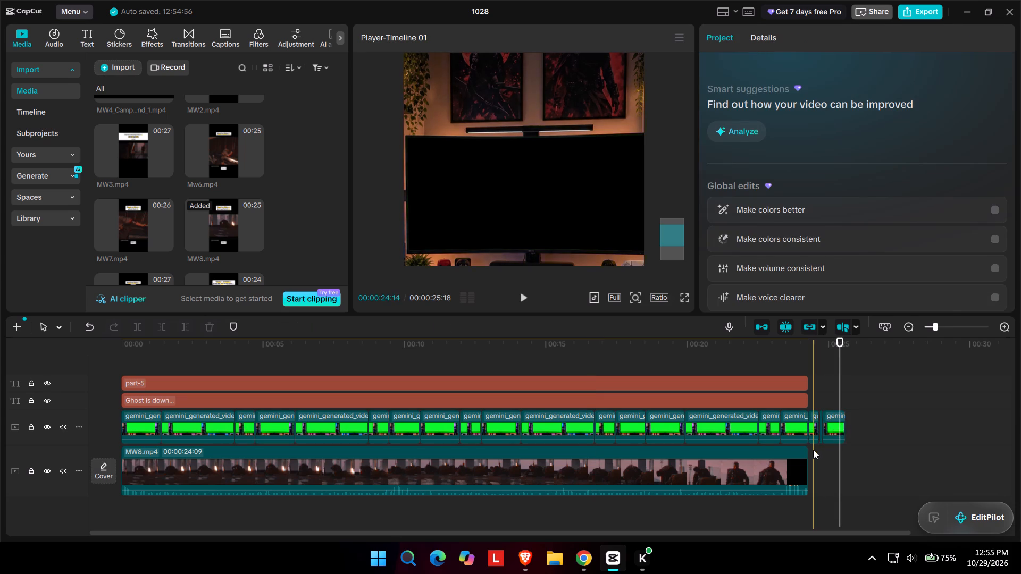
left_click_drag(813, 450, 858, 424)
key("Delete")
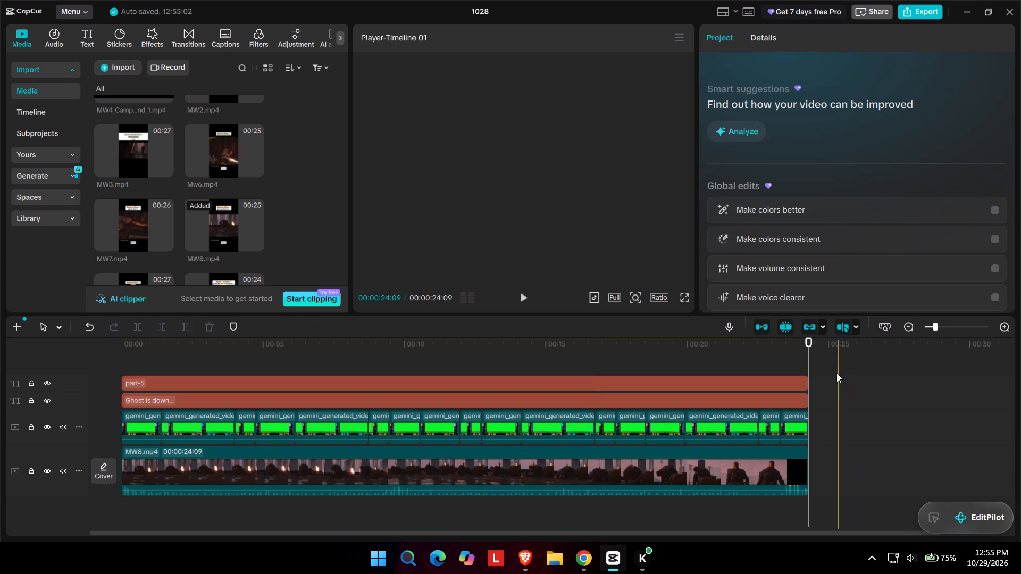
Play back the ending and middle of the video and examine the title and part label in the frame.
left_click(784, 351)
key("space")
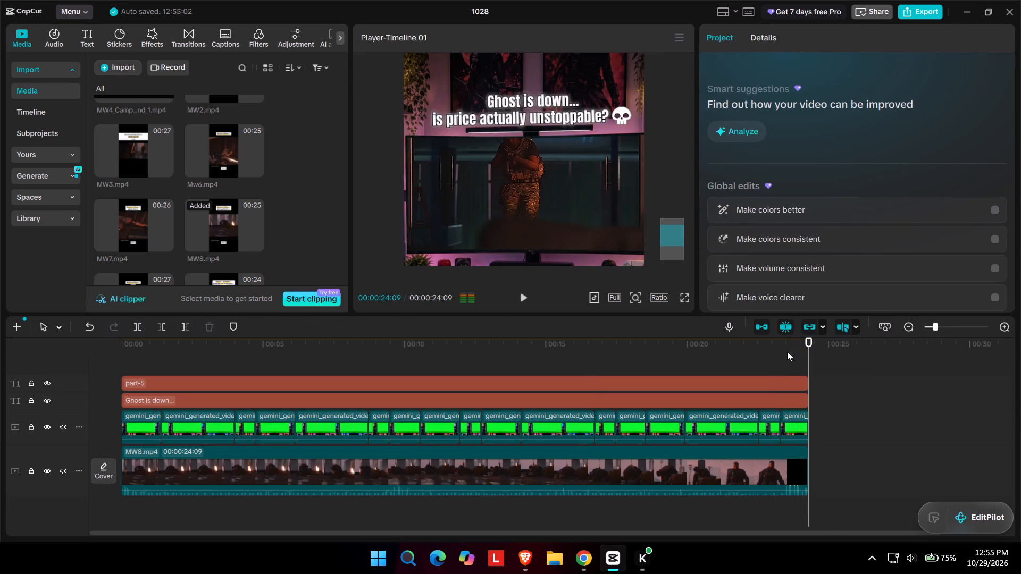
key("space")
key("space")
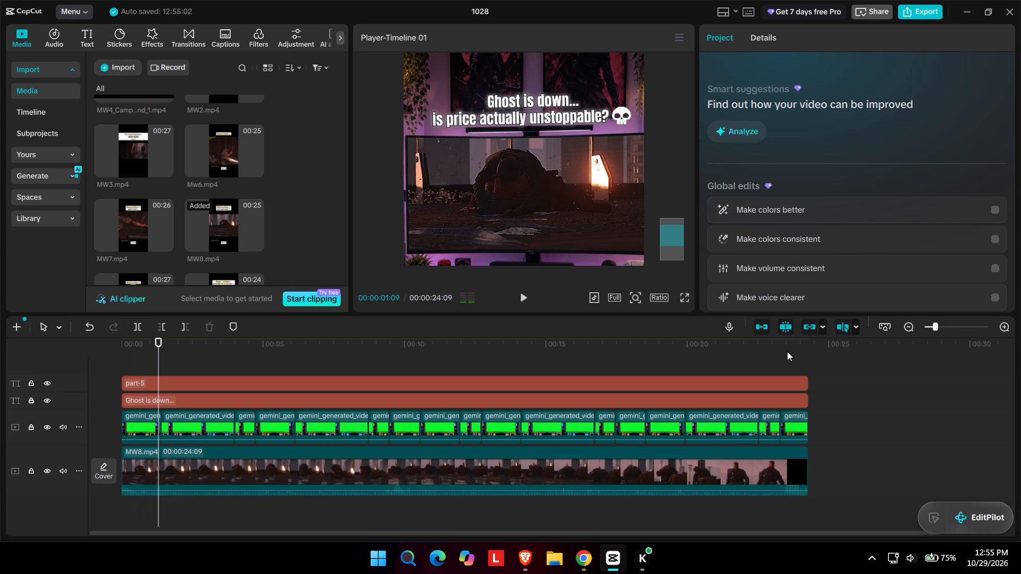
left_click(325, 345)
key("space")
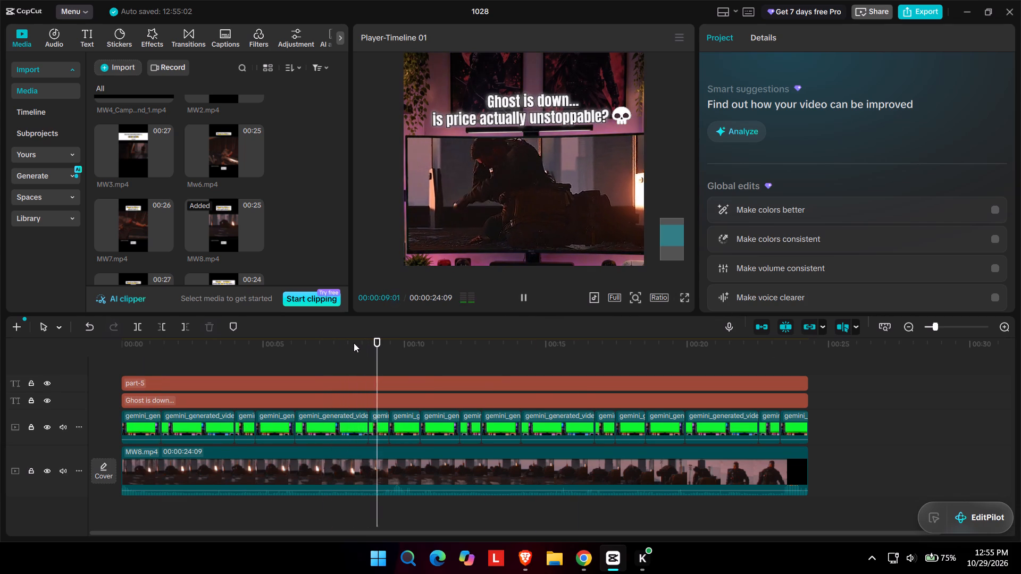
scroll(355, 343, "down", 10, "ctrl")
scroll(456, 213, "up", 1)
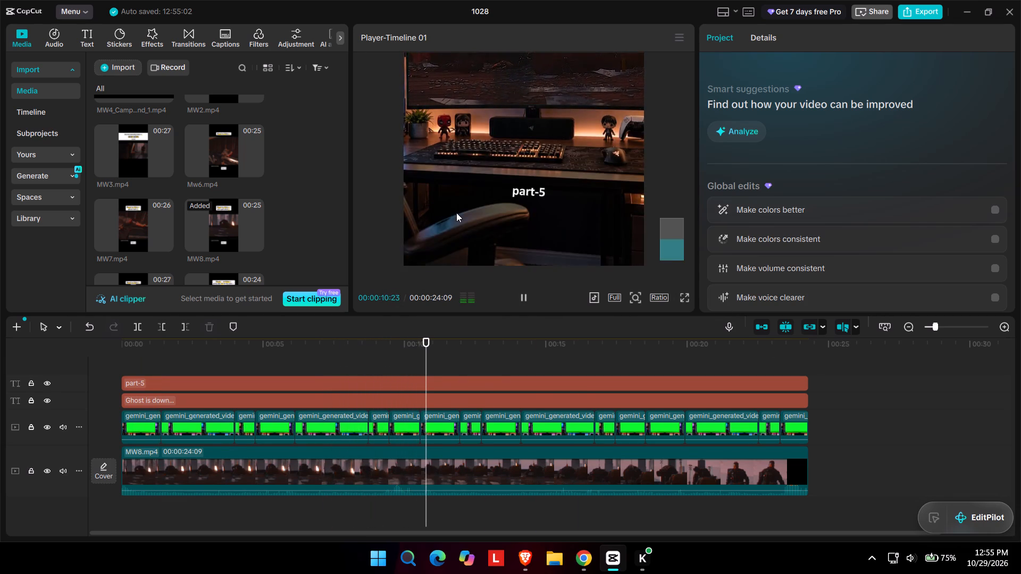
scroll(456, 213, "up", 1)
scroll(457, 213, "down", 1)
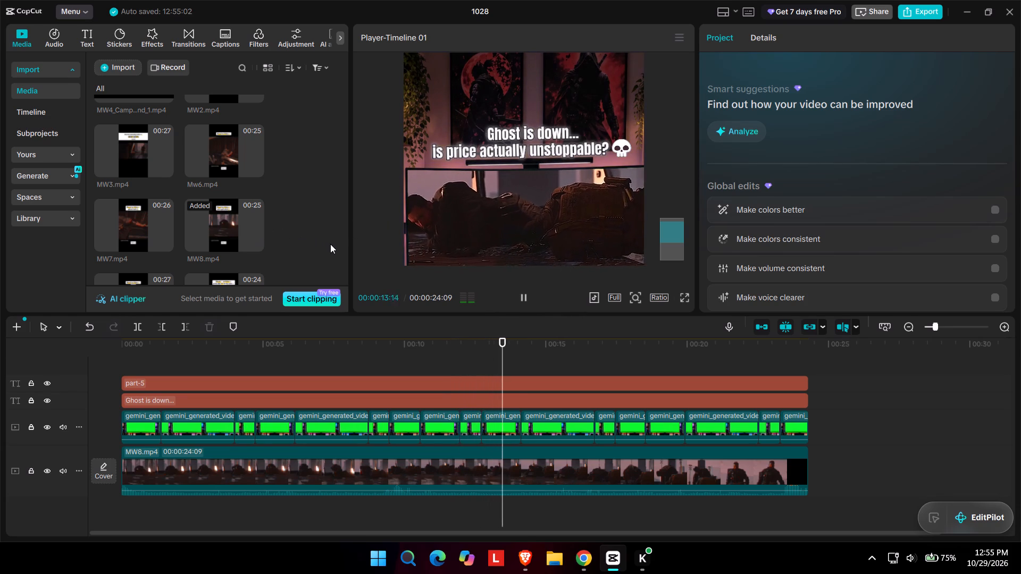
Replace the MW8.mp4 clip on the main track with MW9.mp4.
scroll(261, 245, "down", 1)
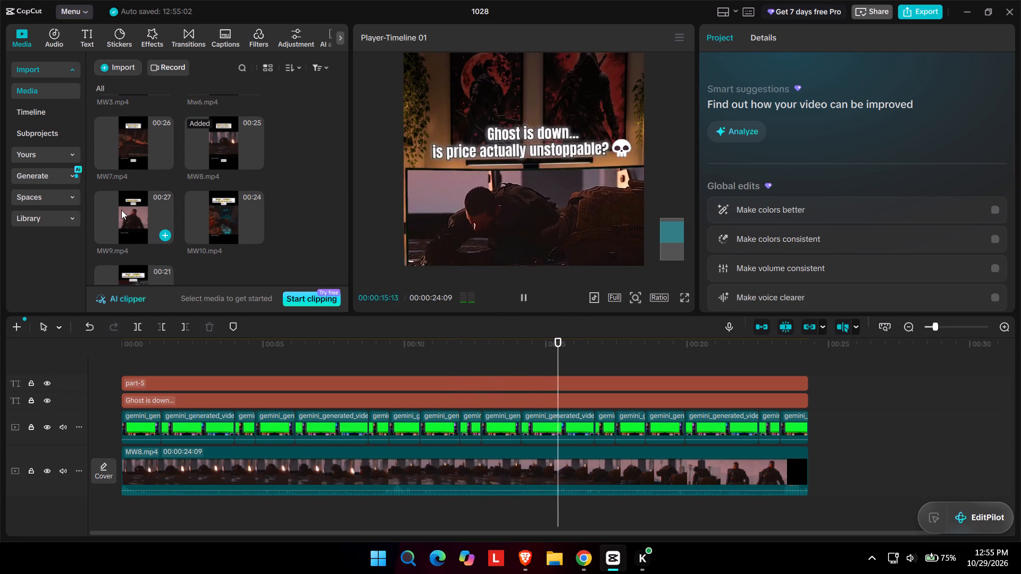
left_click(121, 210)
left_click_drag(129, 215, 215, 454)
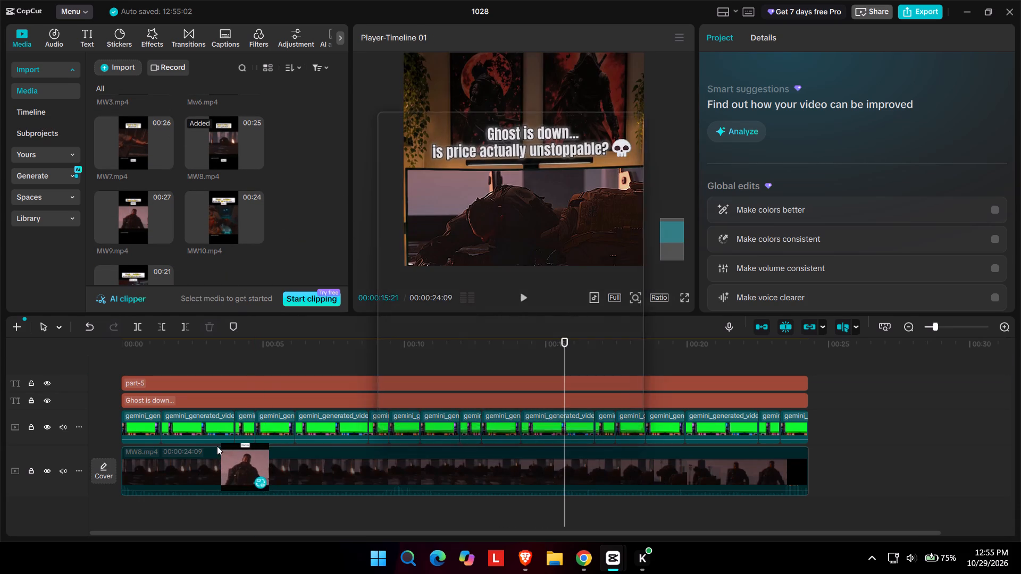
left_click(560, 416)
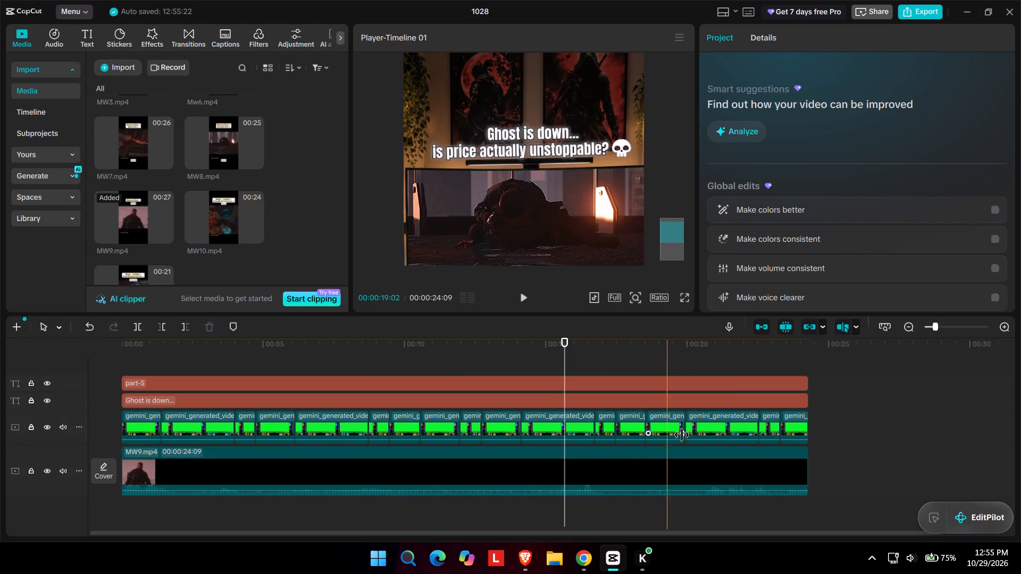
Extend the MW9.mp4 clip on the main track to its full length of 26:21.
left_click(809, 468)
left_click(804, 473)
left_click_drag(810, 470, 894, 466)
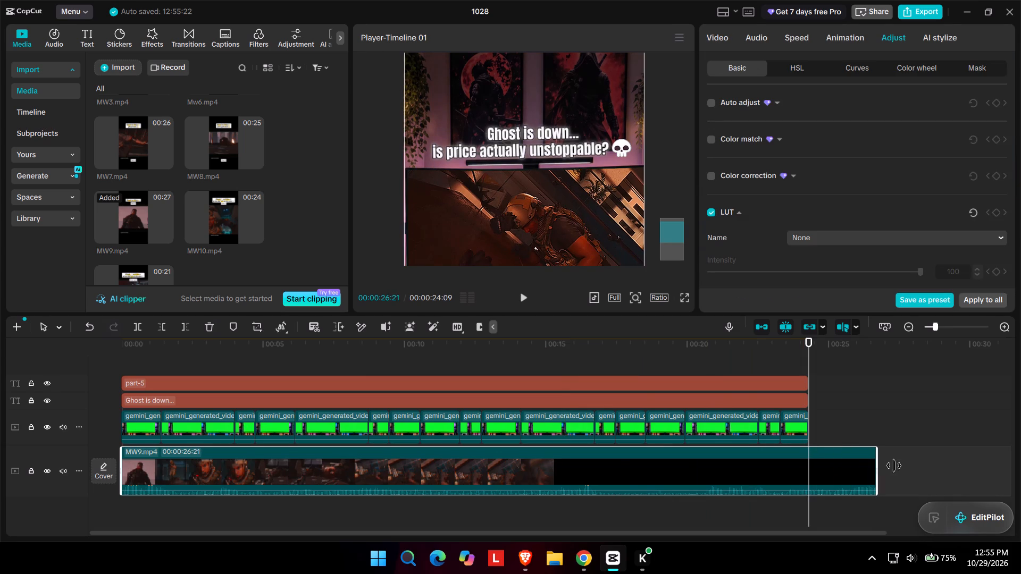
left_click_drag(894, 466, 917, 465)
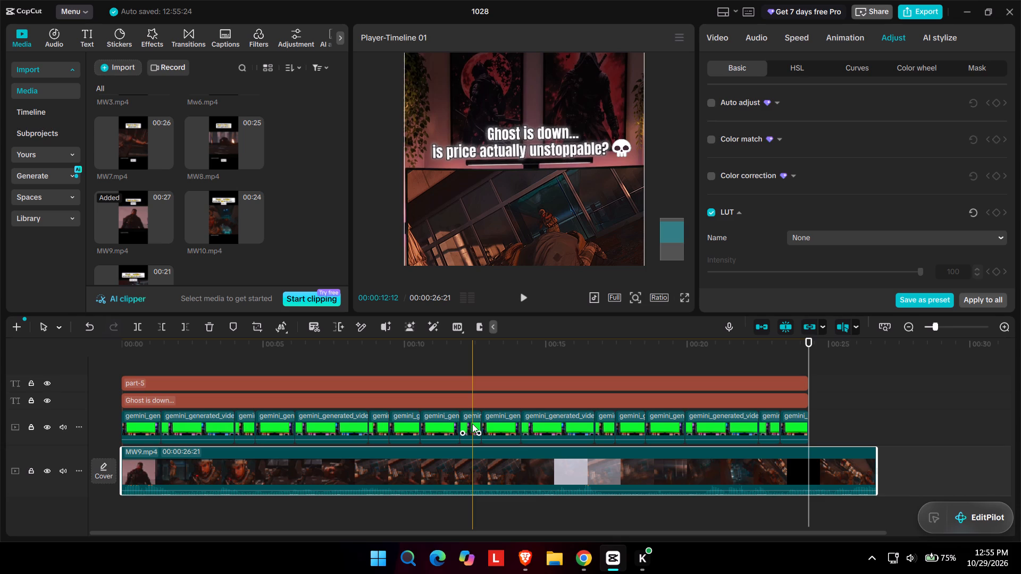
Hide the green-screen overlay track briefly to view the original MW9.mp4 footage and its labels, and show the track again.
left_click(50, 430)
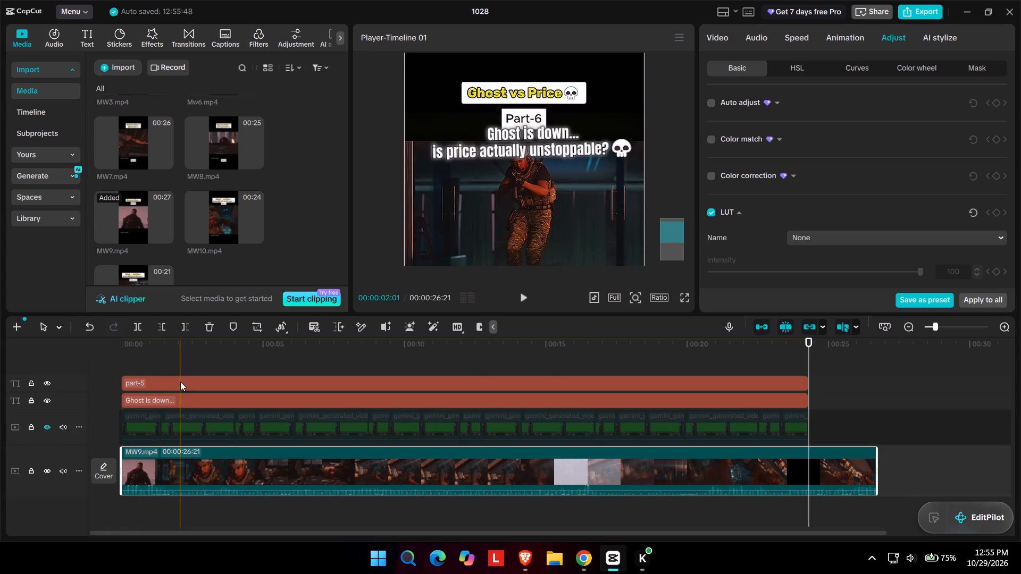
left_click(49, 427)
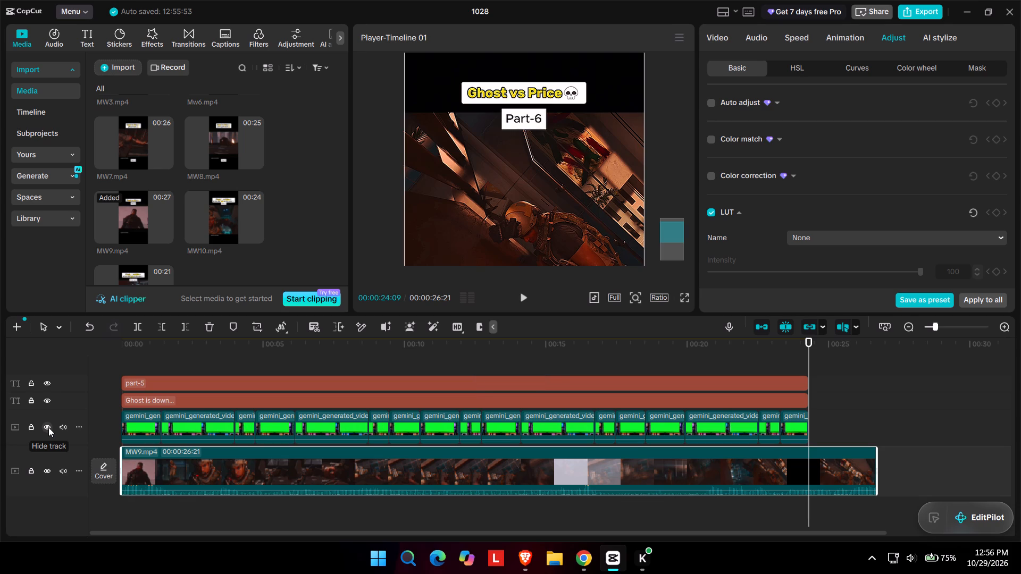
Look through the exported videos in CODmain's posts folder in File Explorer, and close the window.
left_click(558, 557)
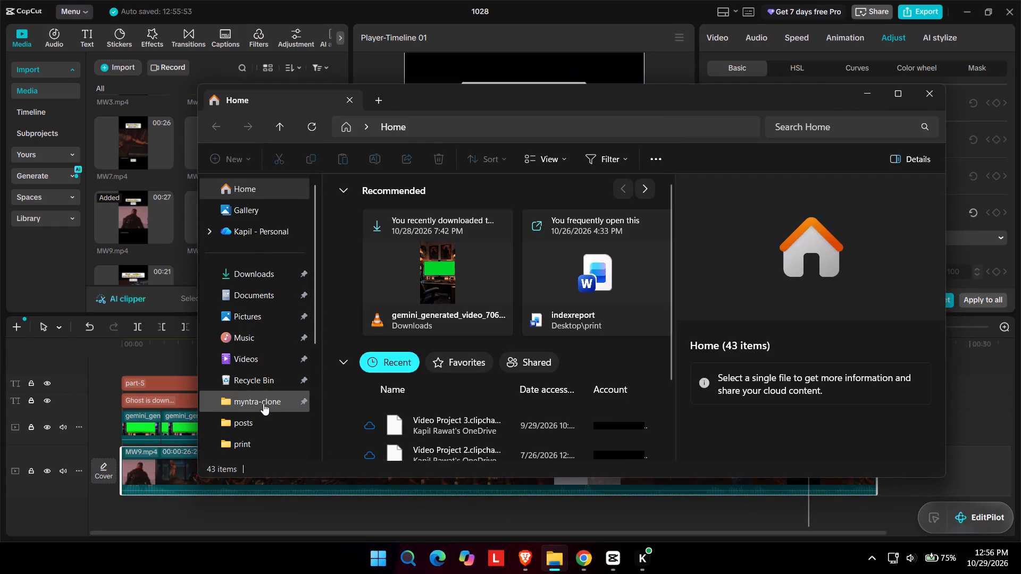
scroll(263, 405, "down", 1)
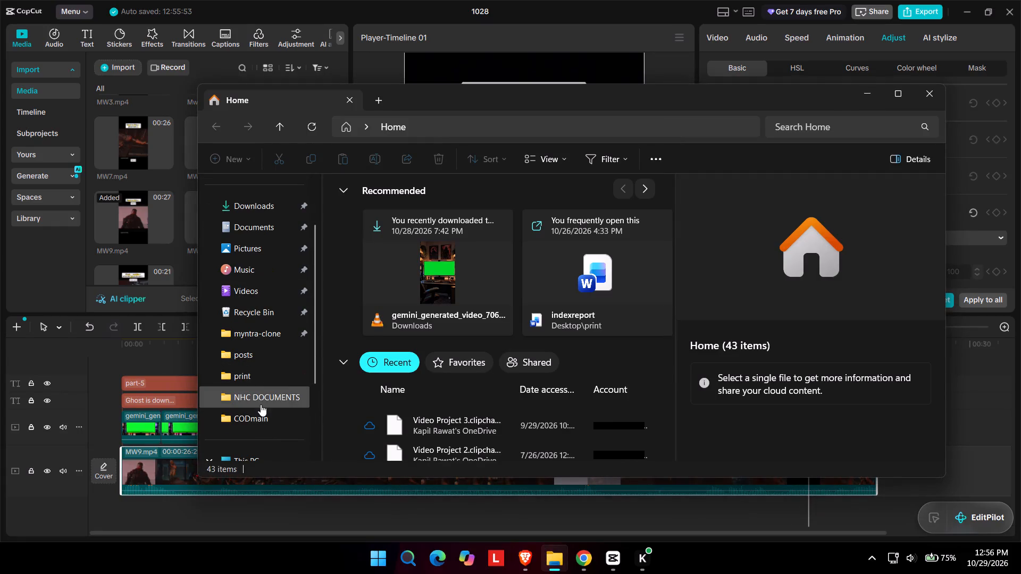
left_click(260, 418)
double_click(443, 207)
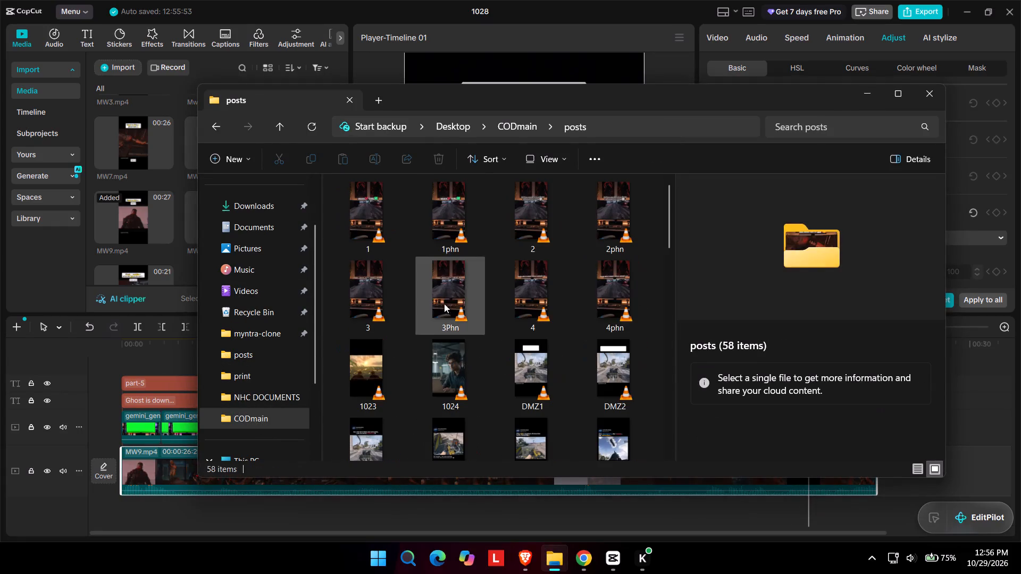
scroll(446, 313, "down", 6)
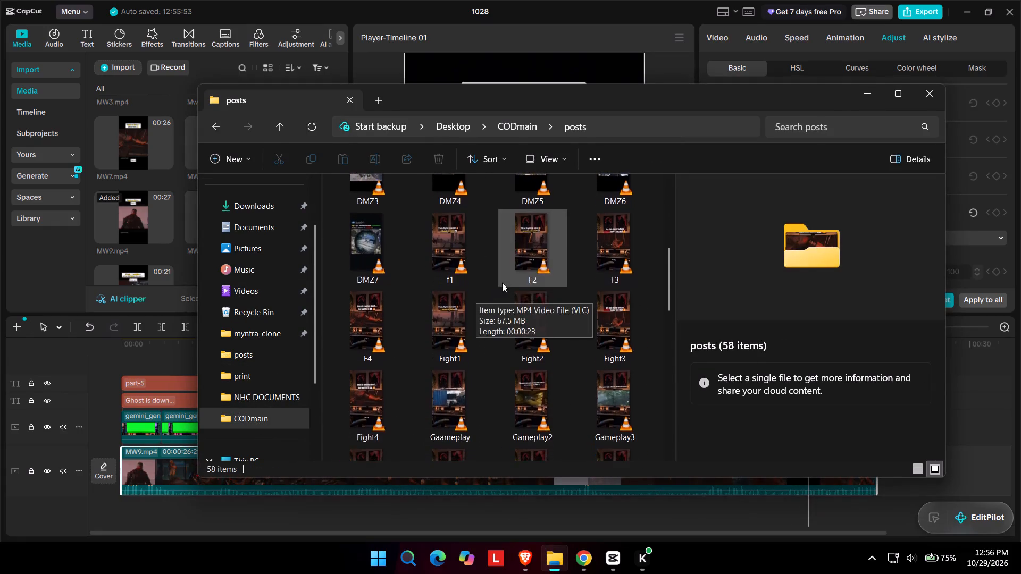
scroll(505, 282, "down", 1)
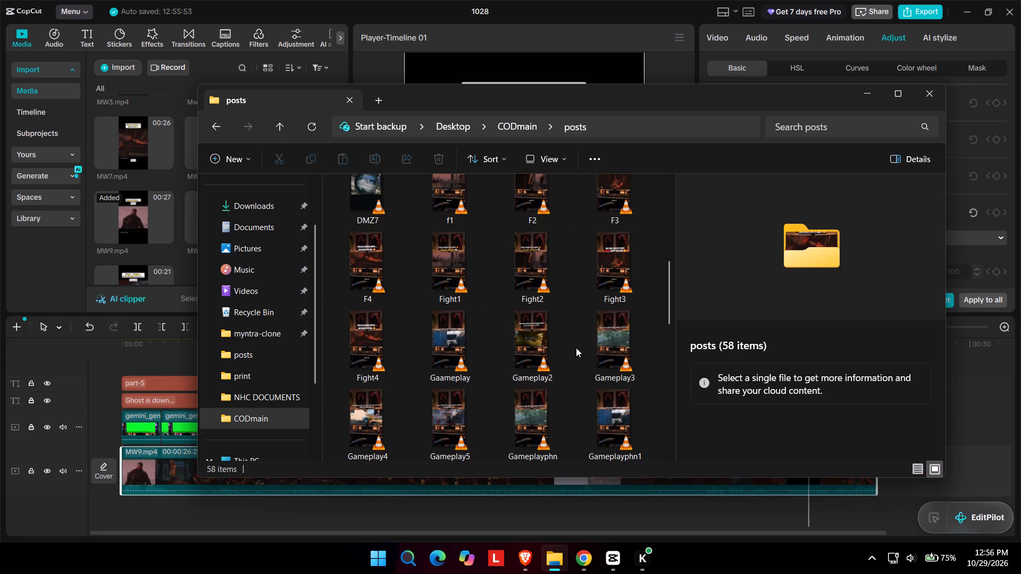
scroll(435, 271, "down", 1)
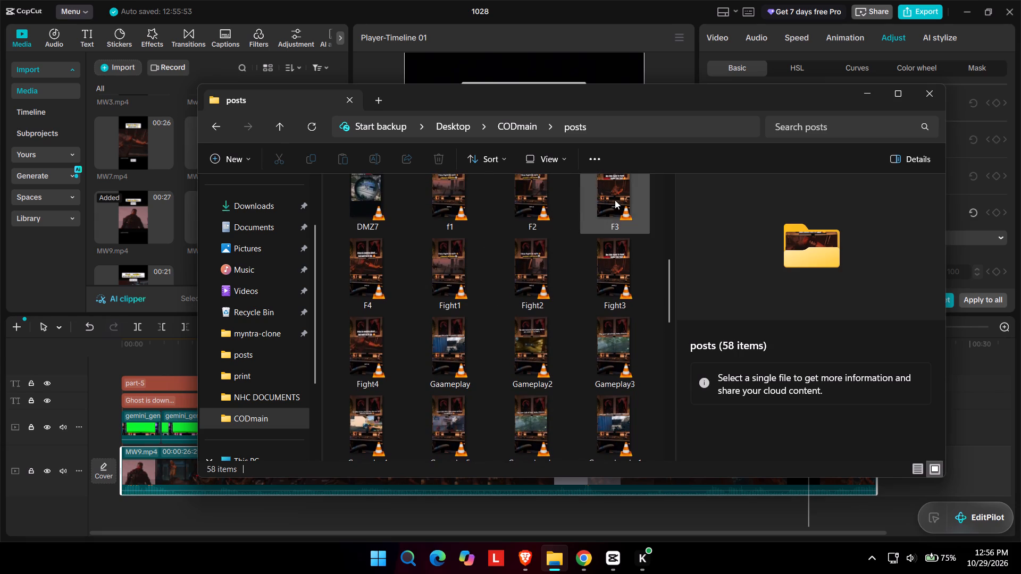
scroll(438, 234, "down", 1)
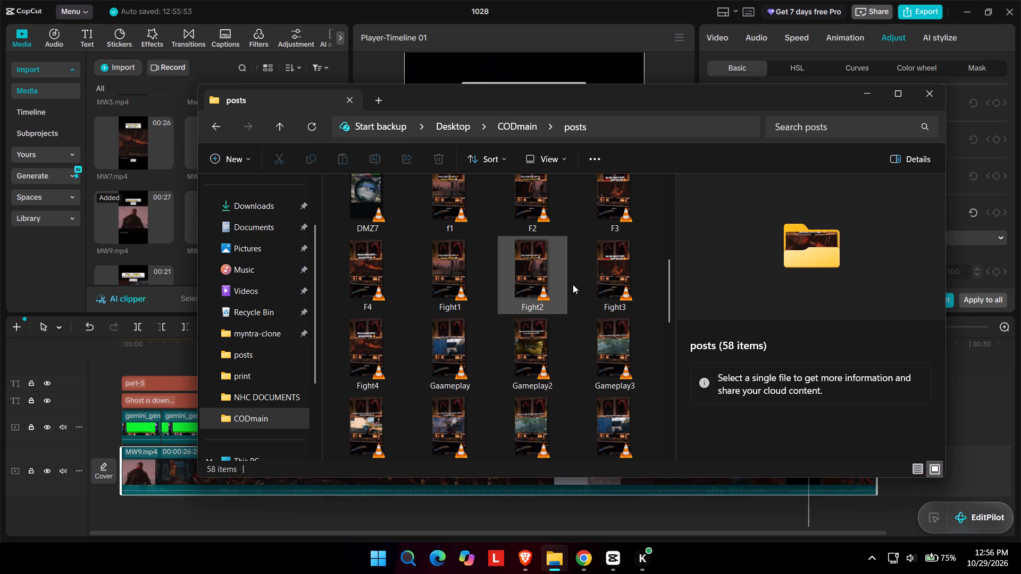
left_click(932, 103)
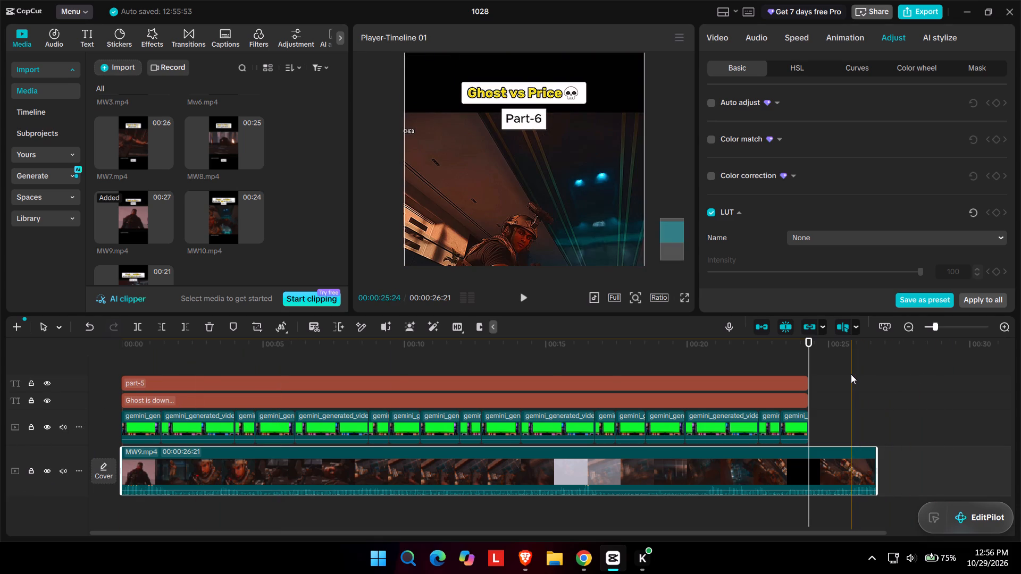
Undo the recent timeline edits until the MW8.mp4 clip is back on the main track.
key("ctrl+z")
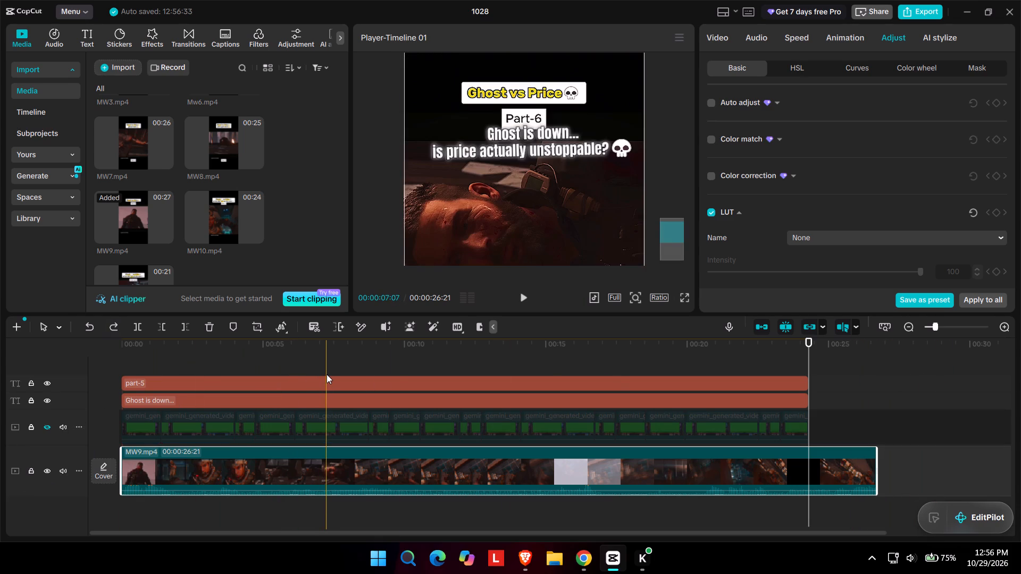
key("ctrl+z")
key("ctrl+z")
key("ctrl+z")
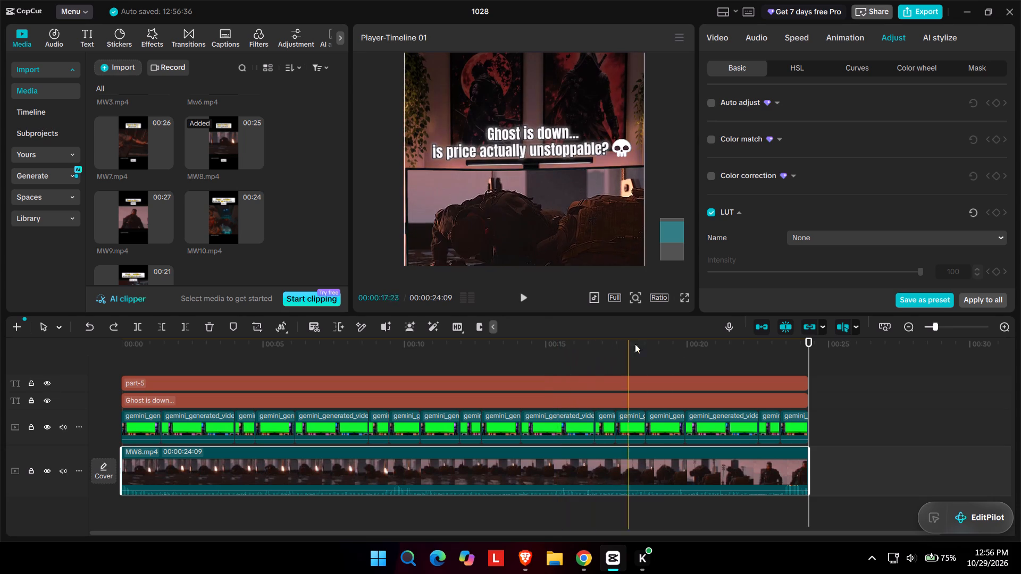
Export the part-5 video under the name Fight5 at 1080P, and close the export window.
left_click(927, 10)
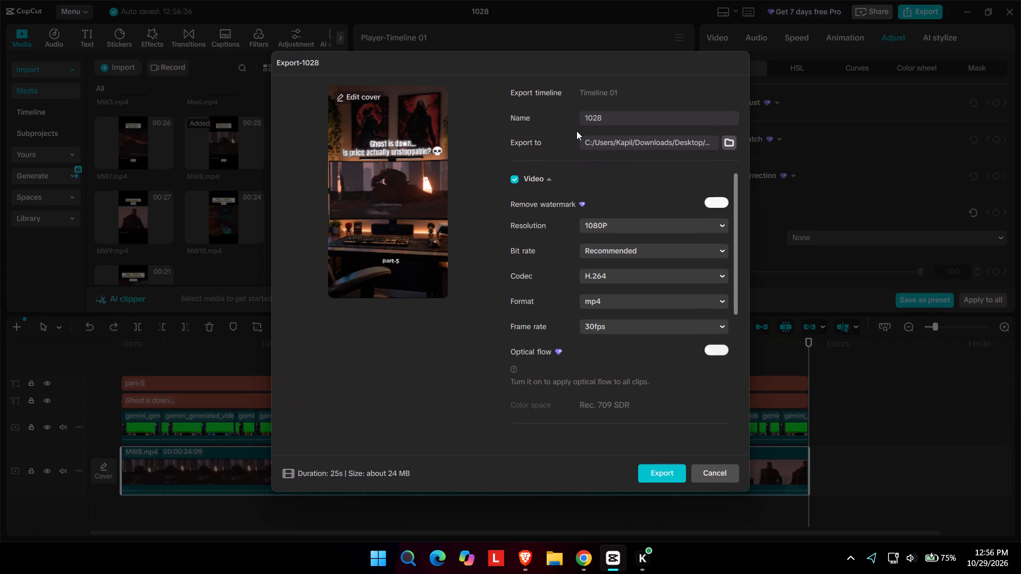
left_click(598, 128)
left_click(599, 123)
left_click(599, 123)
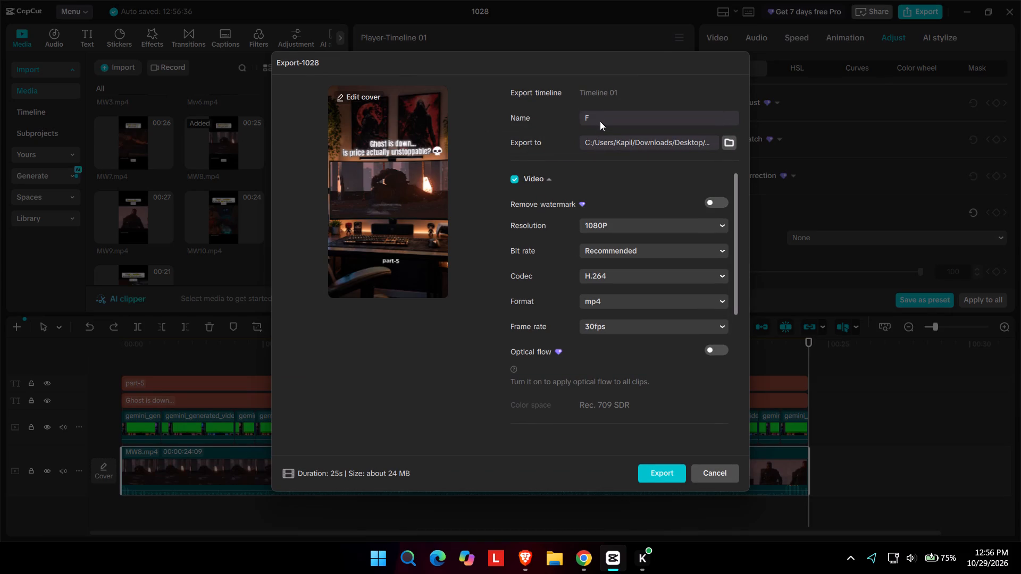
key("o")
key("BackSpace")
type("ight")
key("5")
key("Return")
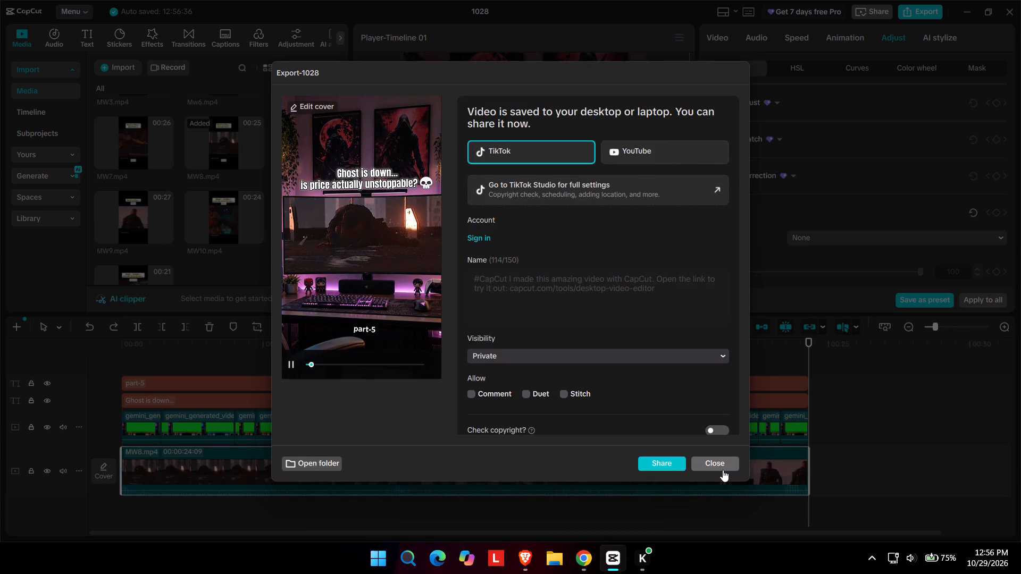
left_click(723, 470)
Export the part-5 video again under the name F5 at 4K resolution, and close the export window.
left_click(917, 14)
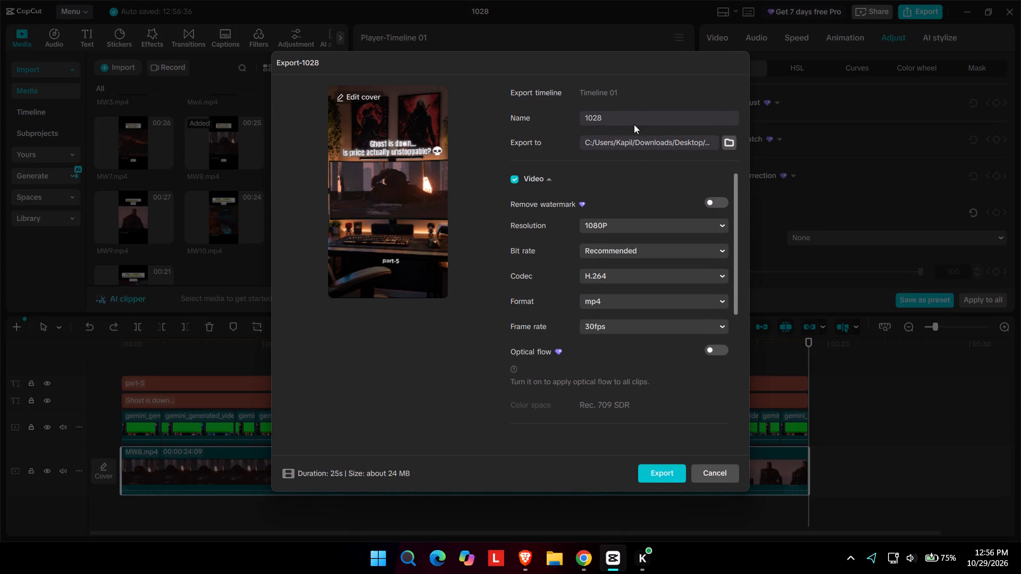
double_click(632, 116)
key("5")
left_click(617, 217)
left_click(615, 226)
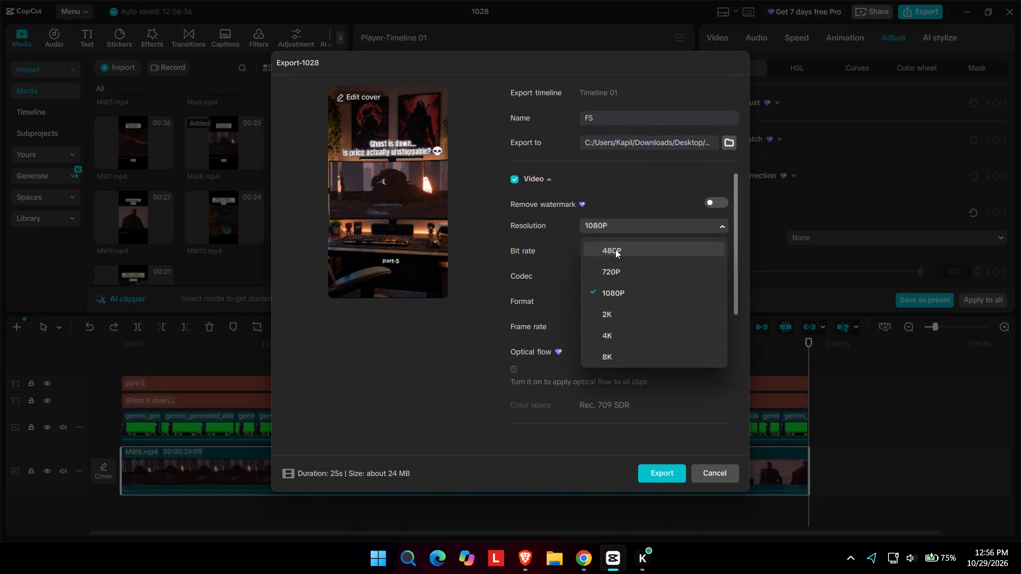
left_click(612, 333)
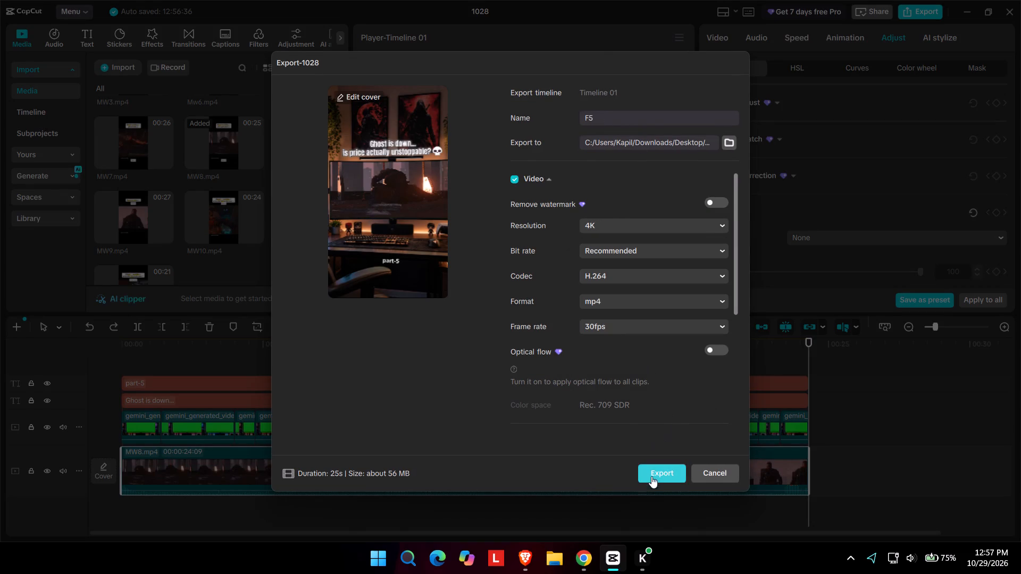
left_click(656, 474)
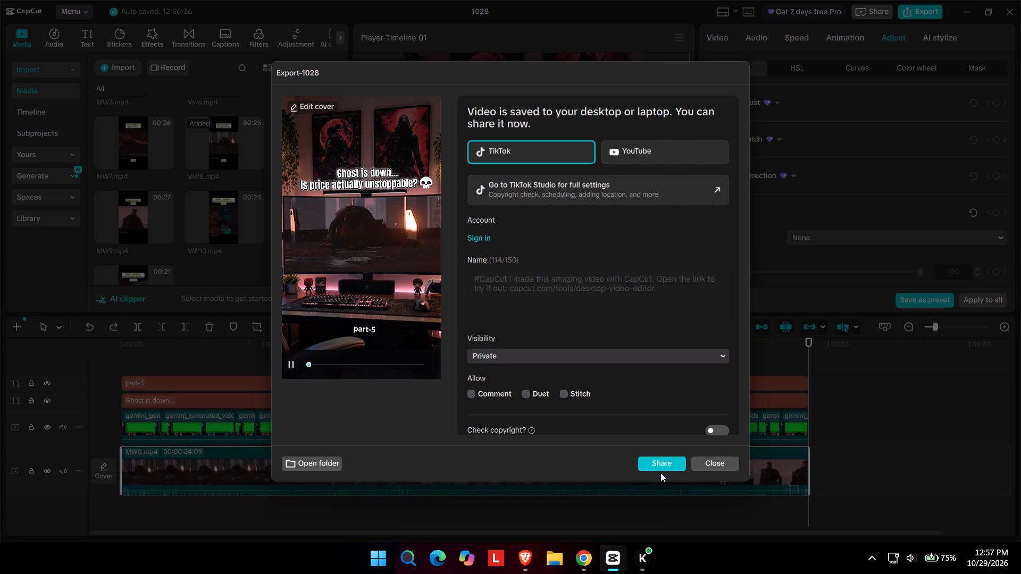
left_click(708, 459)
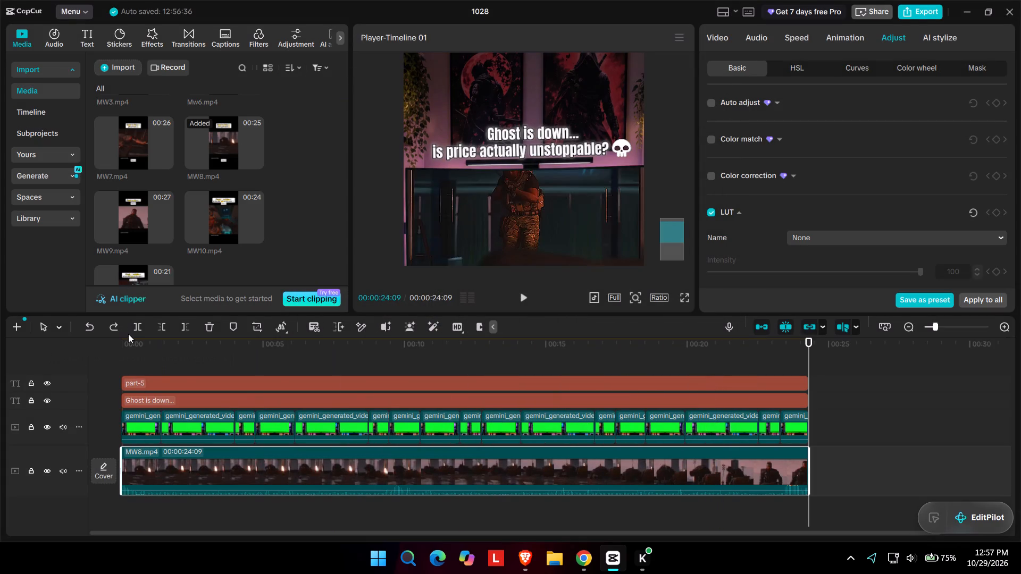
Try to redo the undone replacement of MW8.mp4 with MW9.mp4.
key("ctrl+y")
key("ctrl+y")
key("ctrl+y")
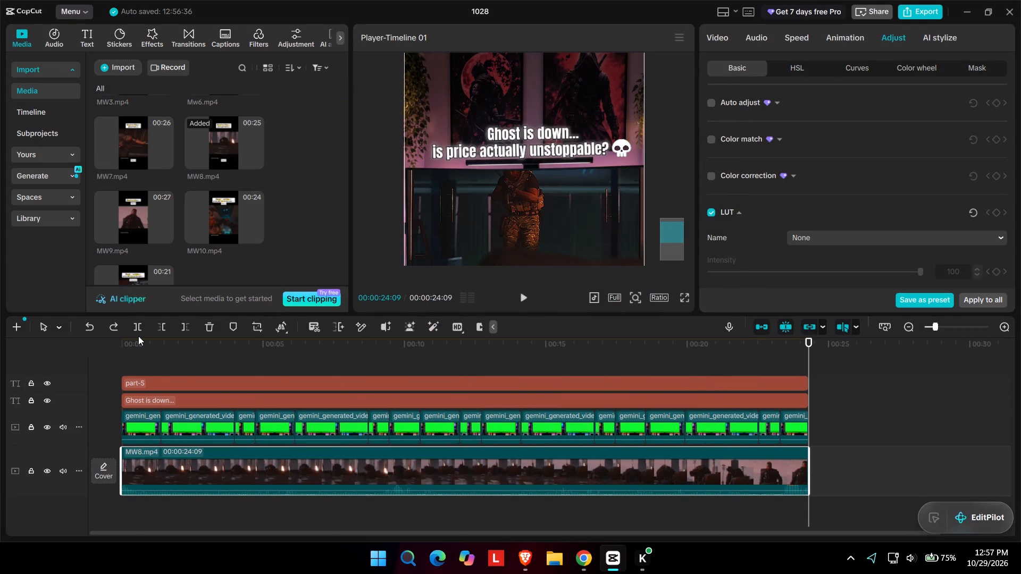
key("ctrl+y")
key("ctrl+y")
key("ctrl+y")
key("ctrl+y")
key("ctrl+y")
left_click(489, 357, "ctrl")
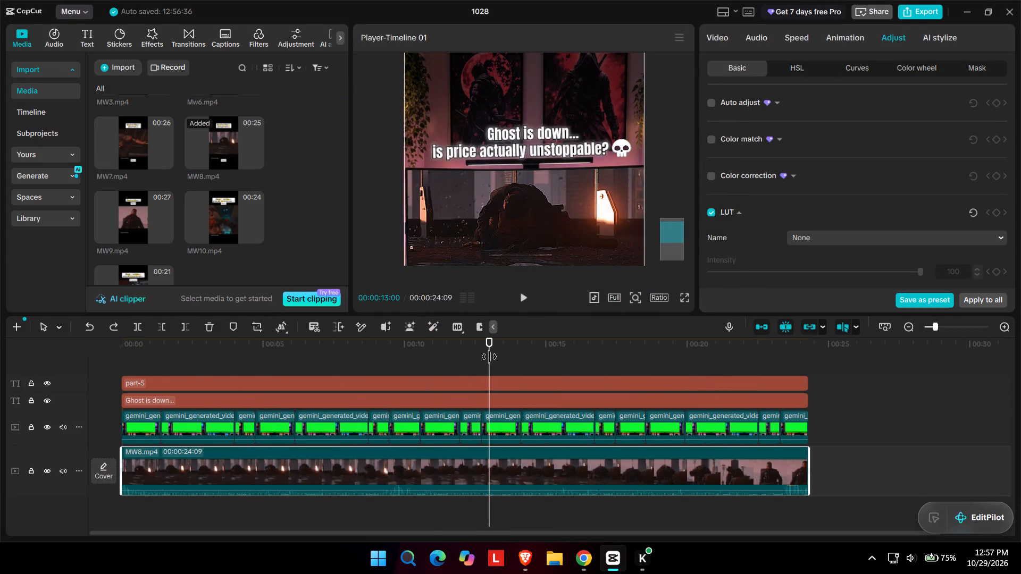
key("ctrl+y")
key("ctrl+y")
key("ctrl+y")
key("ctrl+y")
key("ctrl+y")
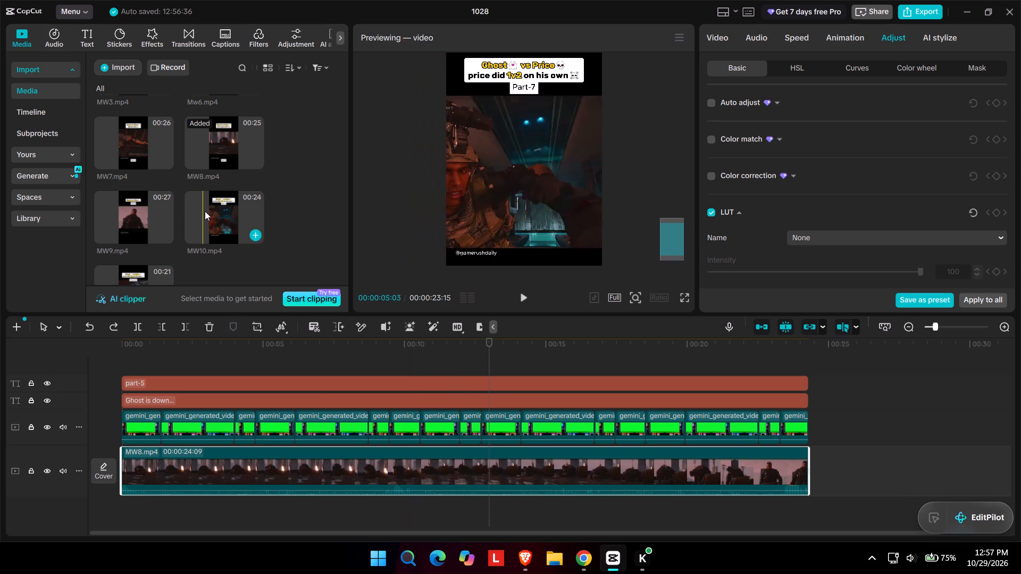
Replace the MW8.mp4 clip on the main track with MW9.mp4 from the imported media.
left_click(205, 211)
left_click(214, 149)
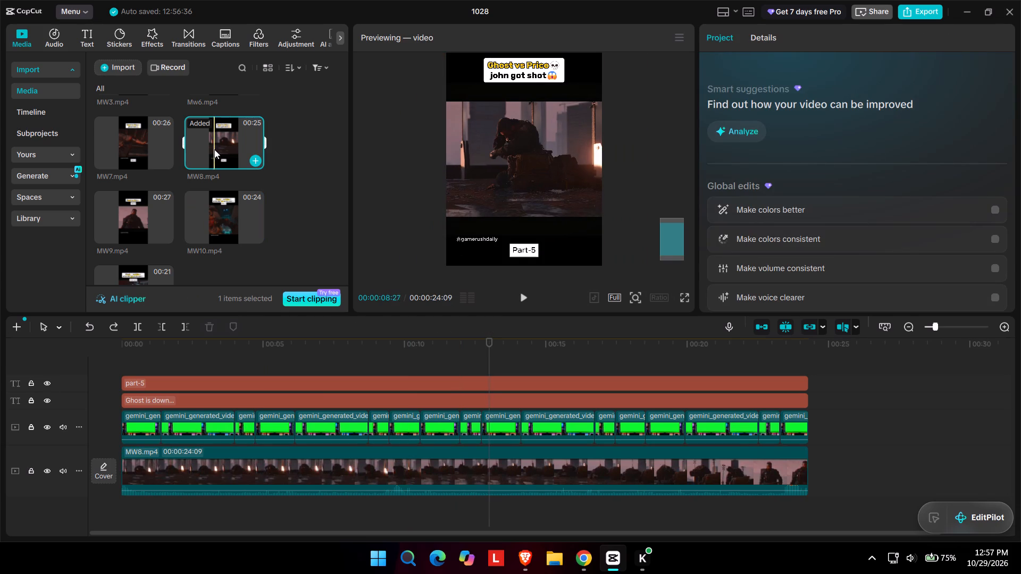
left_click(138, 206)
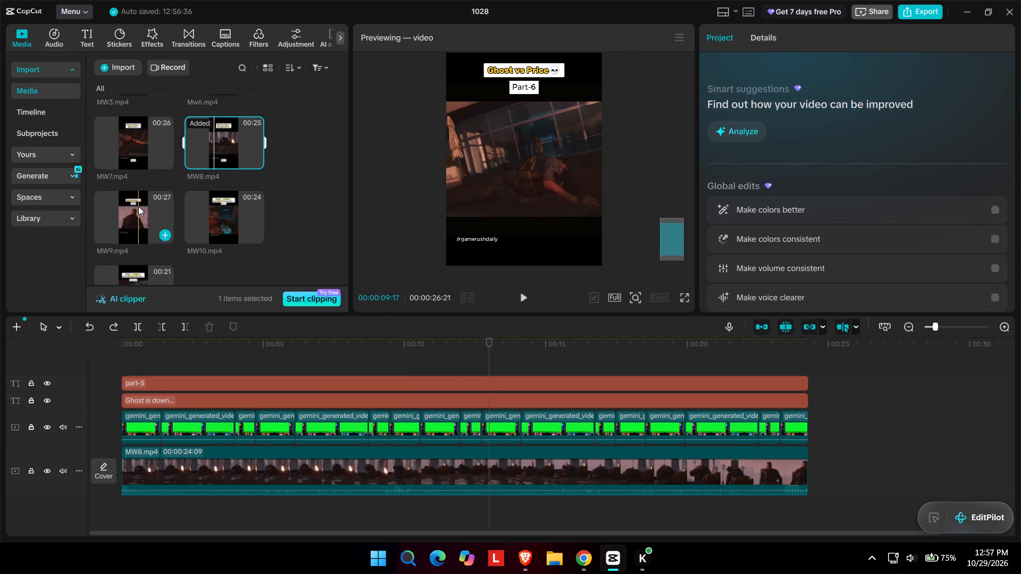
left_click_drag(139, 206, 323, 459)
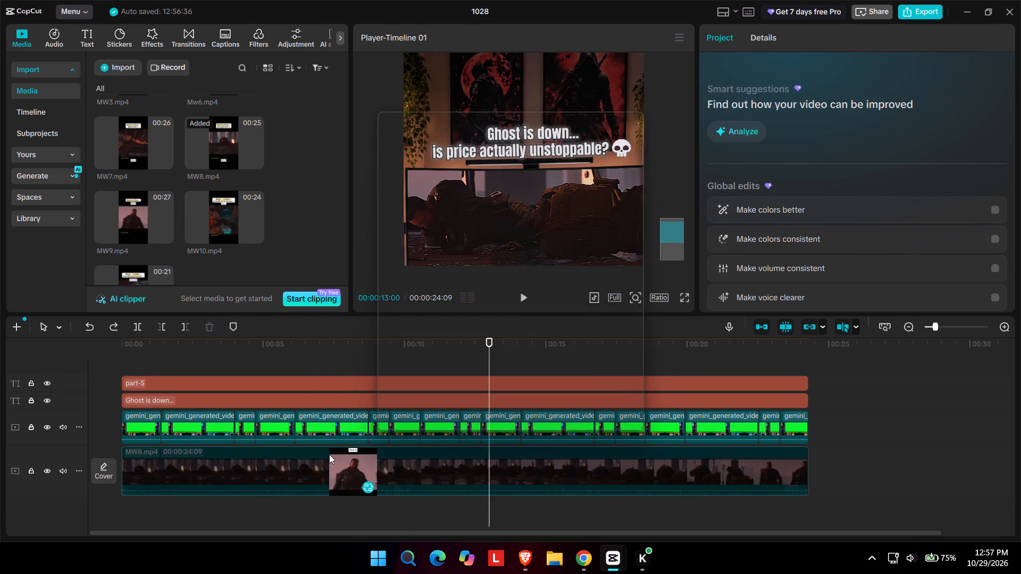
left_click(549, 408)
Extend the MW9.mp4 clip on the main track to its full length of 26:21.
left_click(802, 472)
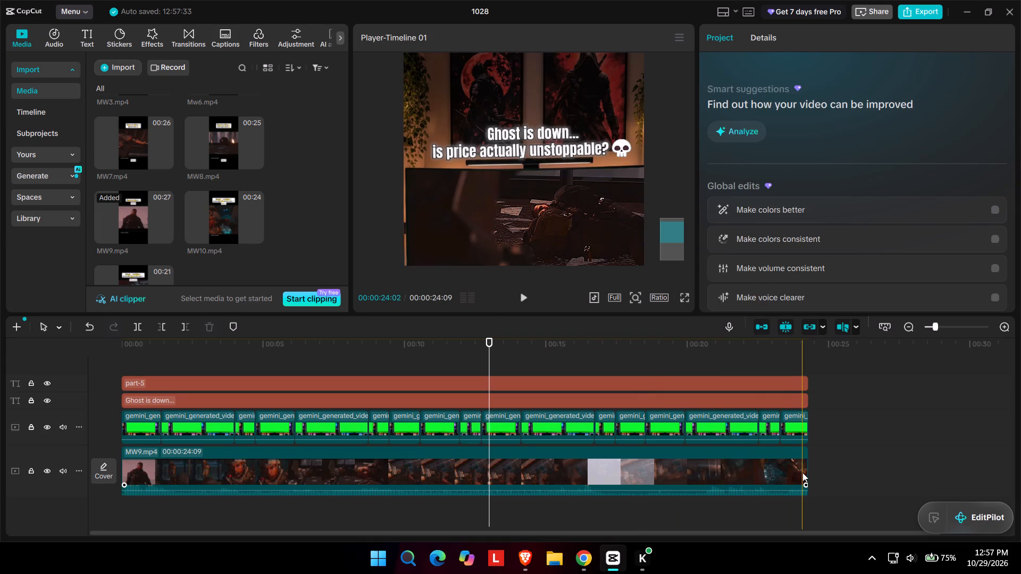
left_click_drag(806, 469, 919, 469)
Extend both the part-5 and "Ghost is down..." text clips to the end of the MW9.mp4 clip.
left_click(796, 378, "ctrl")
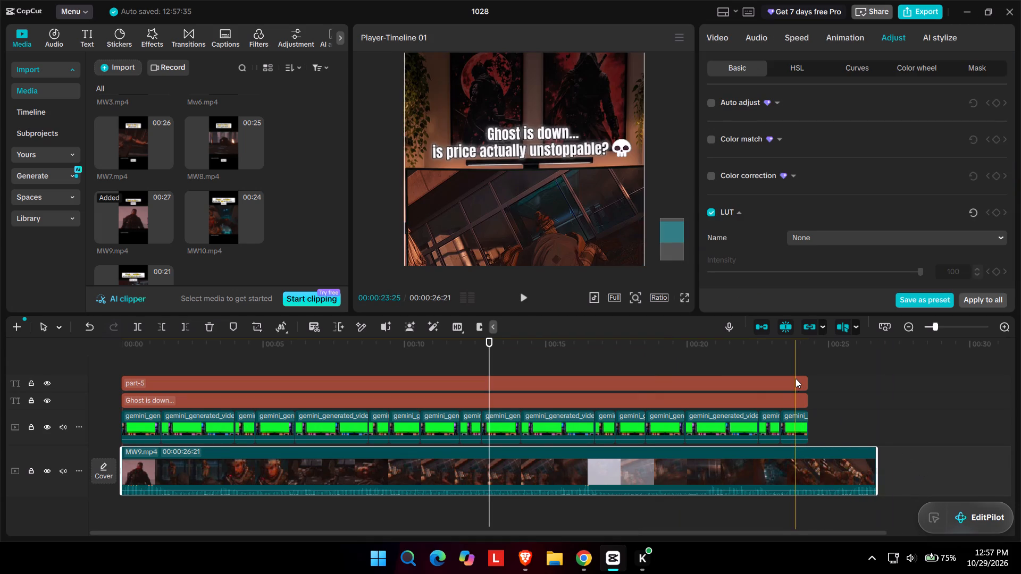
left_click(799, 396, "ctrl")
left_click_drag(806, 391, 856, 390, "ctrl")
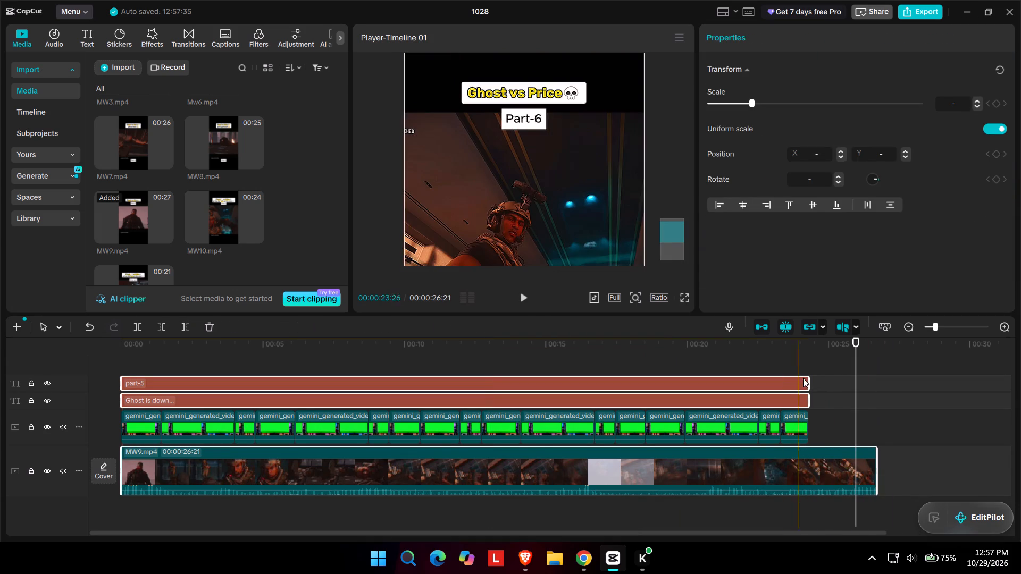
left_click_drag(810, 384, 864, 388, "ctrl")
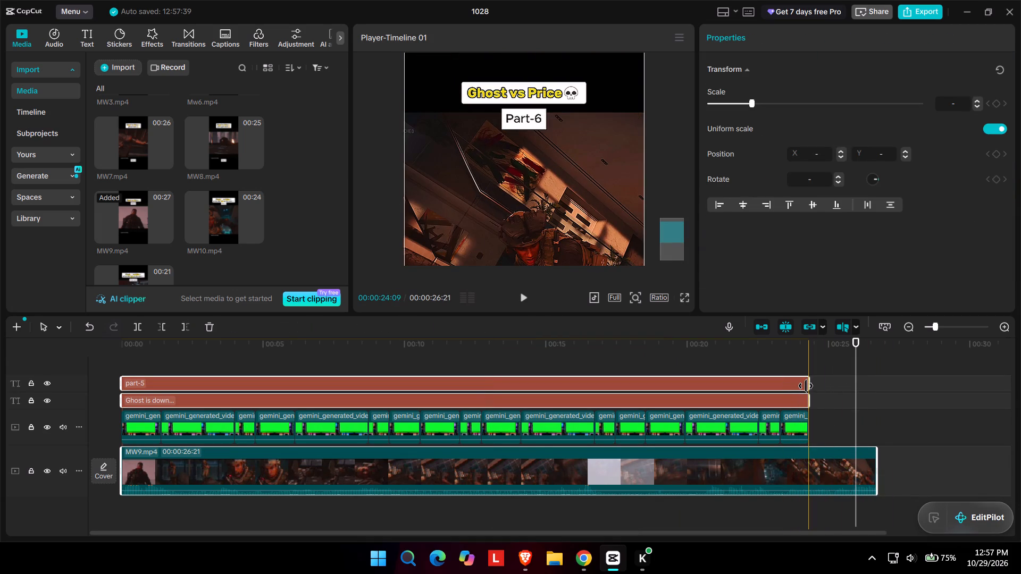
left_click(806, 386)
left_click_drag(806, 386, 821, 389)
left_click(800, 398, "ctrl")
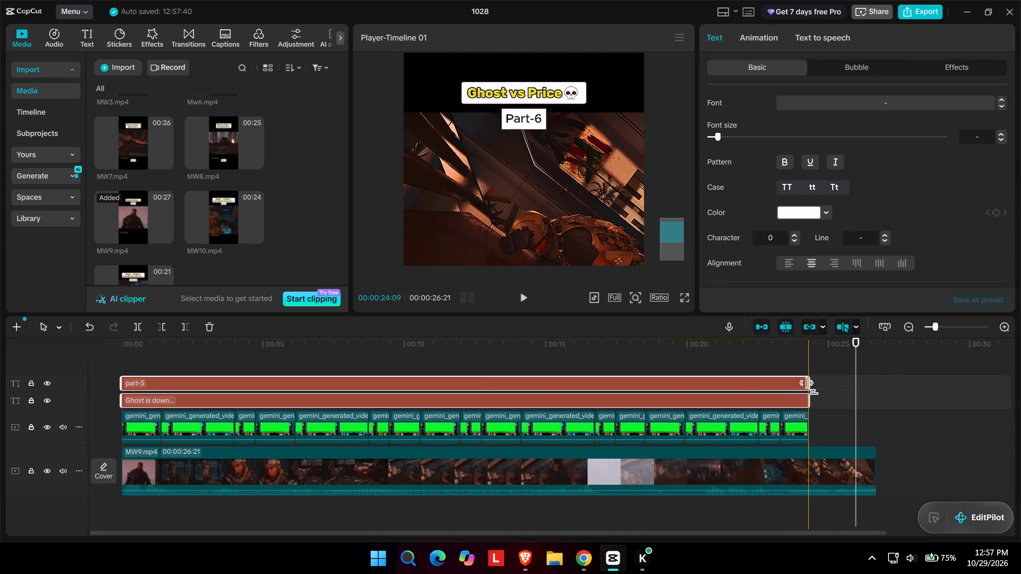
left_click_drag(809, 386, 875, 399)
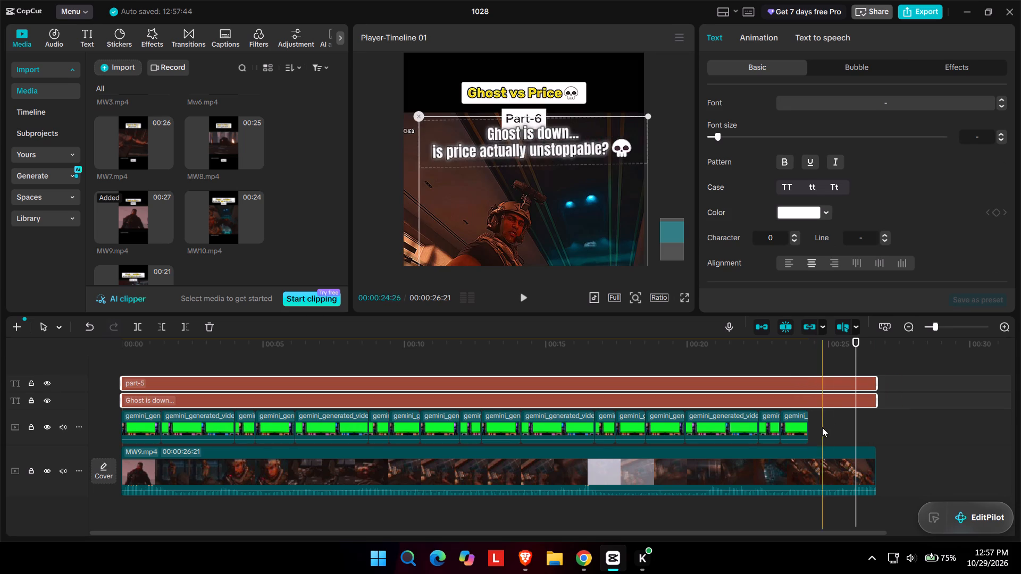
Copy the long green-screen overlay clip near 00:20 to the end of its track and trim it to the end of MW9.mp4.
left_click(797, 428)
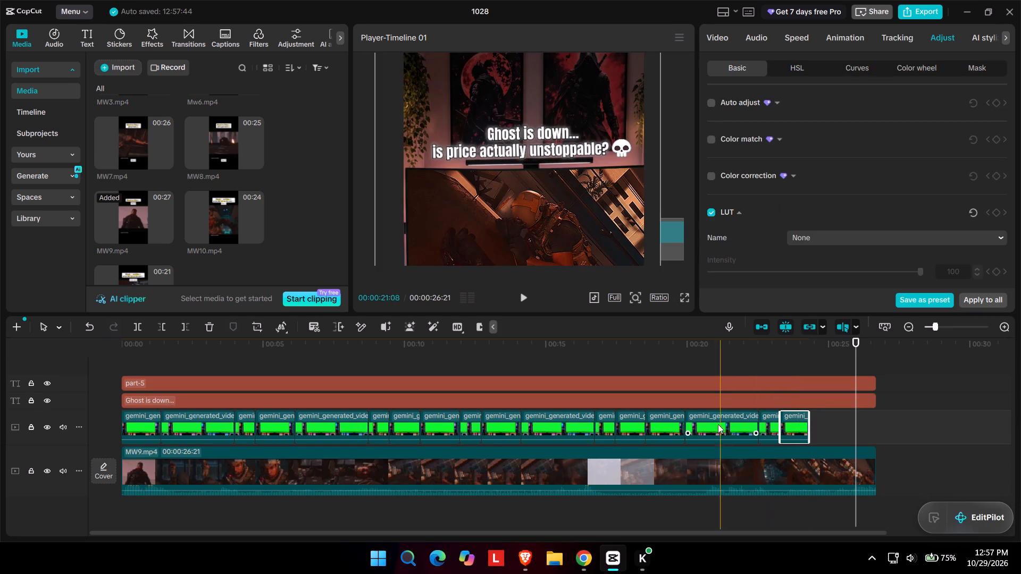
left_click(712, 424)
key("ctrl+c")
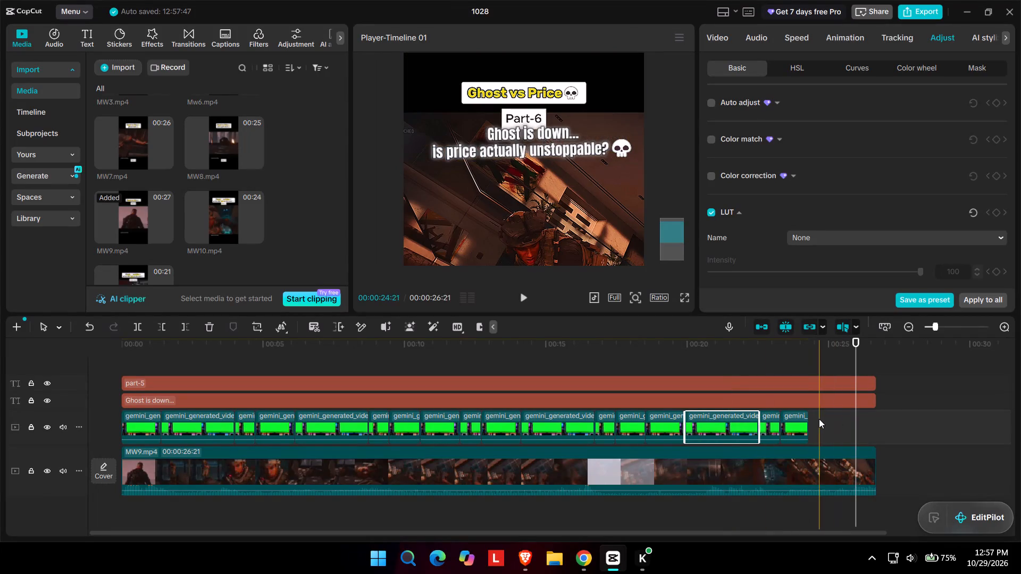
key("ctrl+v")
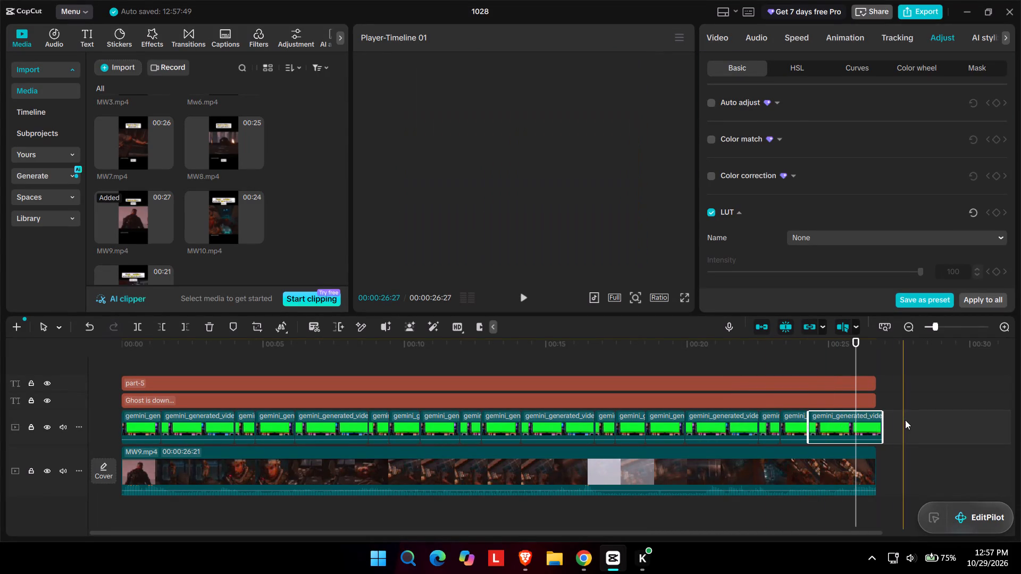
left_click_drag(880, 423, 873, 426)
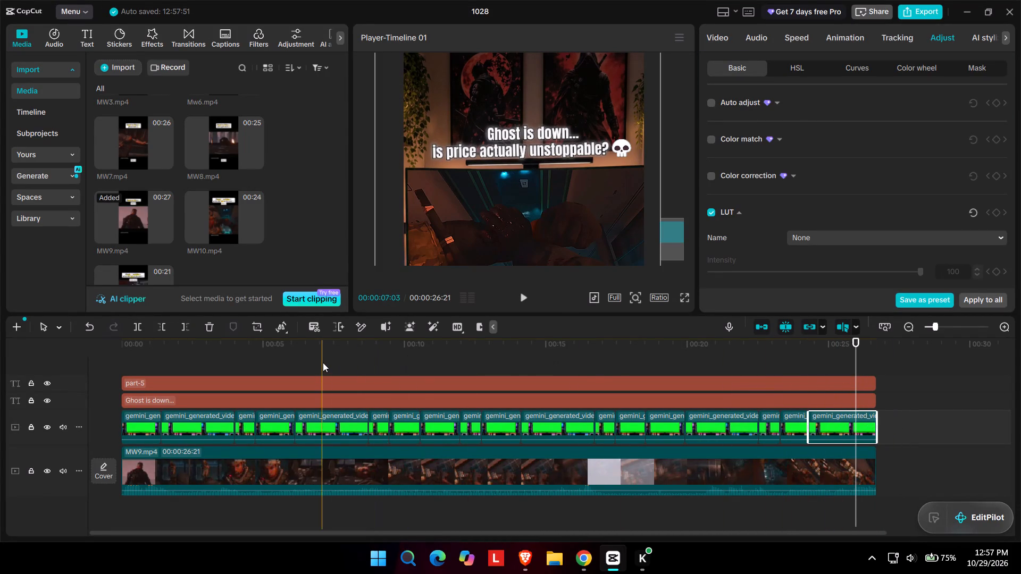
Open the "Ghost is down..." caption for editing and select its second line of text.
scroll(323, 362, "down", 7, "ctrl")
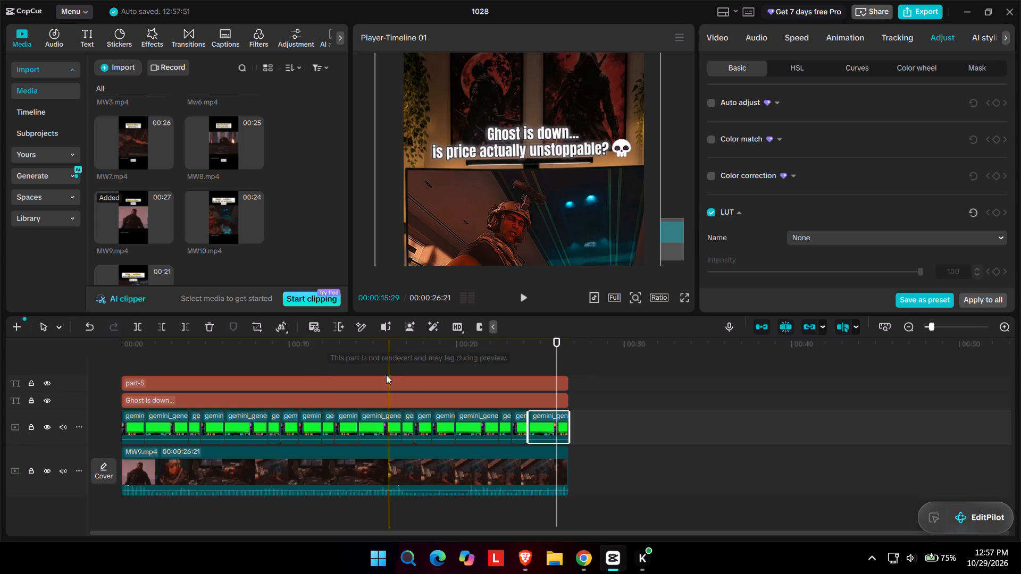
left_click(378, 400)
triple_click(770, 107)
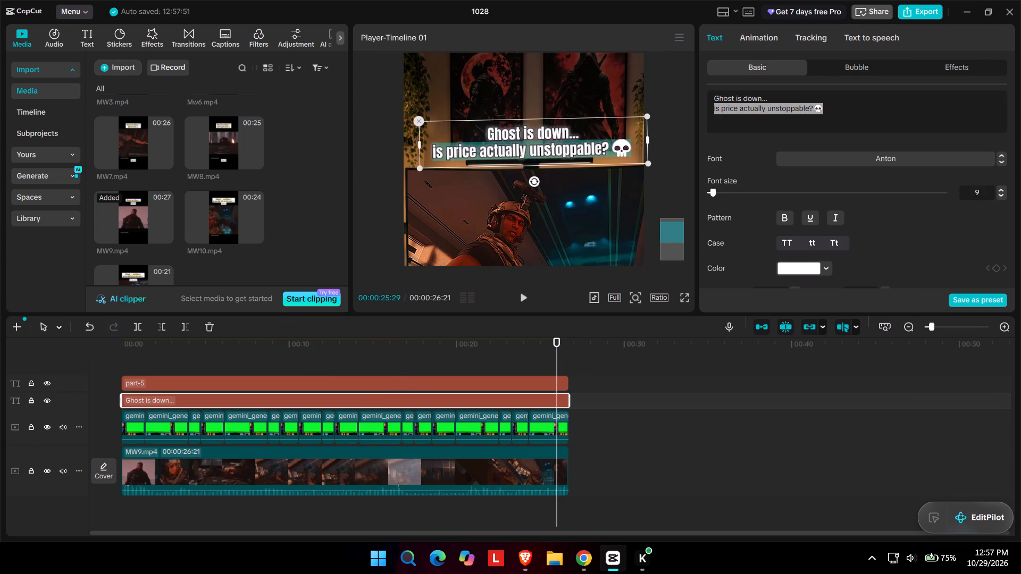
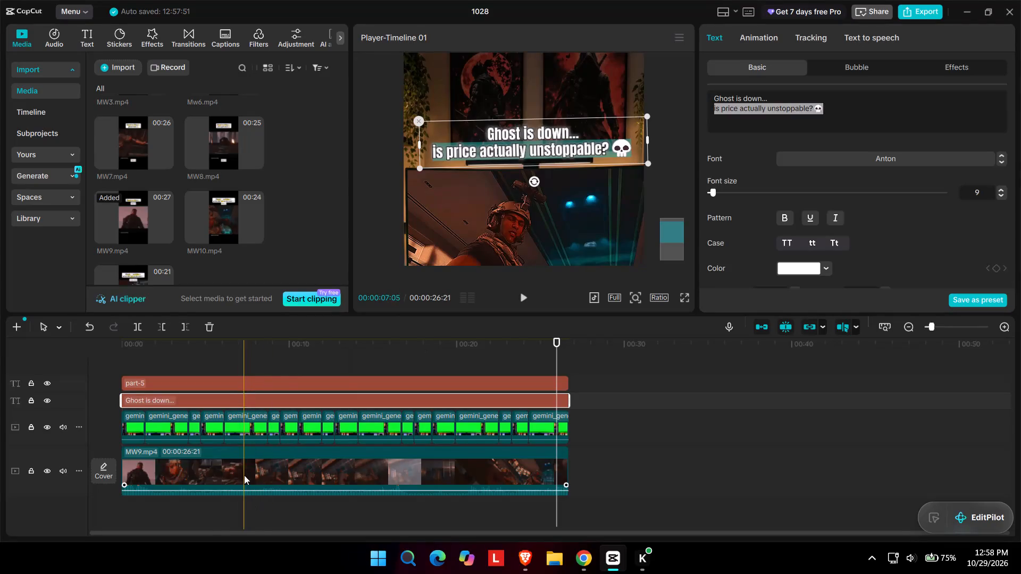
Copy the MW9.mp4 clip onto a separate track above the green-screen overlays, starting at 00:00.
left_click(248, 467)
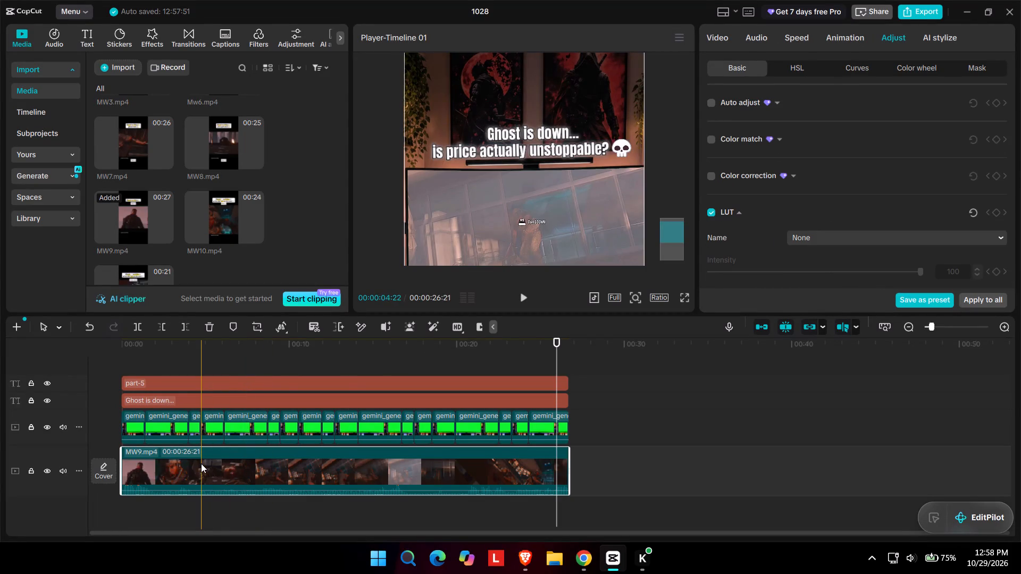
key("ctrl+c")
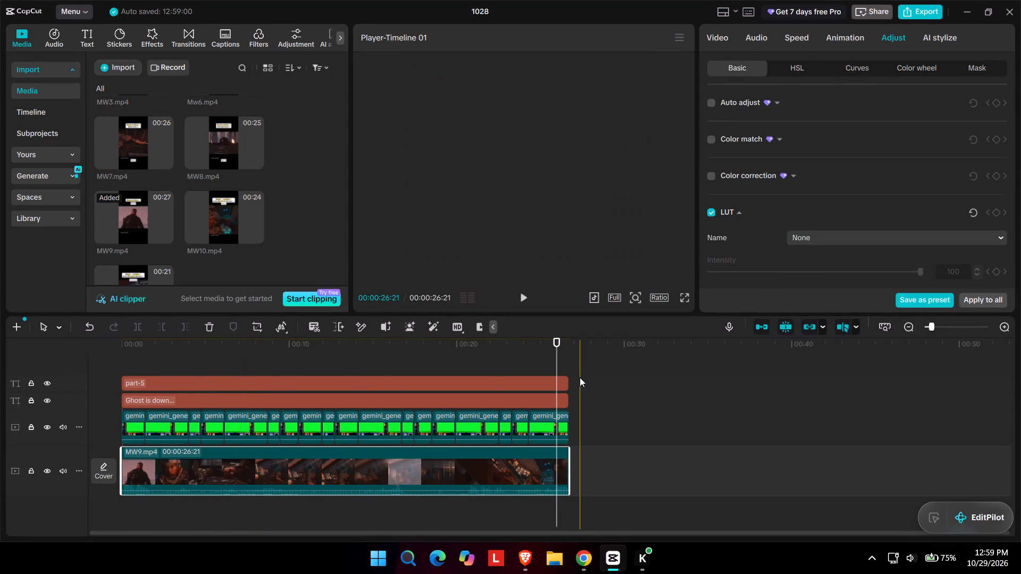
left_click(574, 379)
key("ctrl+v")
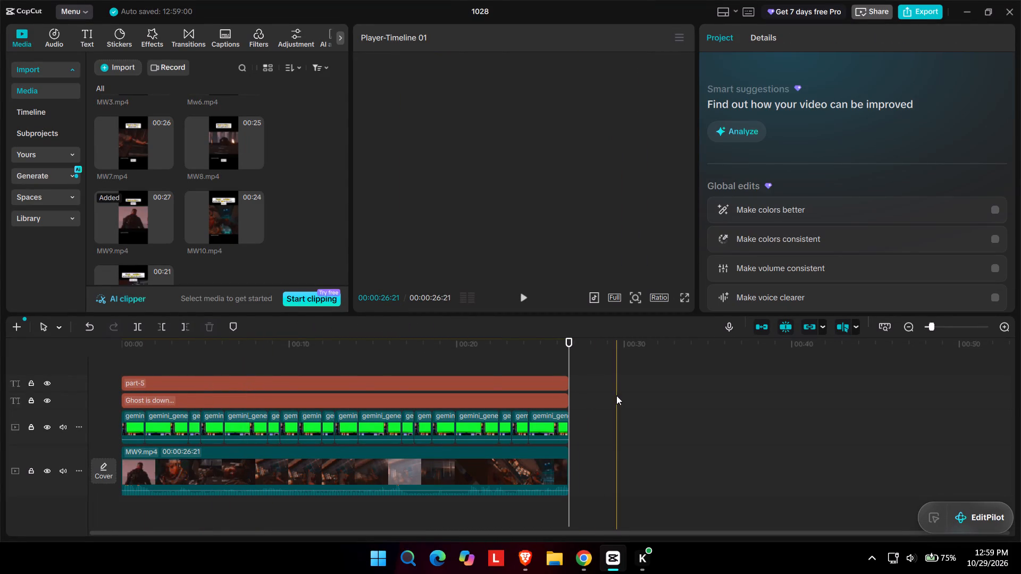
key("ctrl+v")
left_click_drag(614, 419, 491, 404)
left_click_drag(530, 412, 327, 452)
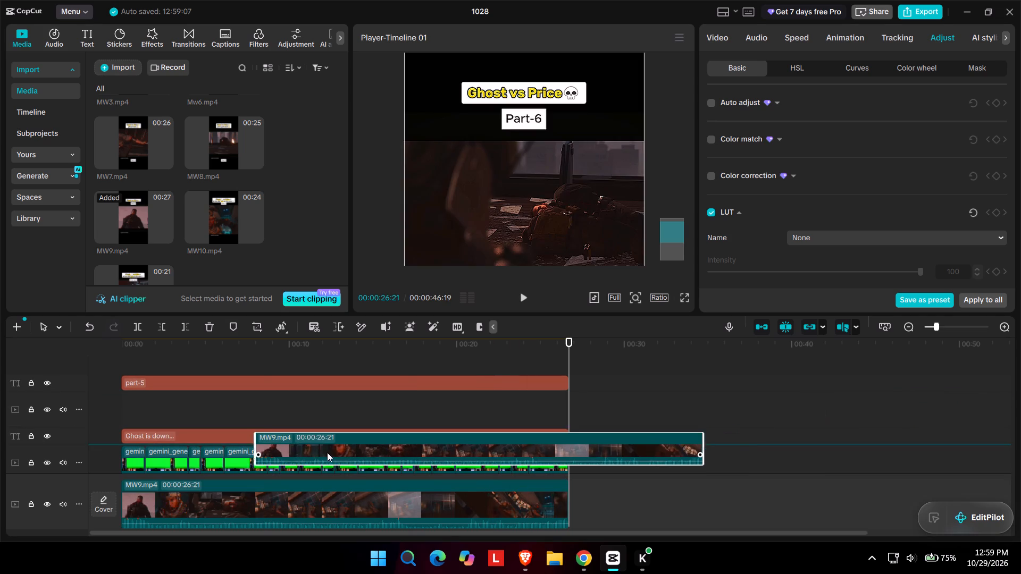
left_click_drag(327, 452, 311, 454)
left_click_drag(355, 426, 240, 428)
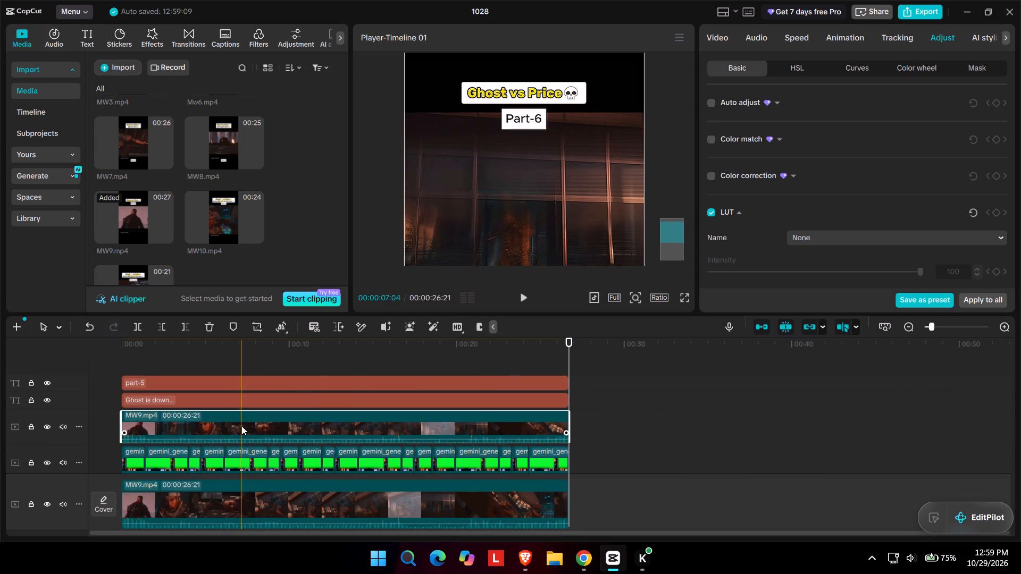
Hide the green-screen overlay track and the main MW9.mp4 track.
left_click(43, 463)
left_click(48, 500)
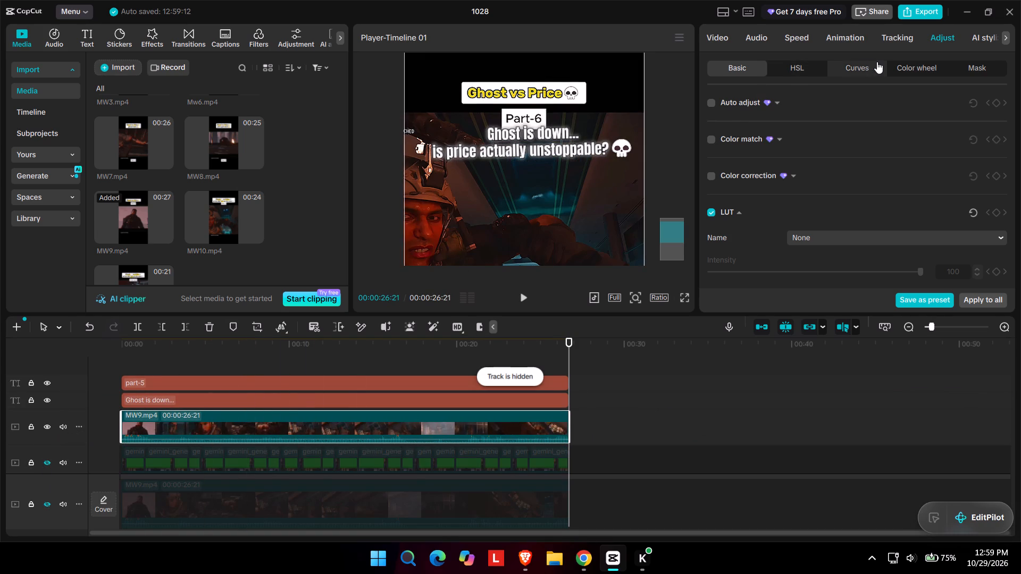
Add a rectangle mask to the copied MW9.mp4 clip and move it down over the "Stay down" subtitle at 00:03:21, about Y -1005.
scroll(841, 63, "down", 2)
left_click_drag(396, 348, 383, 349)
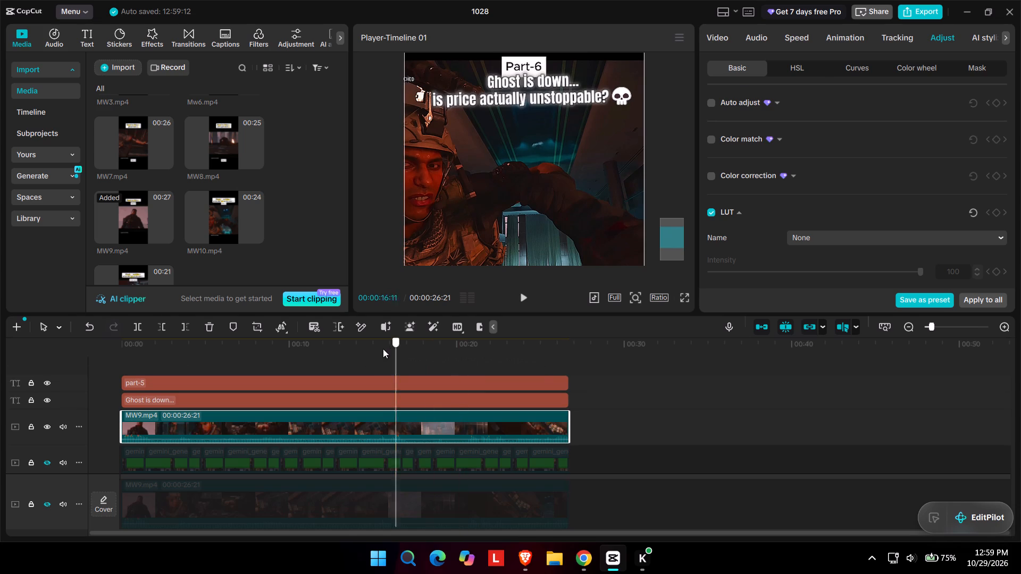
left_click_drag(383, 349, 138, 372)
scroll(153, 365, "down", 1)
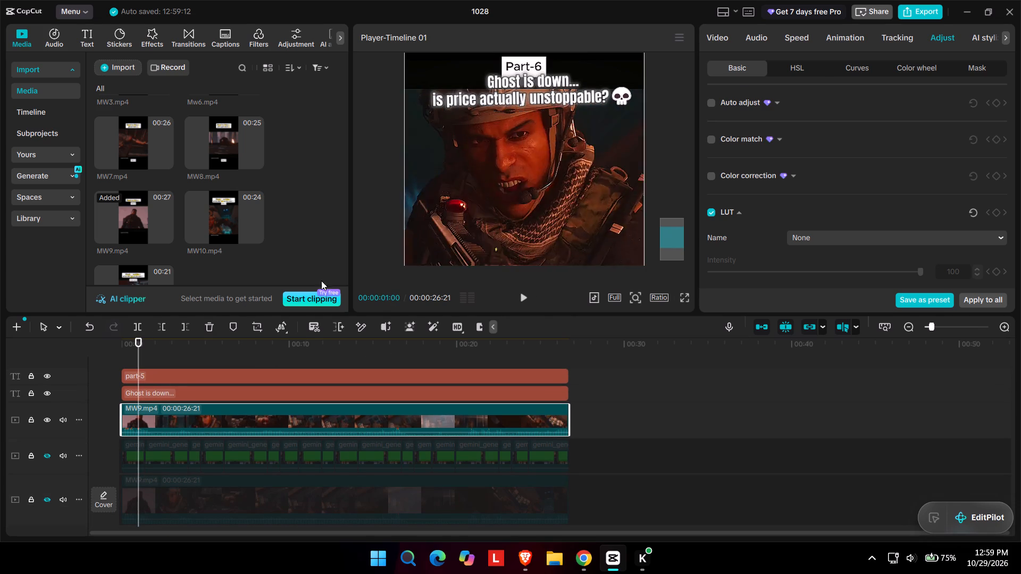
left_click_drag(338, 274, 517, 237)
scroll(573, 207, "down", 2)
key("space")
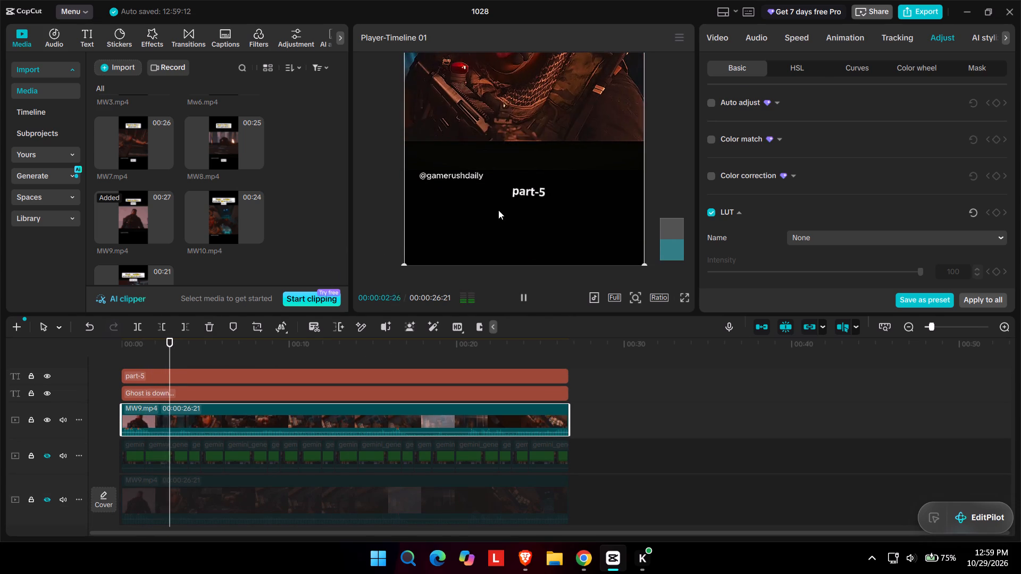
key("space")
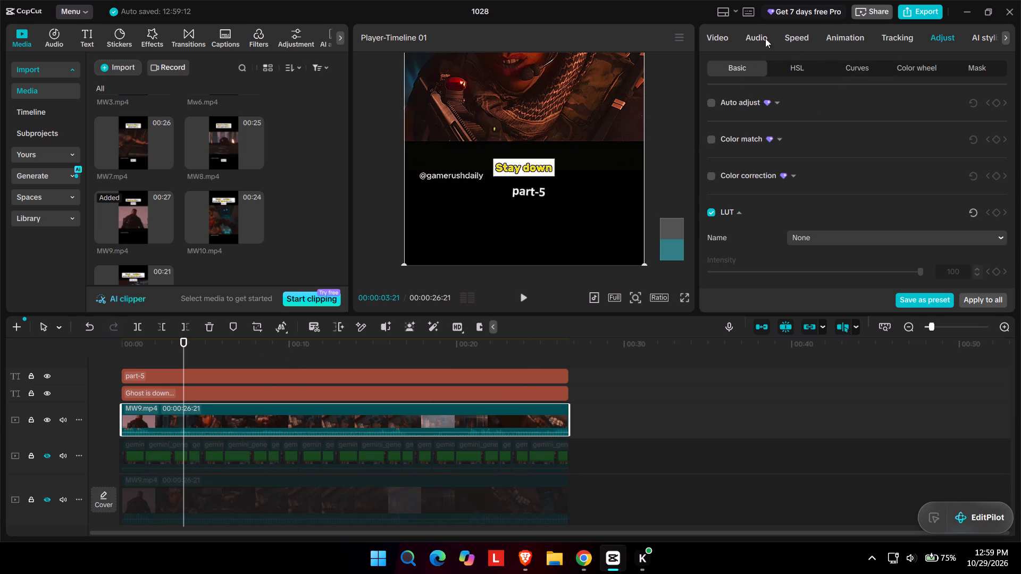
left_click(721, 36)
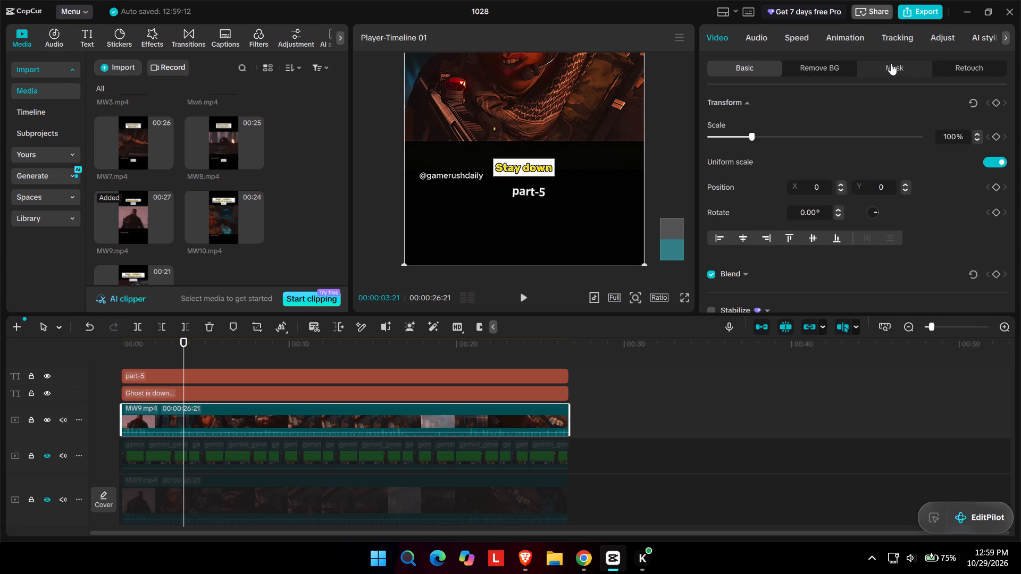
left_click(894, 63)
left_click(752, 125)
left_click_drag(532, 98, 537, 149)
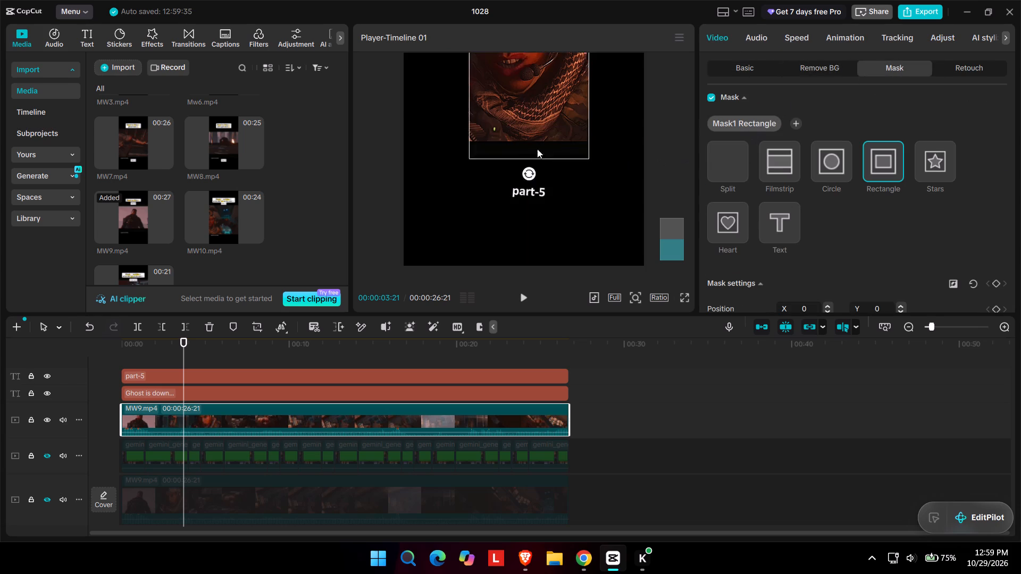
left_click_drag(537, 149, 535, 211)
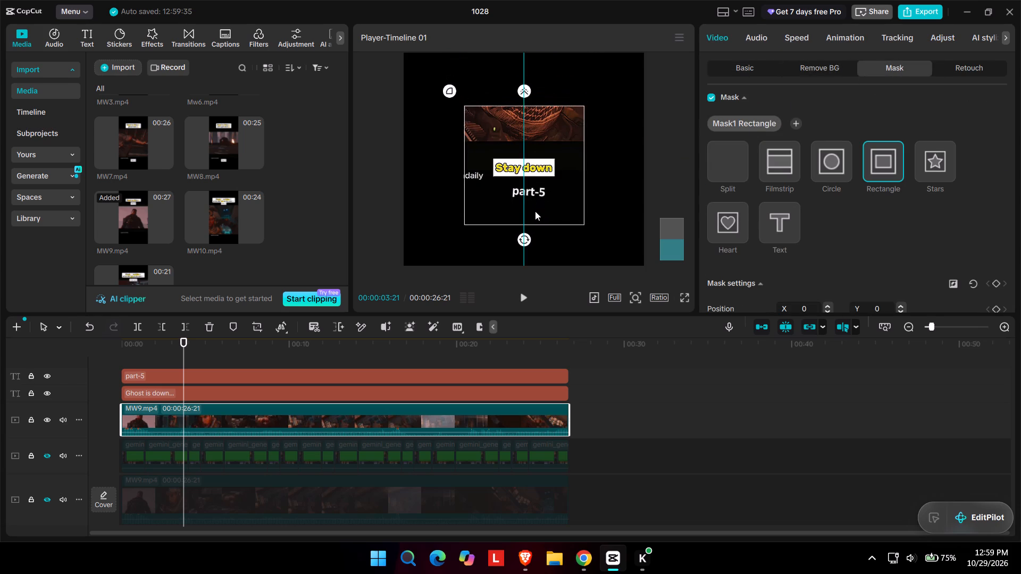
left_click_drag(535, 211, 531, 210)
Shrink the rectangle mask closely around the "Stay down" subtitle and centre it there at Y -1043.
left_click_drag(522, 103, 522, 149)
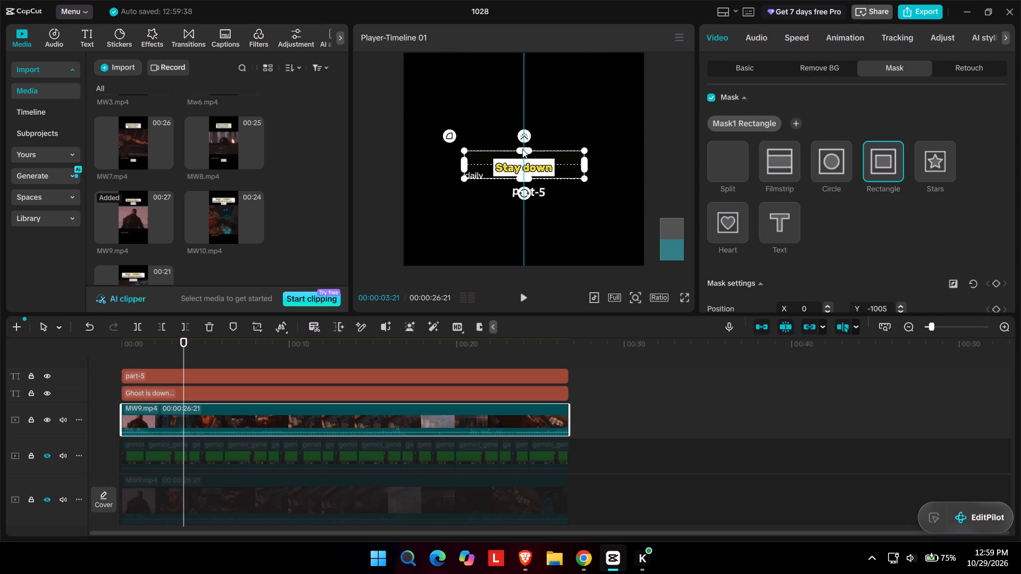
left_click_drag(522, 149, 522, 149)
left_click_drag(530, 163, 531, 167)
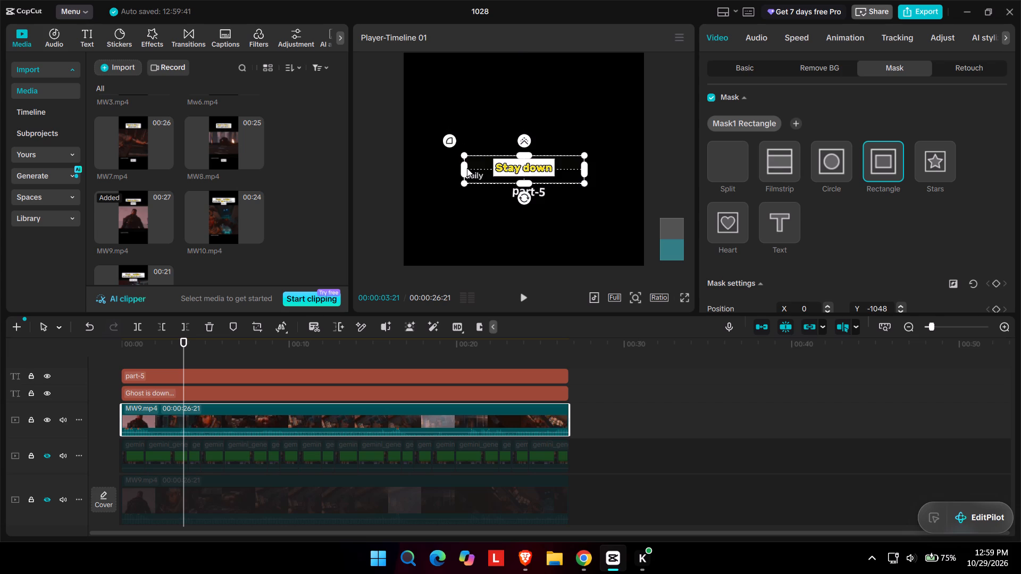
left_click_drag(465, 168, 483, 170)
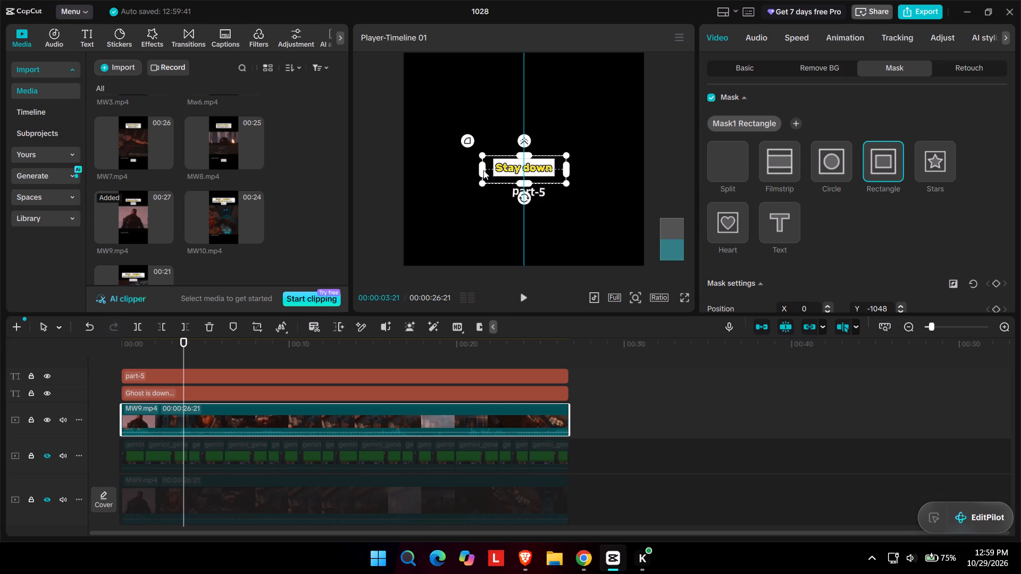
left_click_drag(483, 170, 483, 165)
left_click_drag(483, 165, 484, 165)
left_click(511, 170)
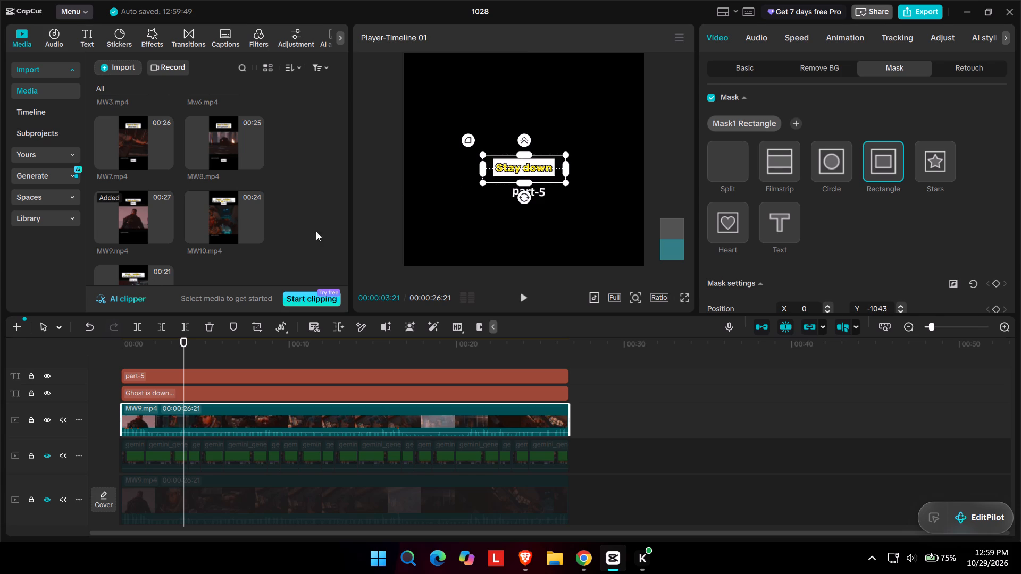
Play through the masked MW9.mp4 copy to find where its subtitles end, and trim the clip's end to 00:00:08:22.
left_click_drag(149, 347, 158, 345)
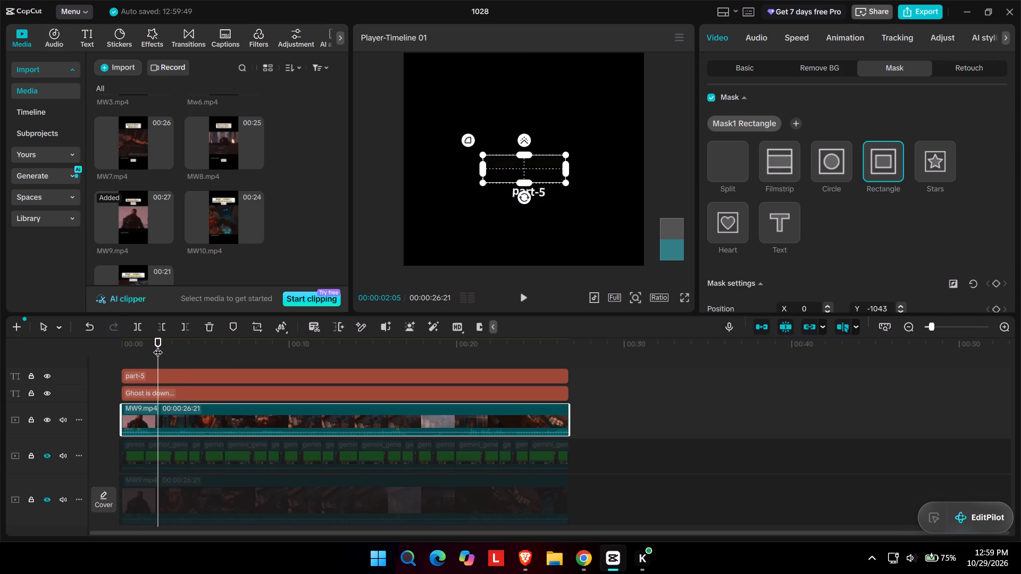
left_click_drag(158, 345, 139, 345)
key("space")
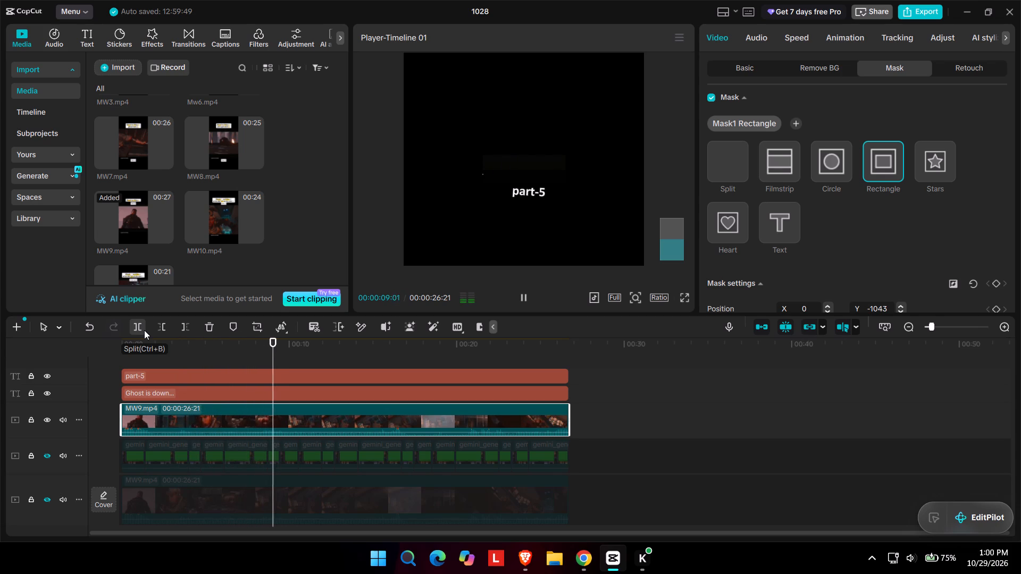
key("space")
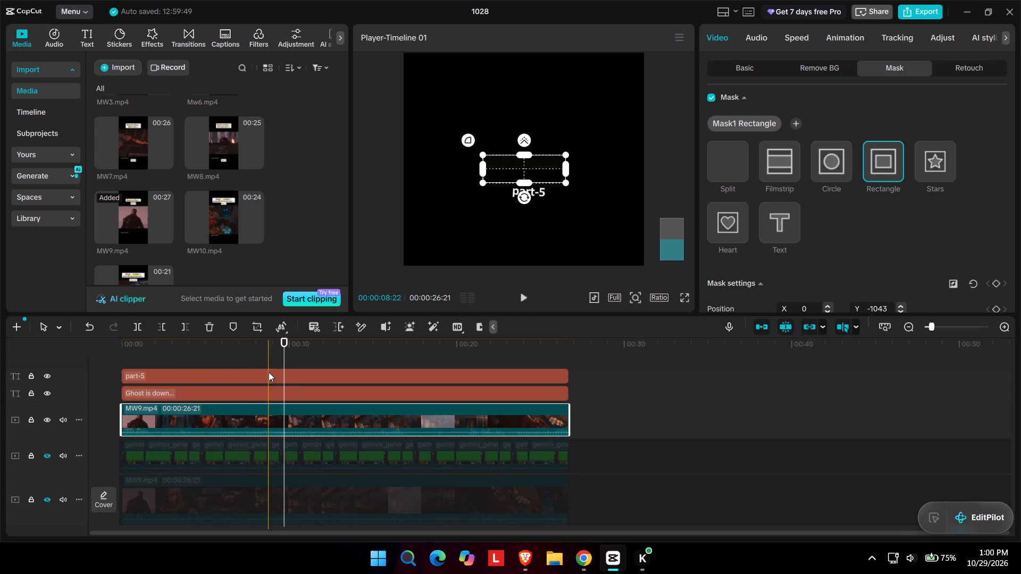
key("space")
left_click_drag(298, 343, 336, 345)
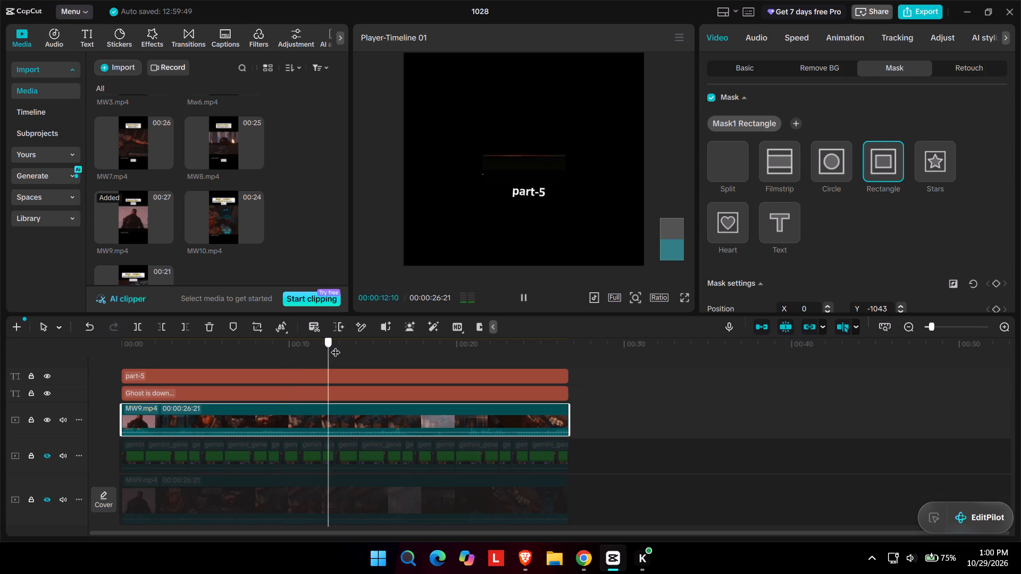
left_click_drag(336, 345, 501, 341)
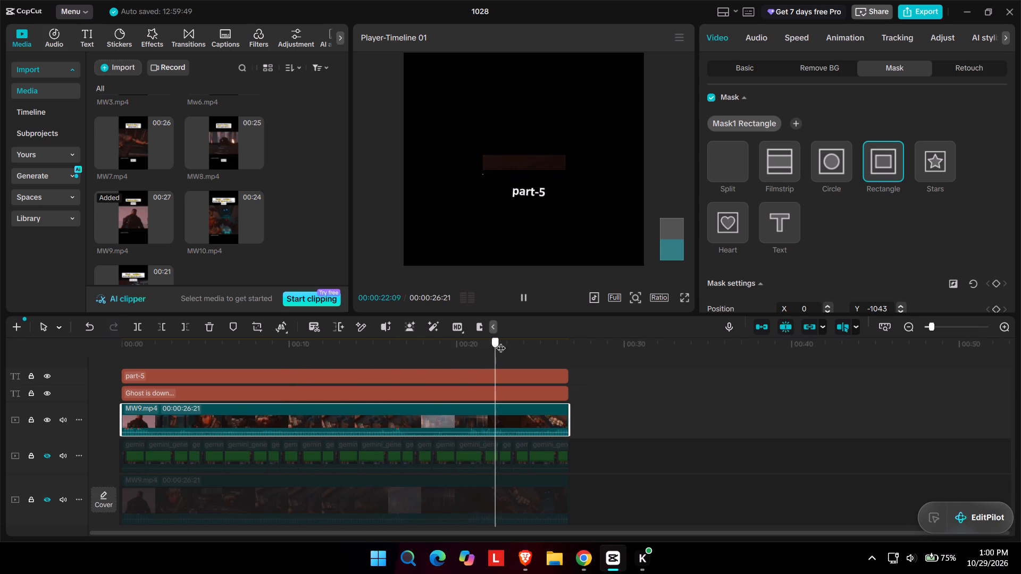
left_click_drag(501, 341, 296, 351)
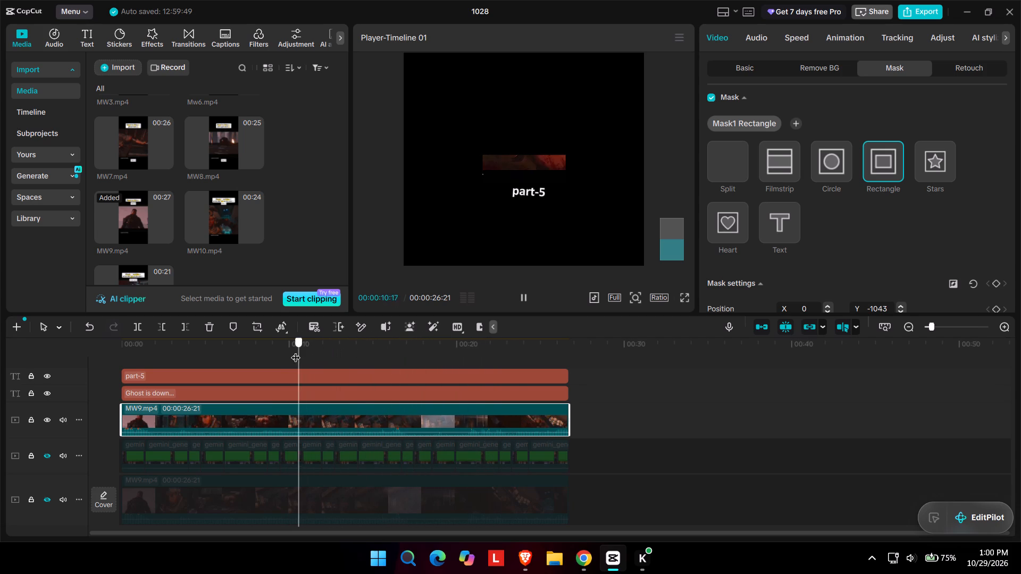
left_click_drag(296, 351, 267, 355)
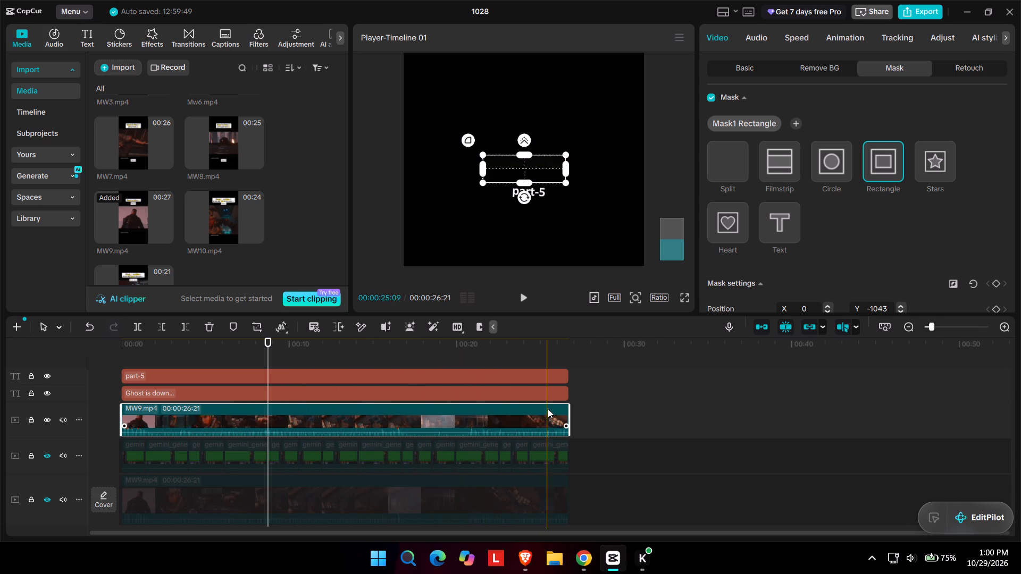
left_click_drag(569, 416, 262, 404)
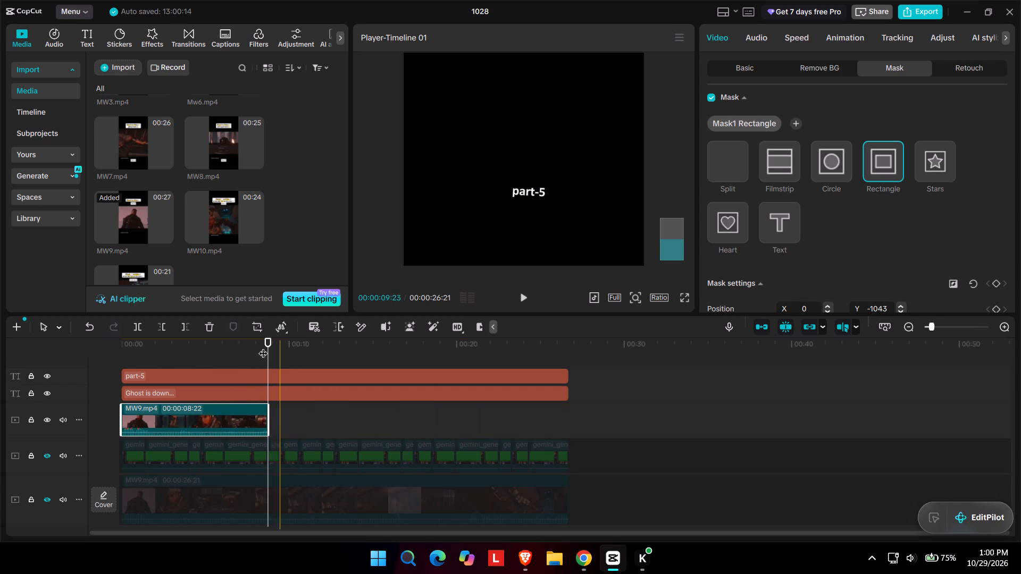
Narrow the rectangle mask slightly around the "ghost" subtitle at 00:06:04.
left_click(228, 345)
left_click(483, 171)
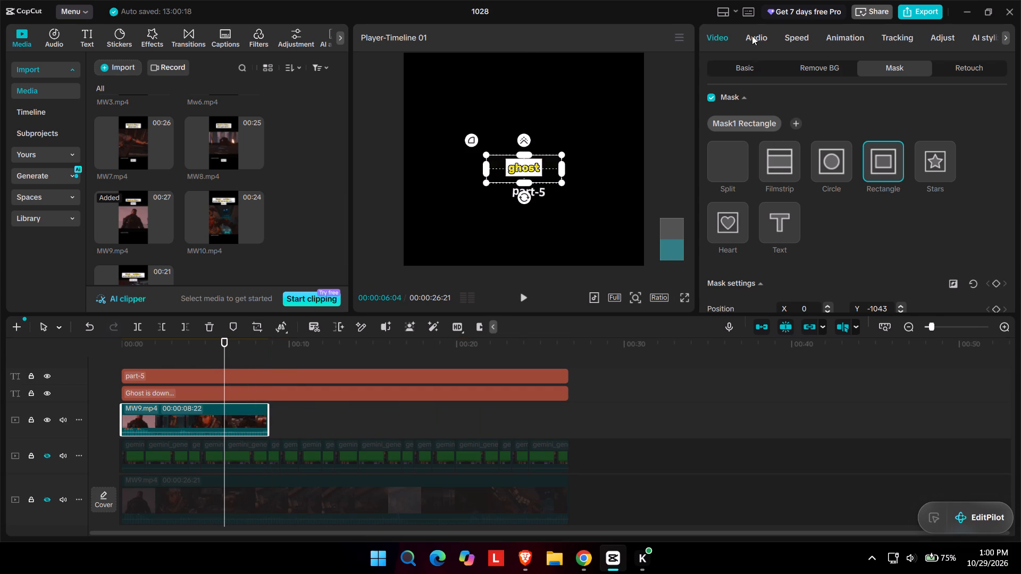
Enable chroma key on the masked MW9.mp4 copy, picking the black beside the "ghost" subtitle with intensity 69.
left_click(746, 66)
left_click(811, 66)
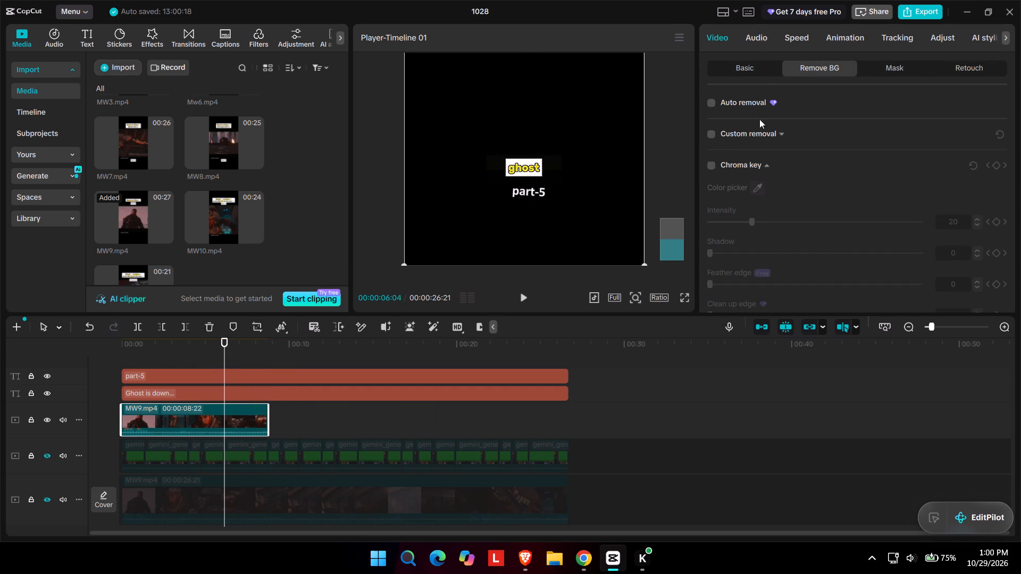
left_click(712, 169)
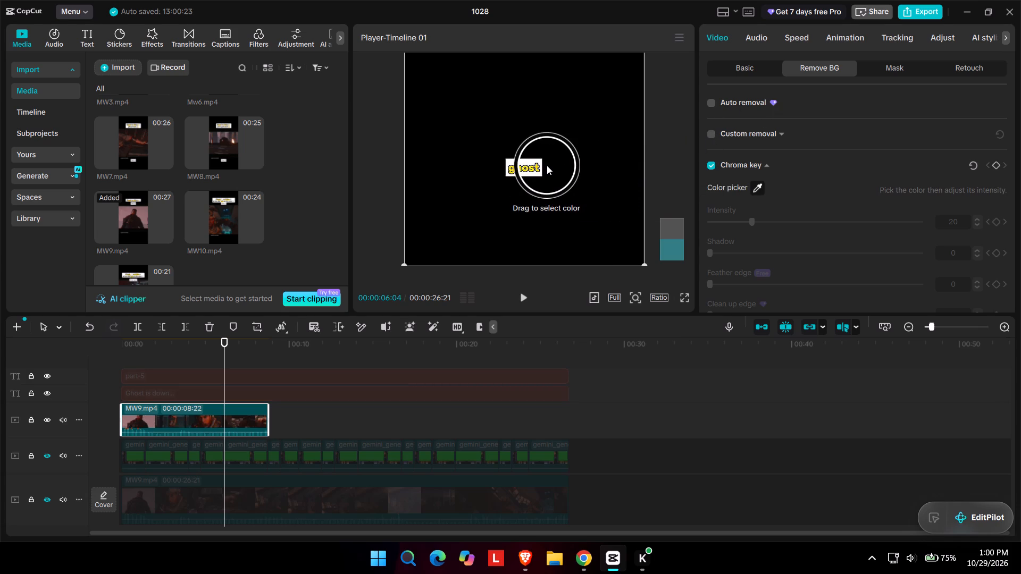
left_click(547, 165)
left_click_drag(773, 224, 854, 226)
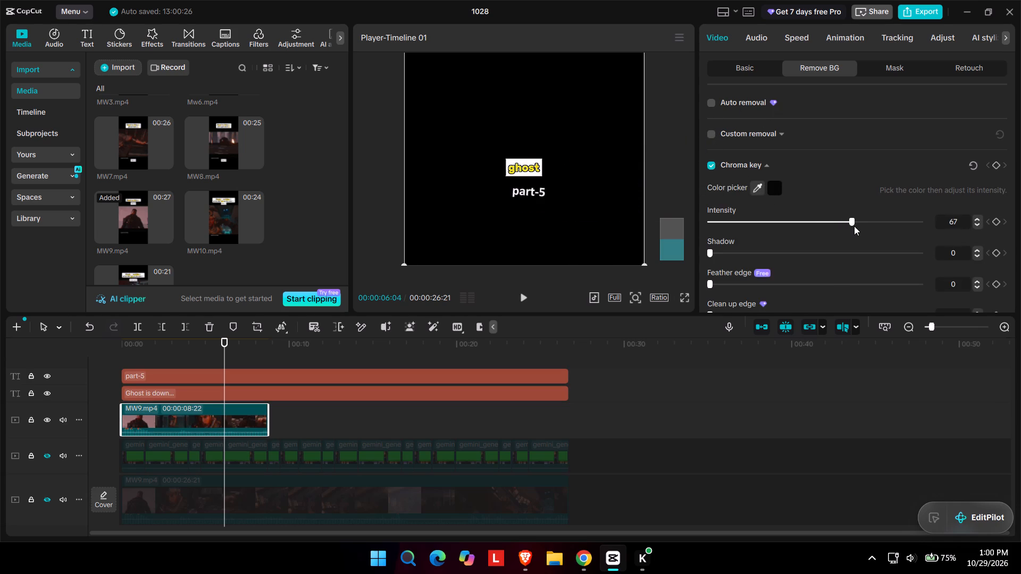
left_click_drag(854, 226, 855, 227)
Change the chroma key colour to the white of the "ghost" subtitle box and set its intensity to 100.
scroll(825, 195, "down", 1)
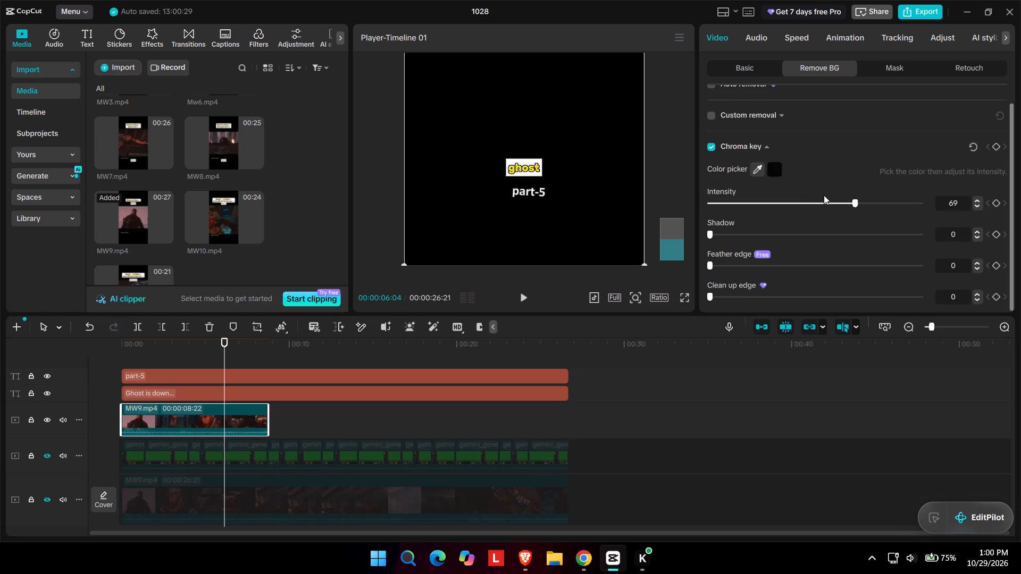
scroll(824, 195, "down", 1)
left_click(754, 171)
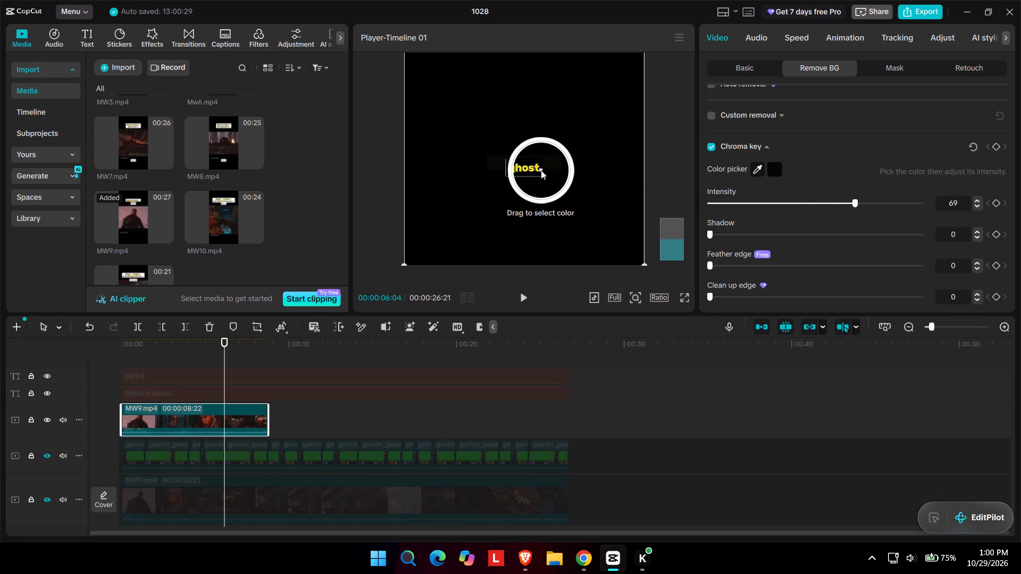
left_click(541, 170)
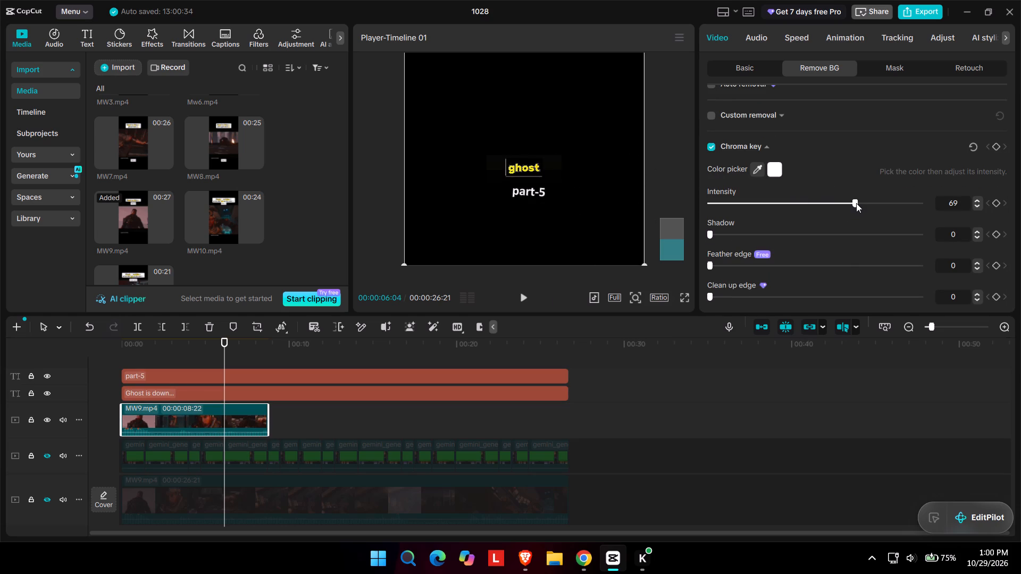
left_click_drag(856, 203, 924, 205)
Reduce the rectangle mask's height around the "ghost" subtitle on the MW9.mp4 copy and check it with playback and full-screen preview.
left_click_drag(924, 205, 925, 205)
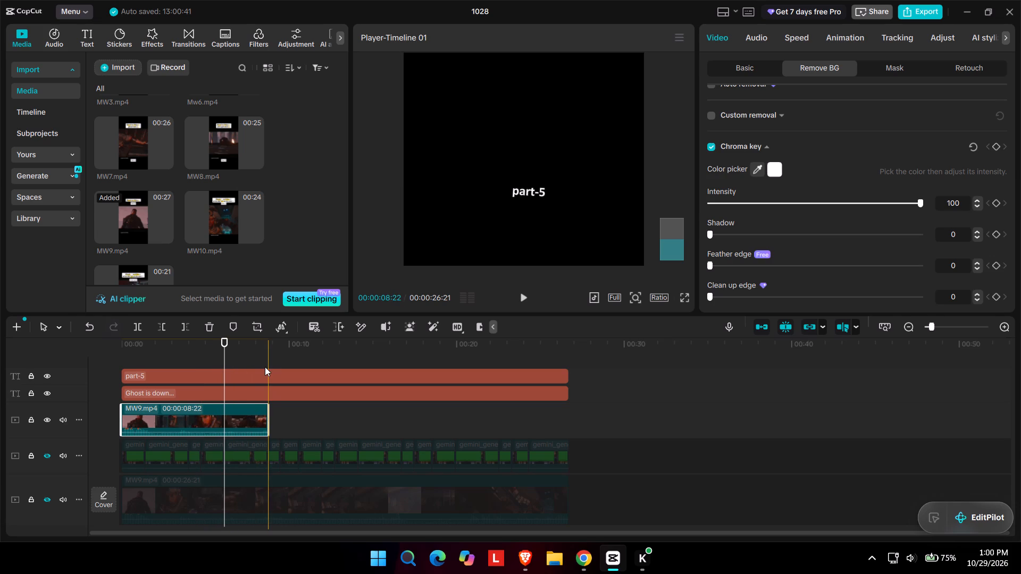
left_click(527, 166)
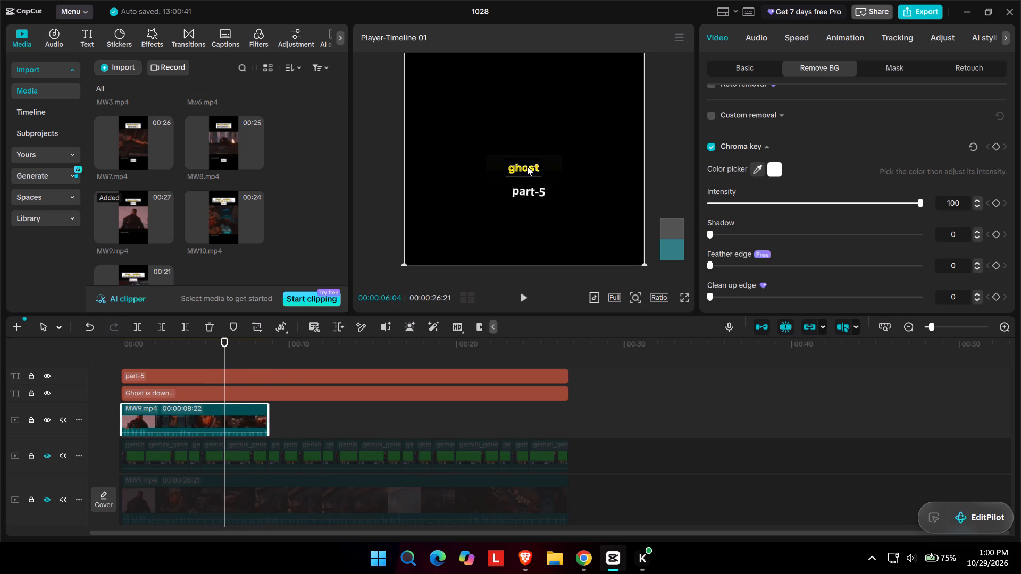
left_click(754, 59)
left_click(757, 67)
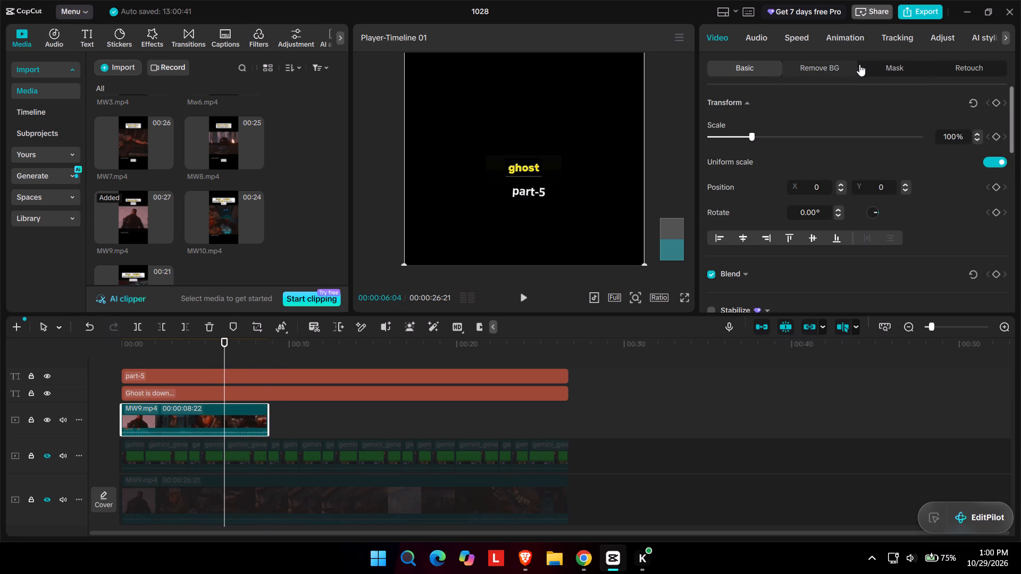
left_click(877, 70)
left_click_drag(522, 183, 523, 181)
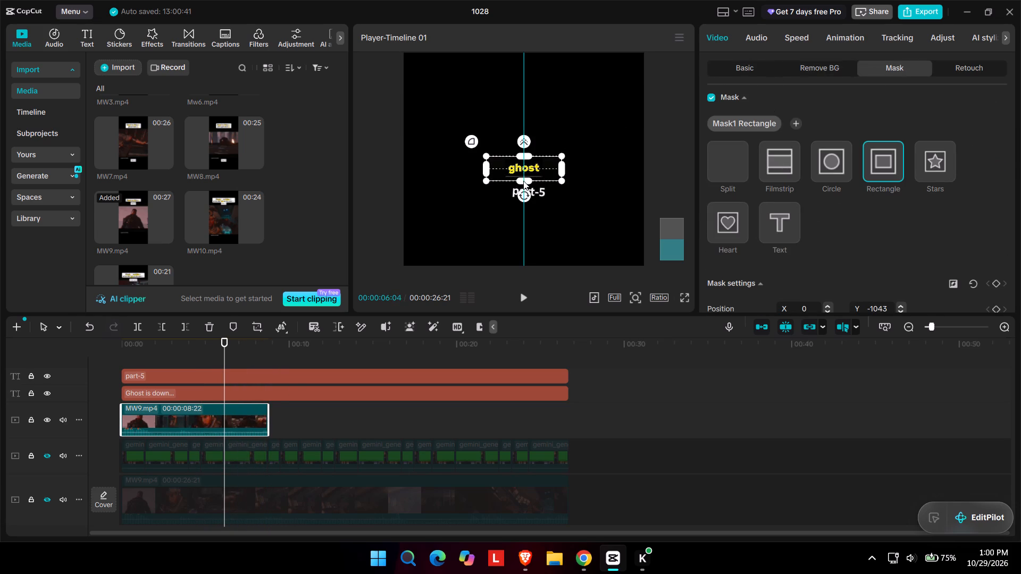
left_click_drag(523, 181, 526, 177)
key("space")
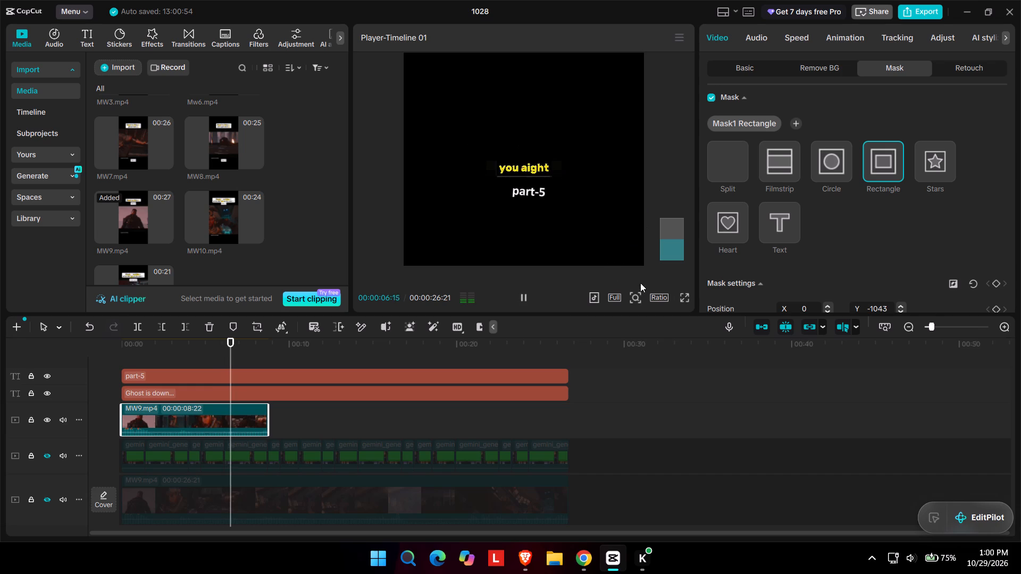
key("space")
left_click(686, 297)
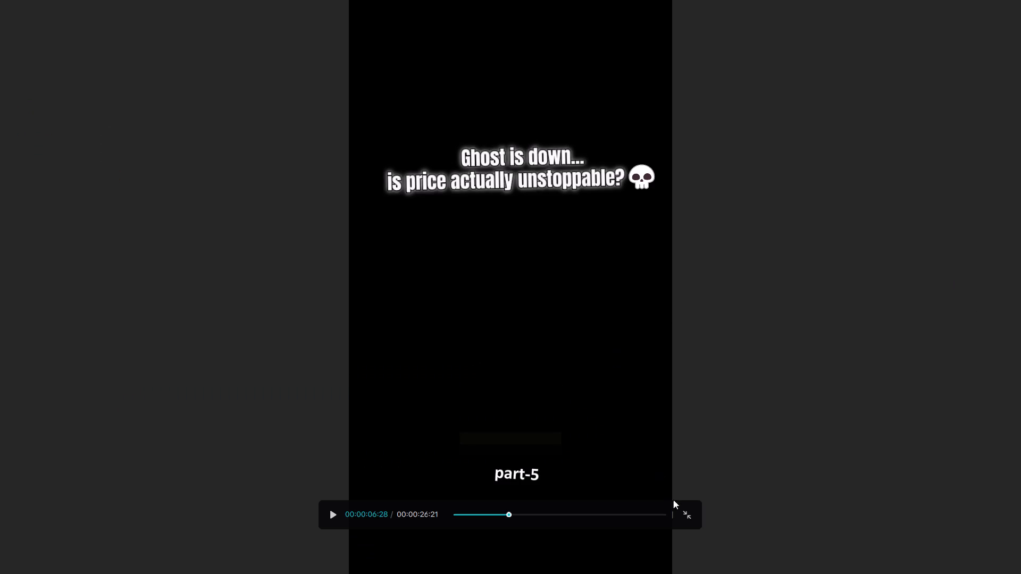
left_click(682, 514)
Unhide the gemini clips track and the main MW9.mp4 track, and play the combined video from the start.
left_click(152, 373)
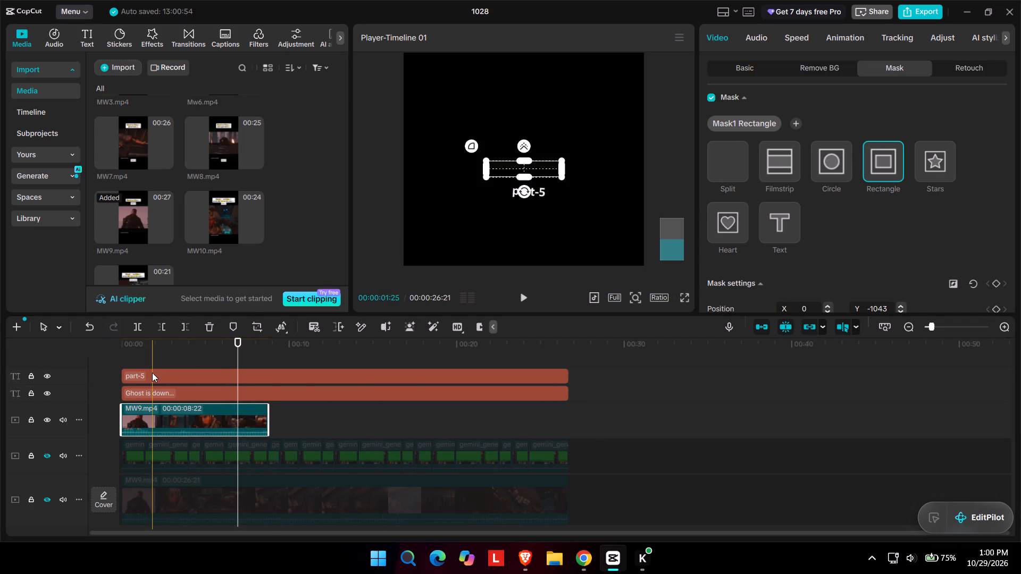
left_click(45, 459)
left_click(41, 503)
left_click(43, 503)
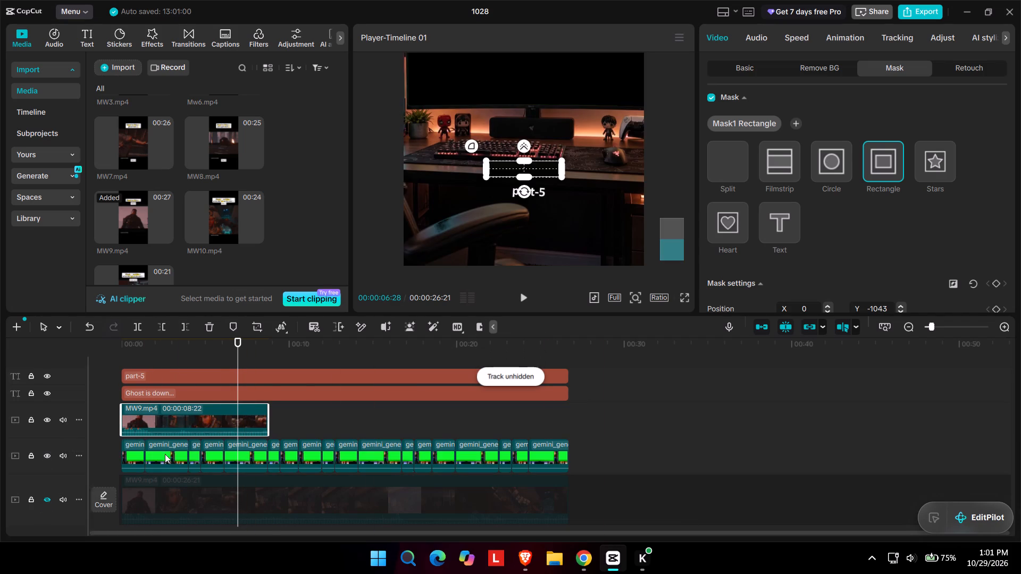
left_click(47, 501)
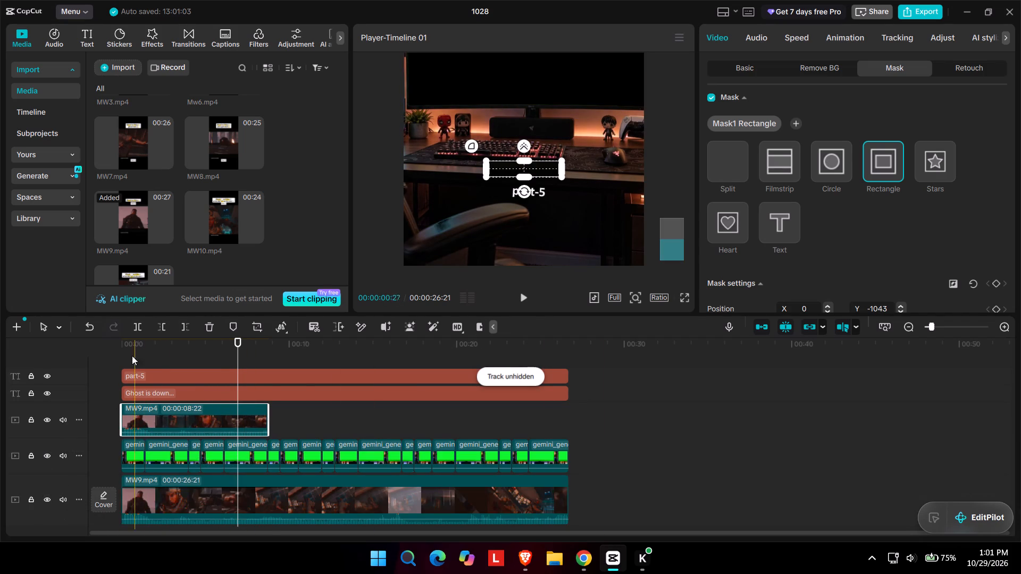
left_click(124, 358)
key("space")
key("space")
scroll(467, 121, "up", 1)
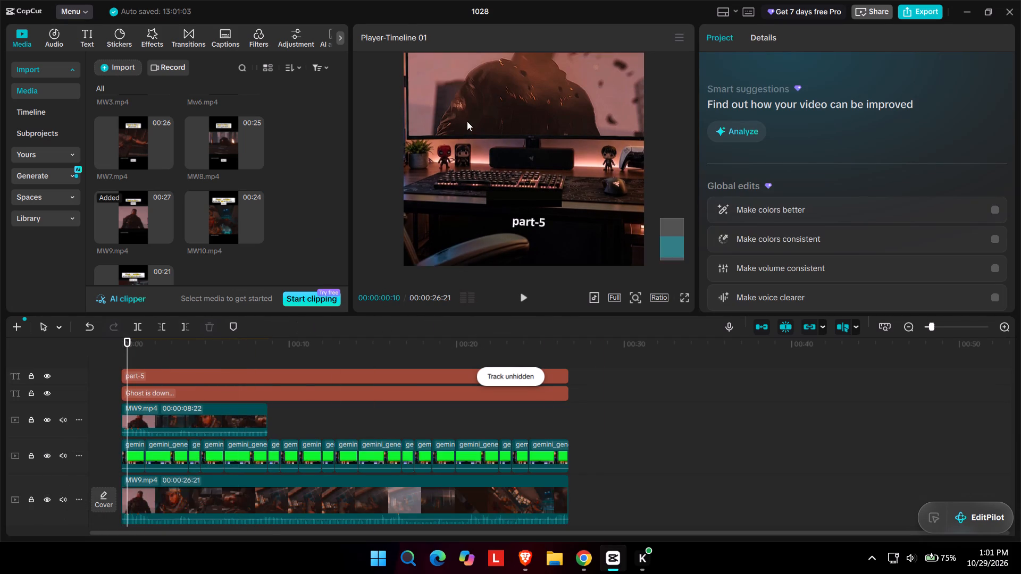
scroll(467, 121, "up", 1)
key("space")
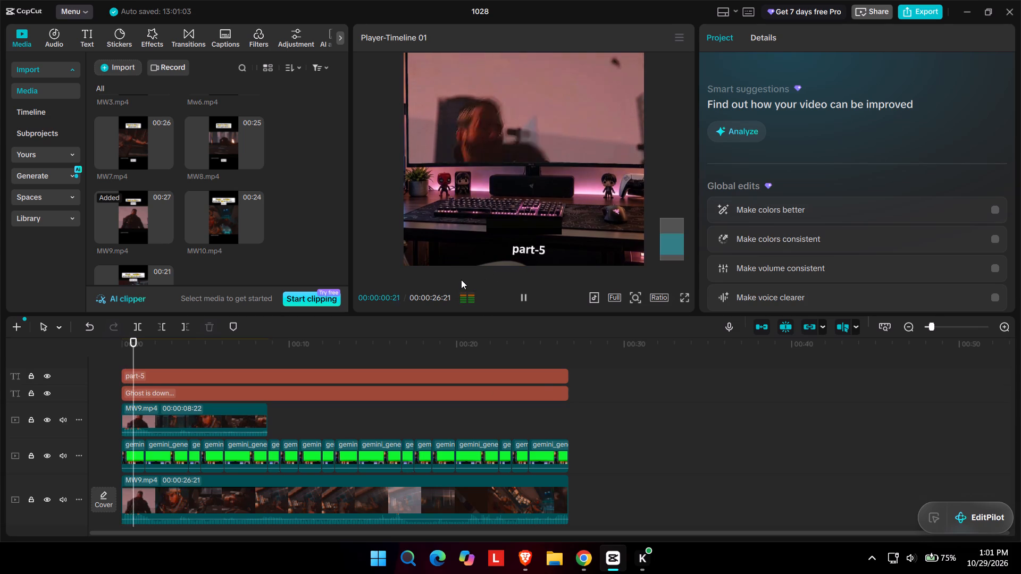
key("space")
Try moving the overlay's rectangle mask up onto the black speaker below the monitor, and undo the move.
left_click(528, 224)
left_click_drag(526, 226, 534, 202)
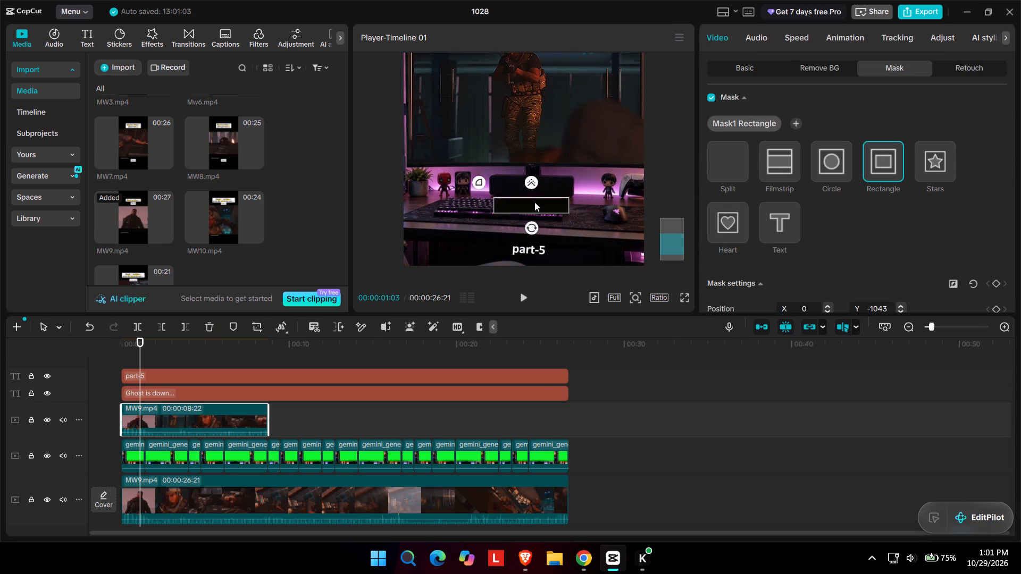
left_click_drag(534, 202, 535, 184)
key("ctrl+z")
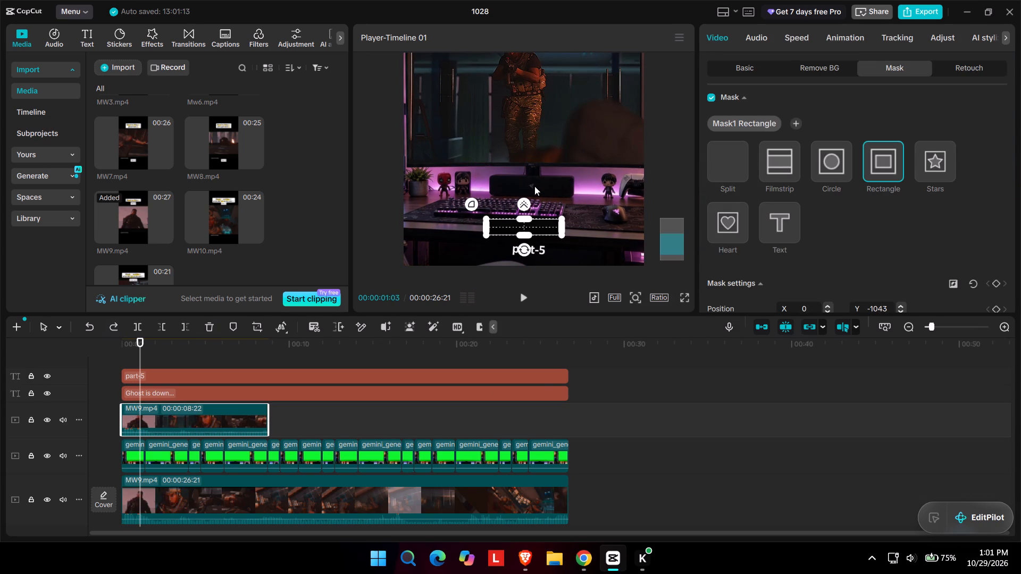
Move the whole masked MW9.mp4 overlay up onto the black speaker below the monitor, at about X 75, Y 392.
left_click(757, 68)
left_click_drag(522, 224, 531, 187)
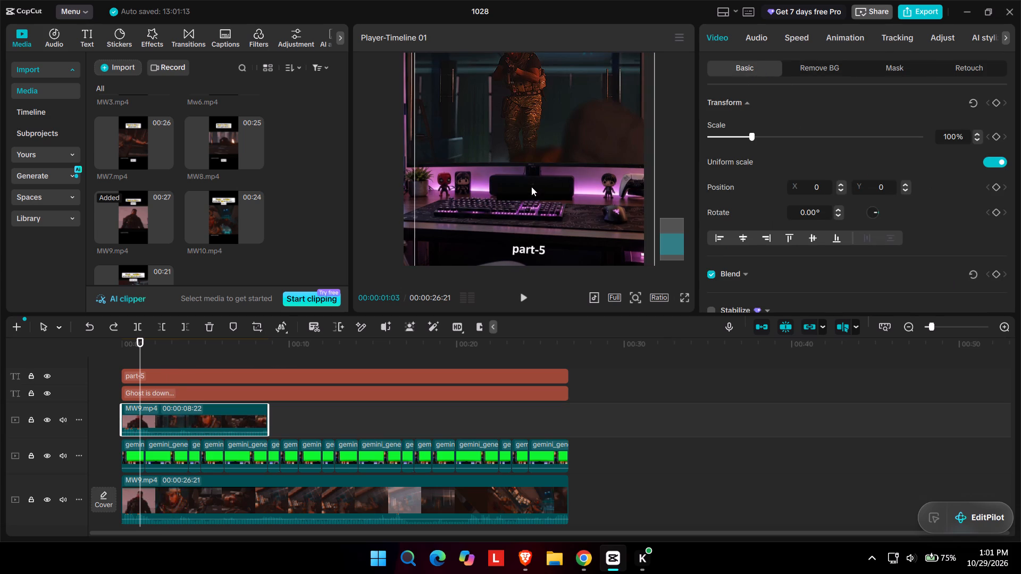
left_click_drag(531, 187, 530, 181)
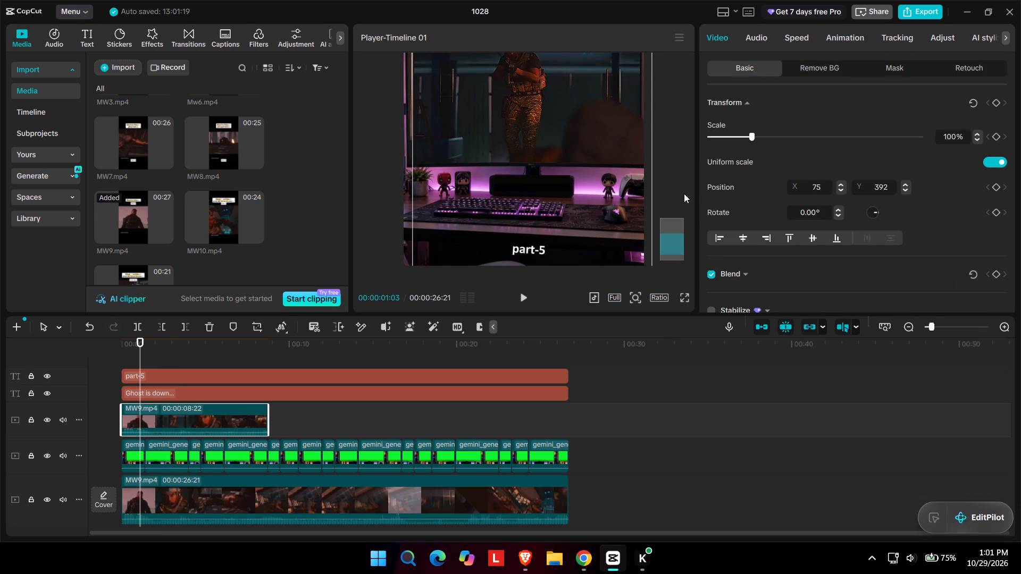
Rotate the masked MW9.mp4 overlay to 0.50° so its subtitle lines up with the speaker.
scroll(768, 188, "down", 1)
scroll(830, 136, "down", 1)
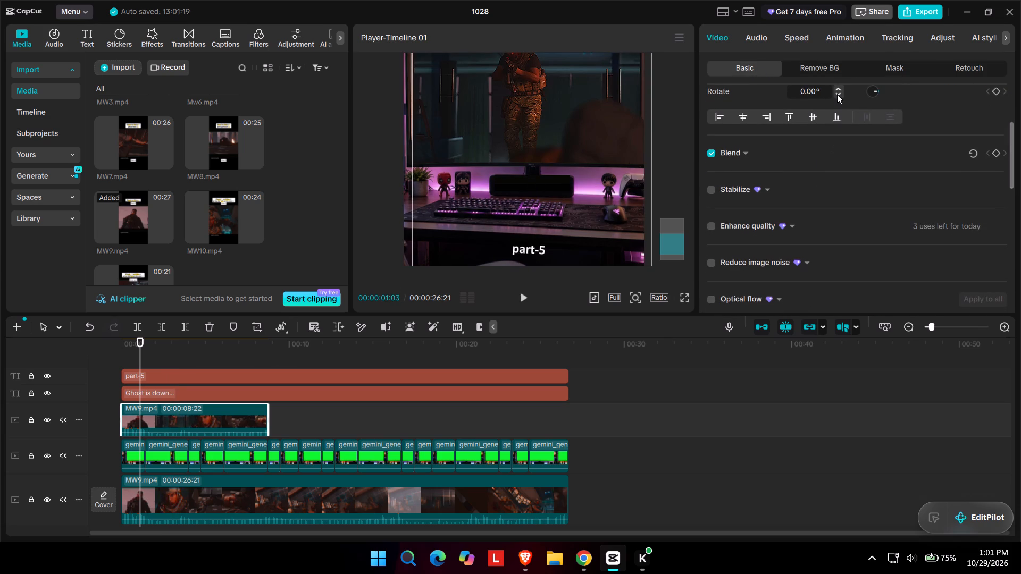
left_click(837, 94)
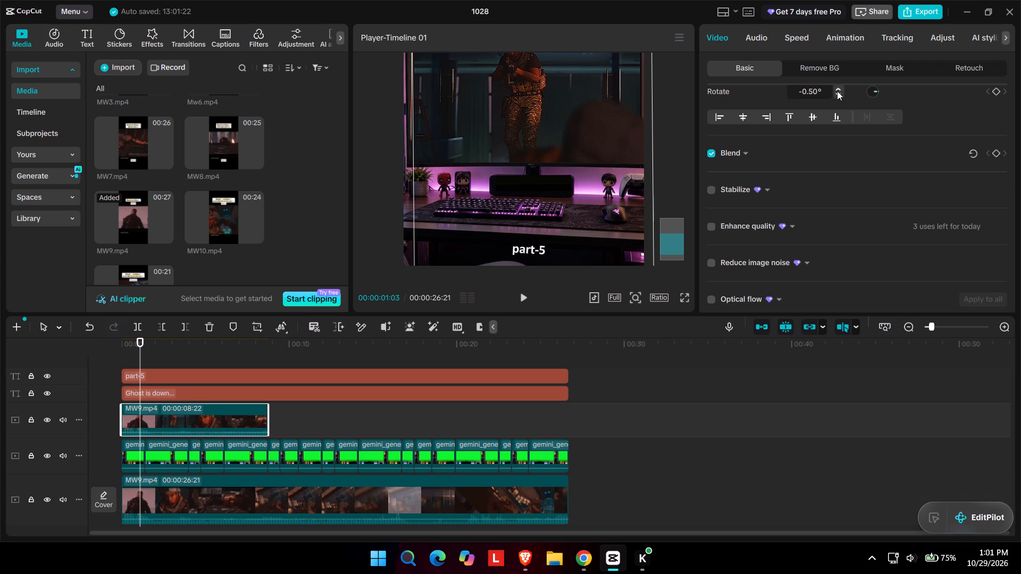
double_click(837, 91)
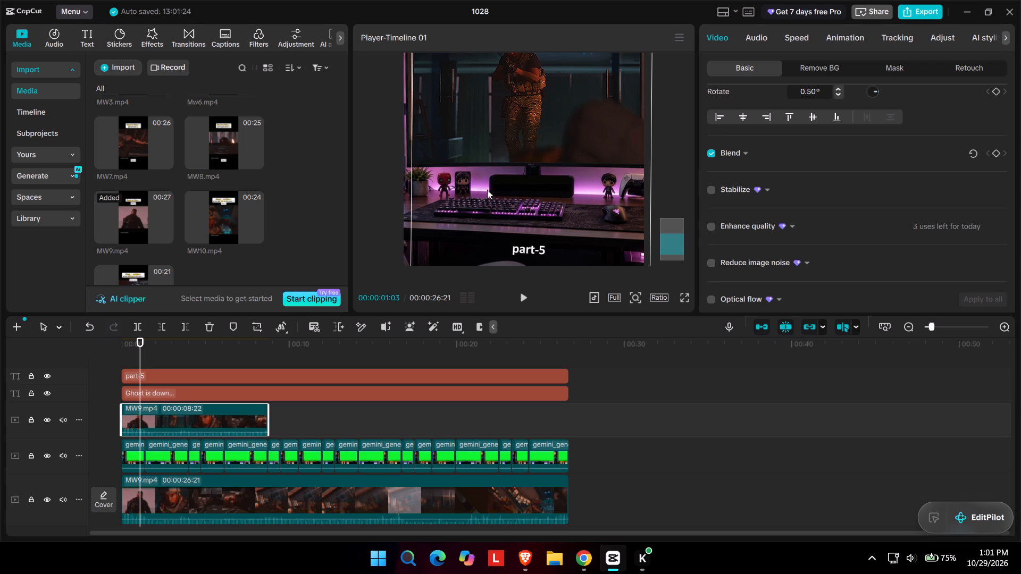
left_click(505, 188)
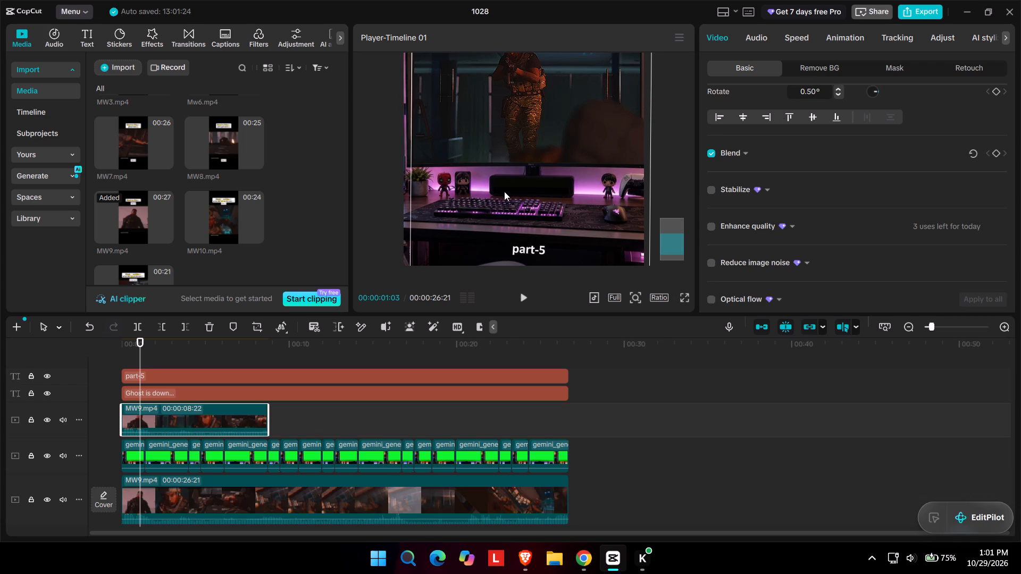
Play the overlay subtitles over the scene and trim the overlay's start, leaving a clip of 00:00:05:14.
key("space")
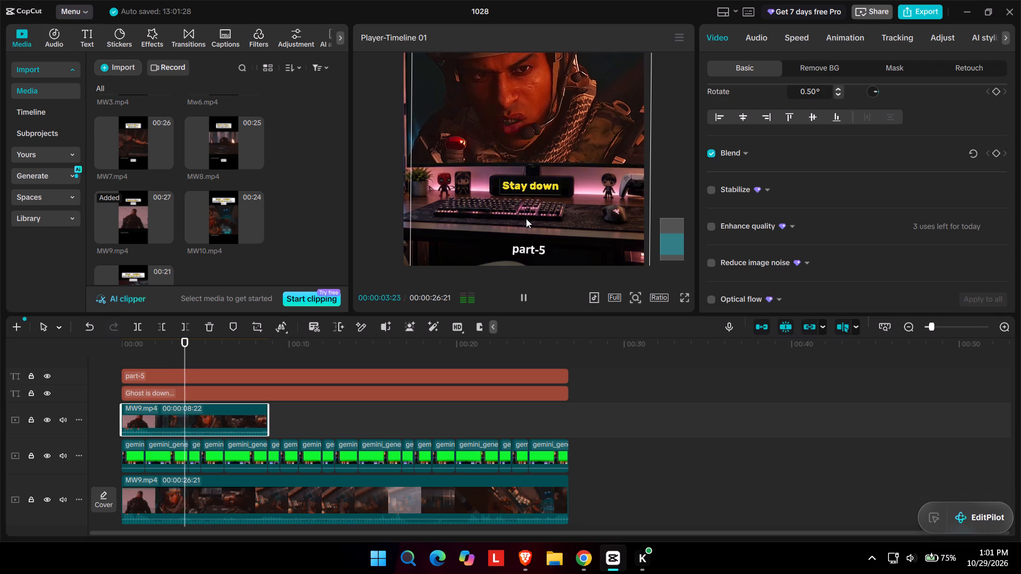
key("space")
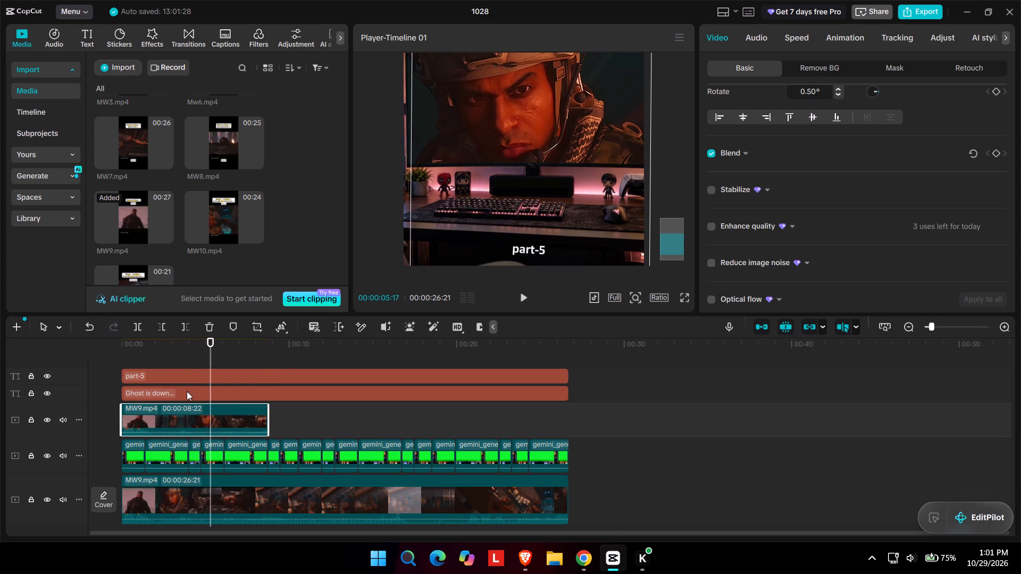
left_click_drag(121, 413, 193, 416)
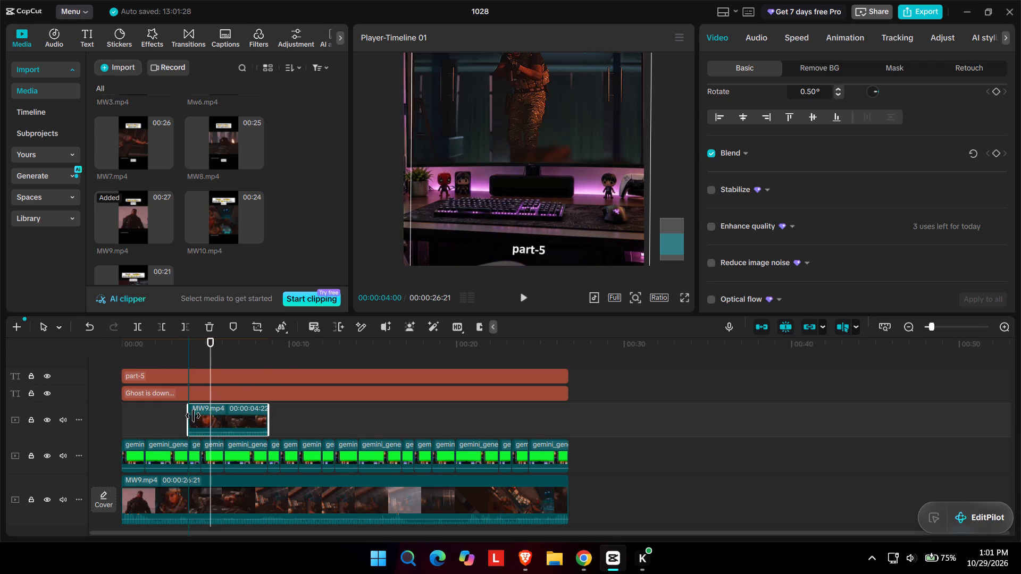
left_click_drag(193, 416, 178, 421)
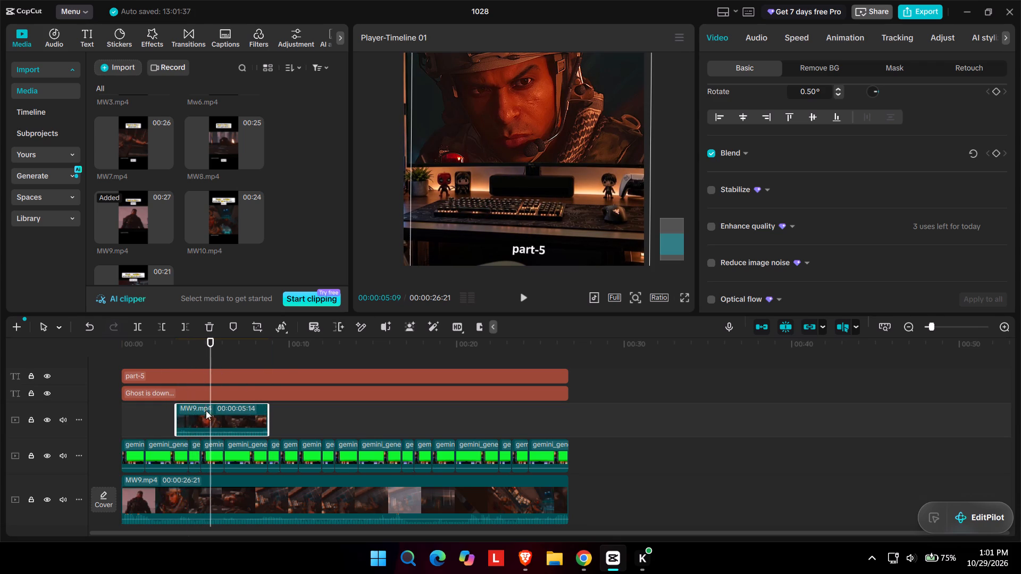
Lower the trimmed MW9.mp4 overlay's audio volume all the way down.
left_click_drag(223, 433, 220, 470)
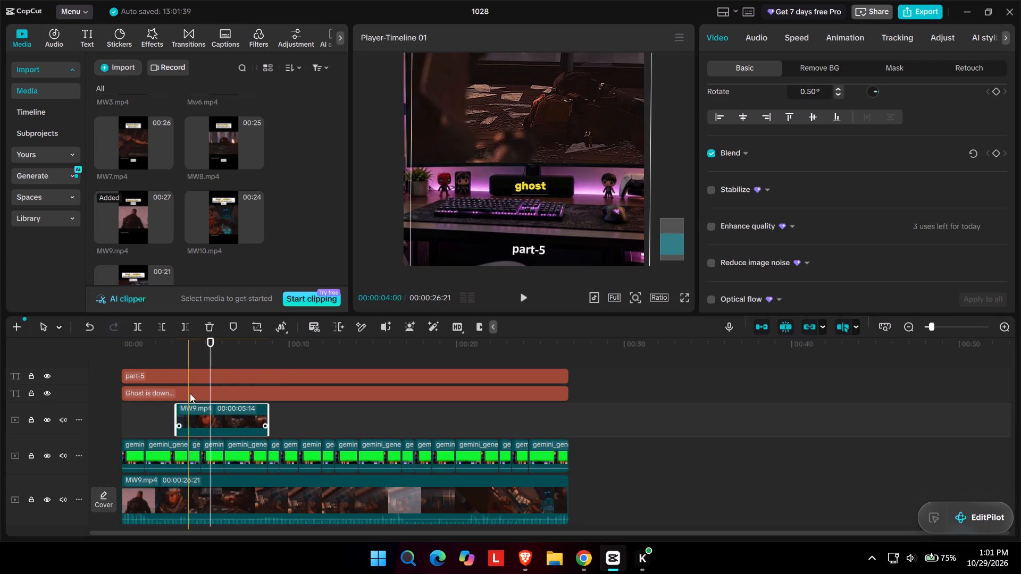
Check the subtitle timing from 00:00:02:23, split the overlay at about 00:00:05:12, and shift its second part slightly later.
left_click(168, 350)
key("space")
key("space")
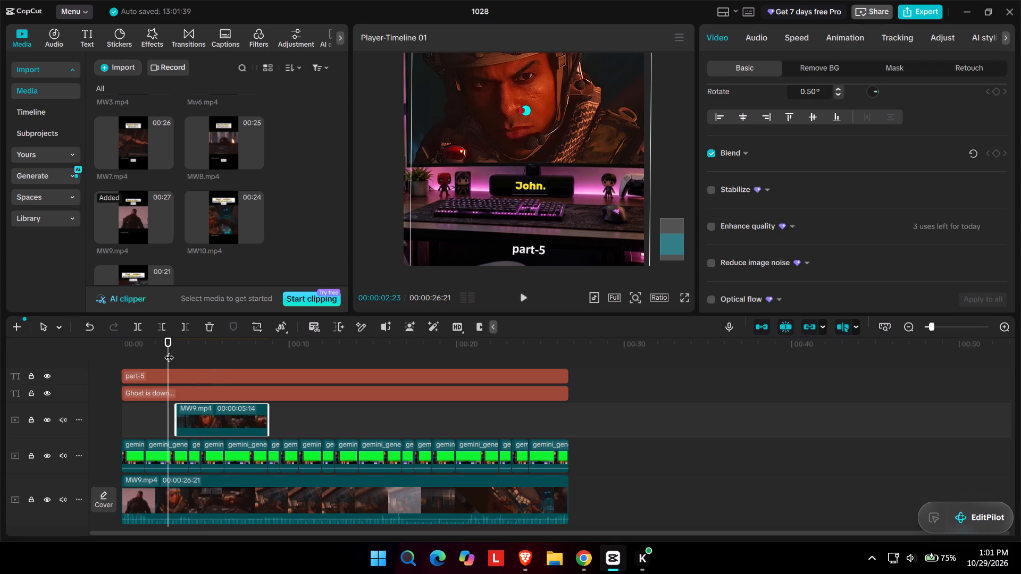
key("space")
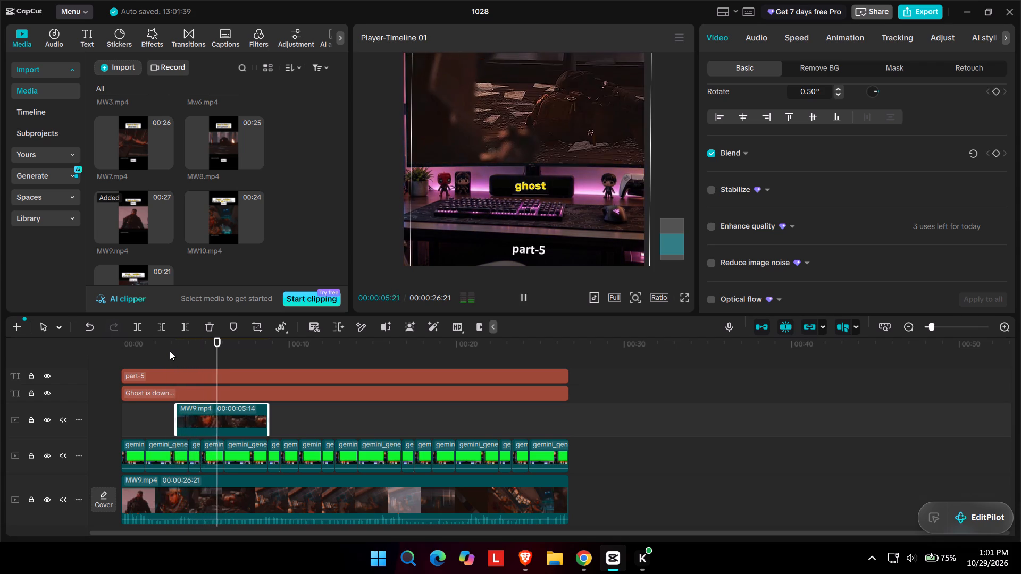
key("space")
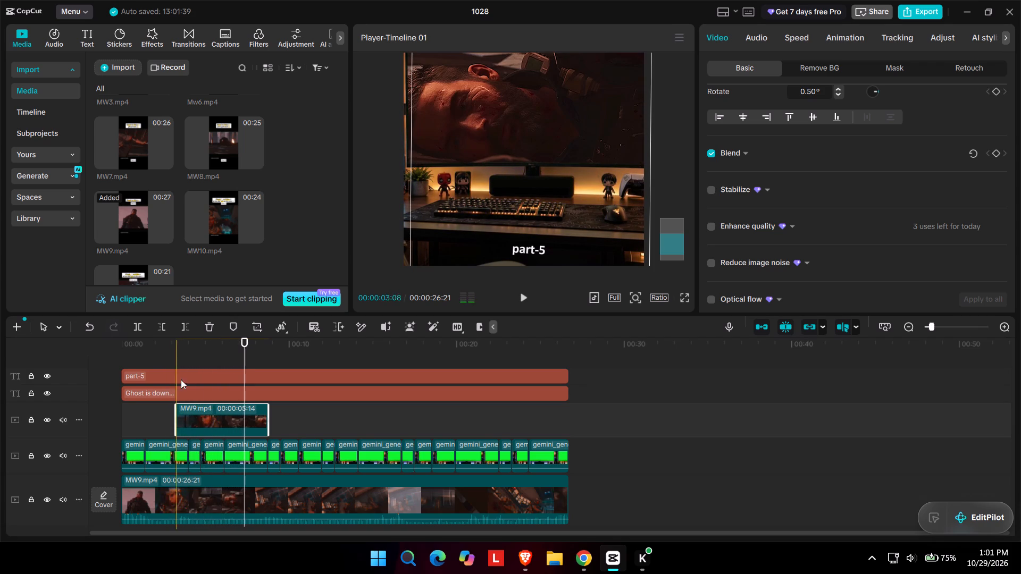
left_click(219, 411)
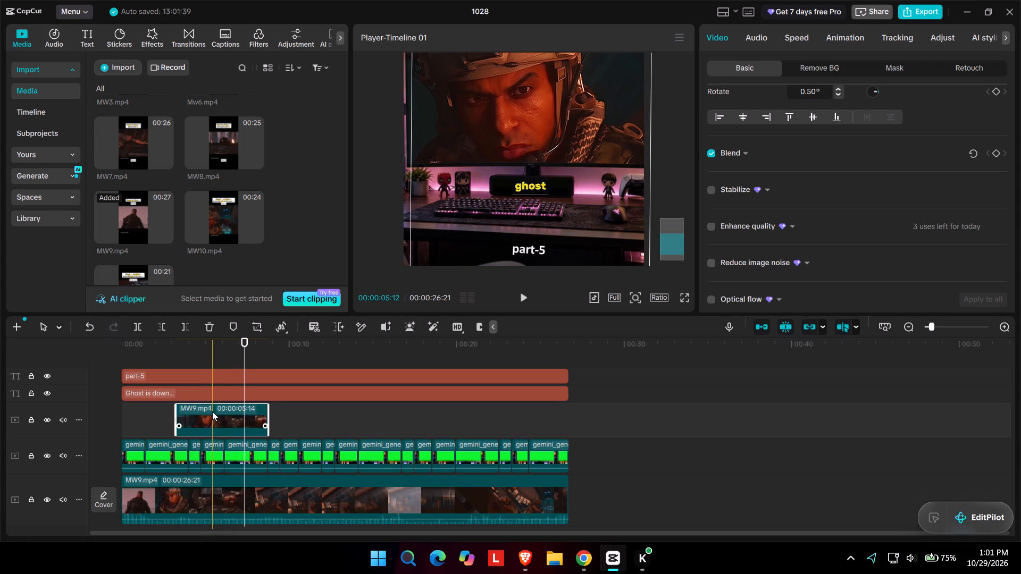
key("ctrl+b")
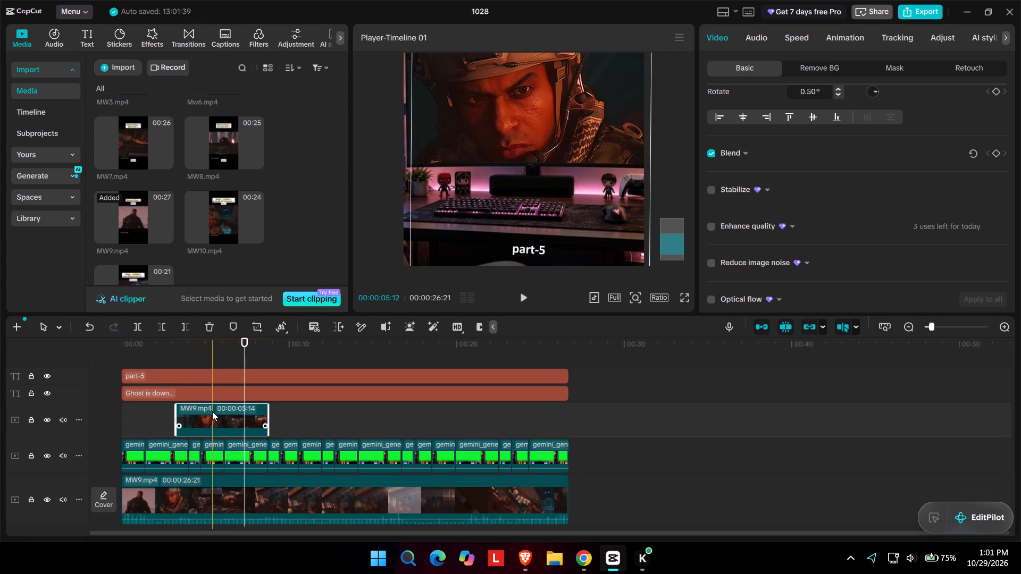
left_click_drag(220, 414, 226, 415)
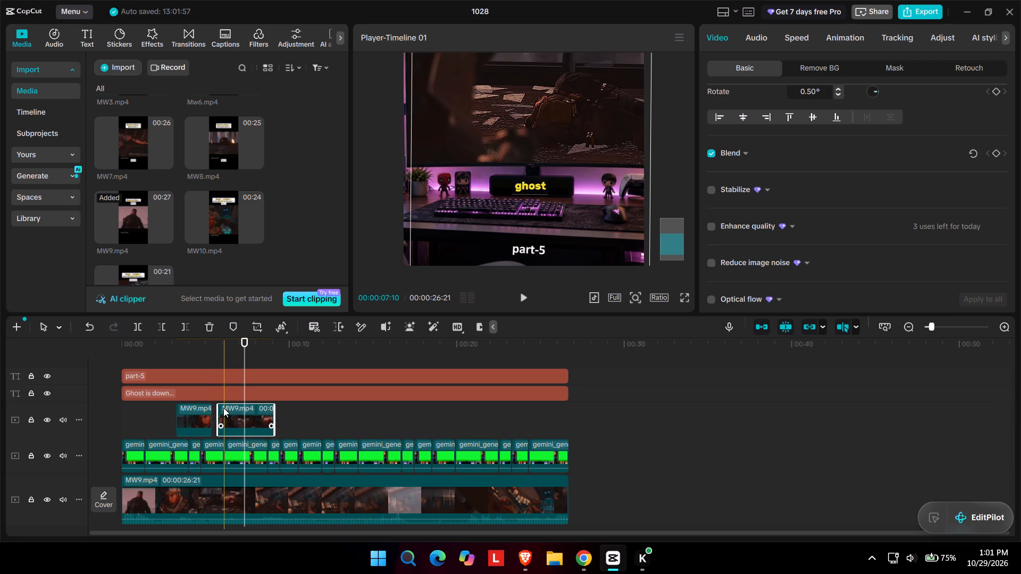
Play the second MW9.mp4 overlay piece, find where its subtitle changes to "you aight", and split it there at 00:00:06:17.
left_click(213, 365)
key("space")
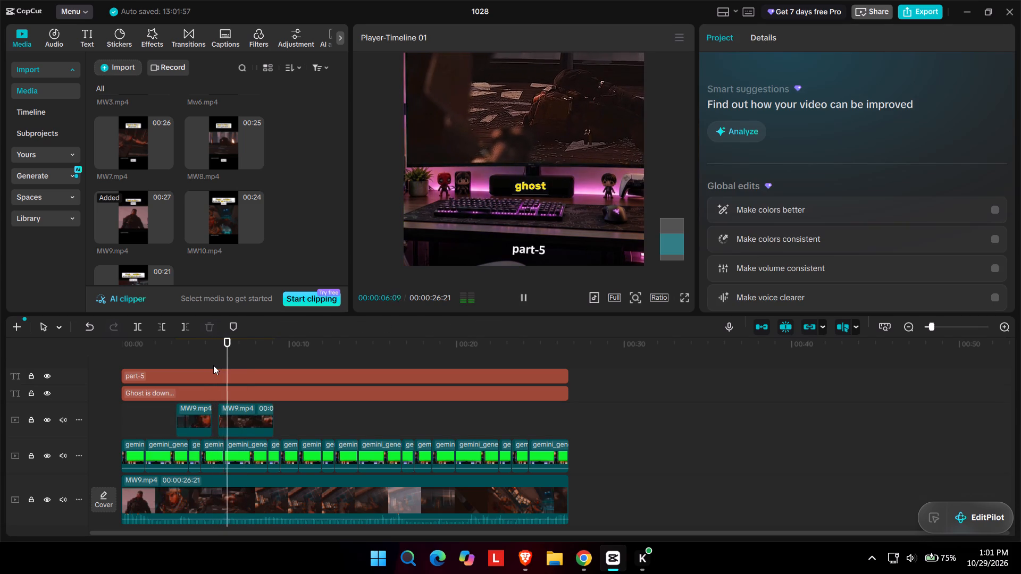
key("space")
left_click(236, 412)
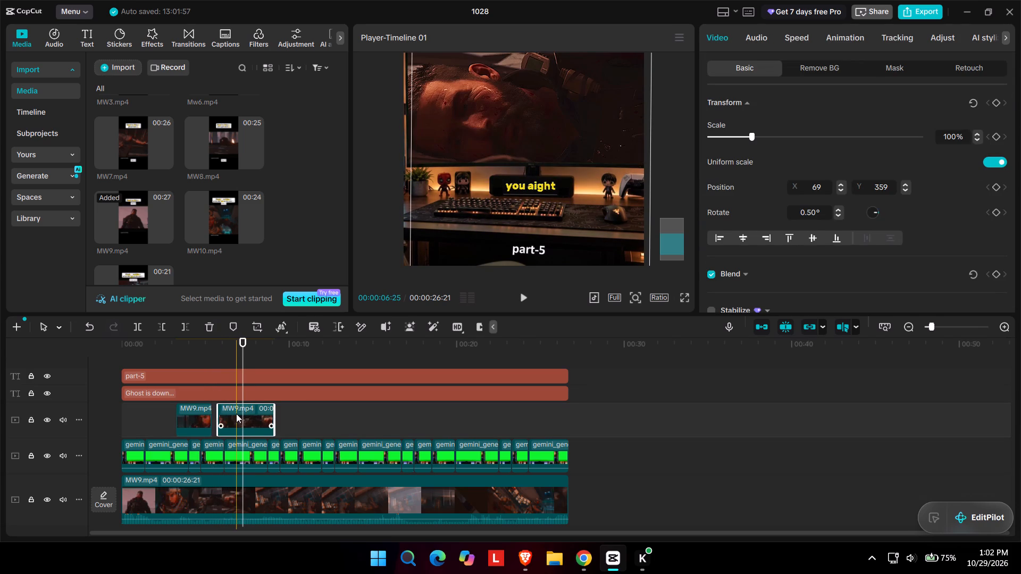
scroll(222, 409, "up", 9, "ctrl")
scroll(222, 409, "down", 4)
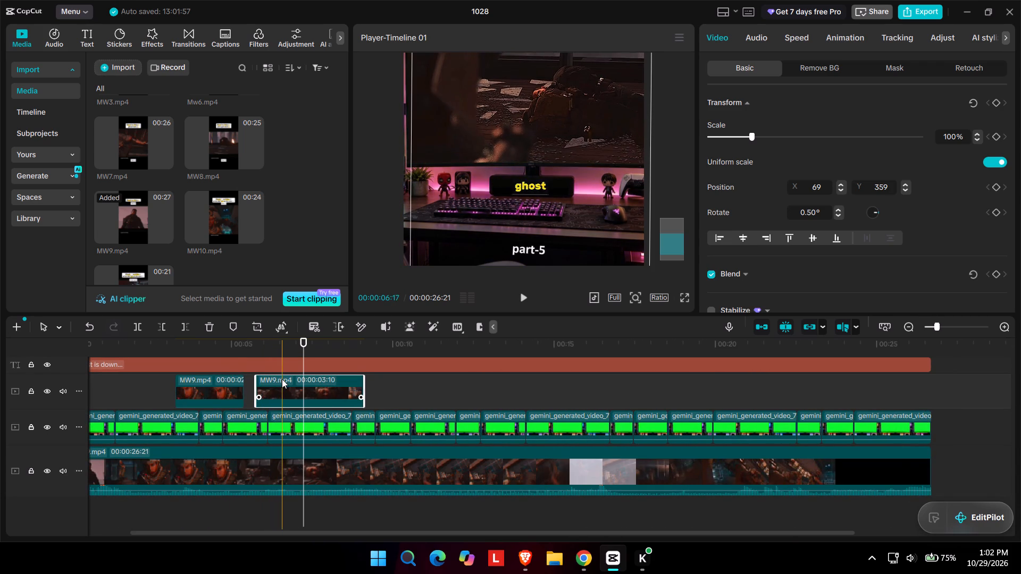
left_click(284, 352)
key("Left")
key("Left")
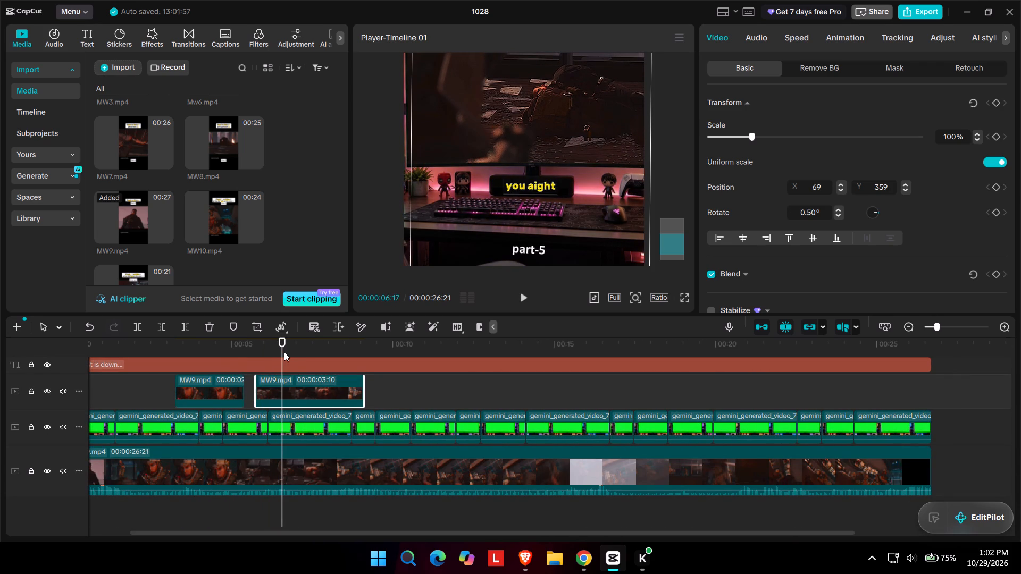
key("Left")
key("Left")
key("Left")
key("Left")
key("Left")
key("Right")
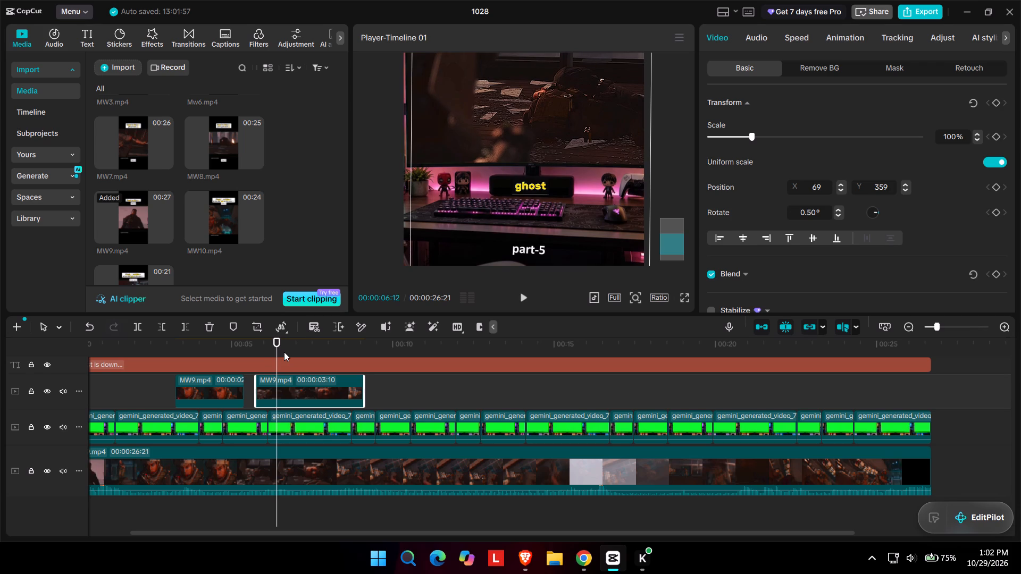
key("Right")
key("Right")
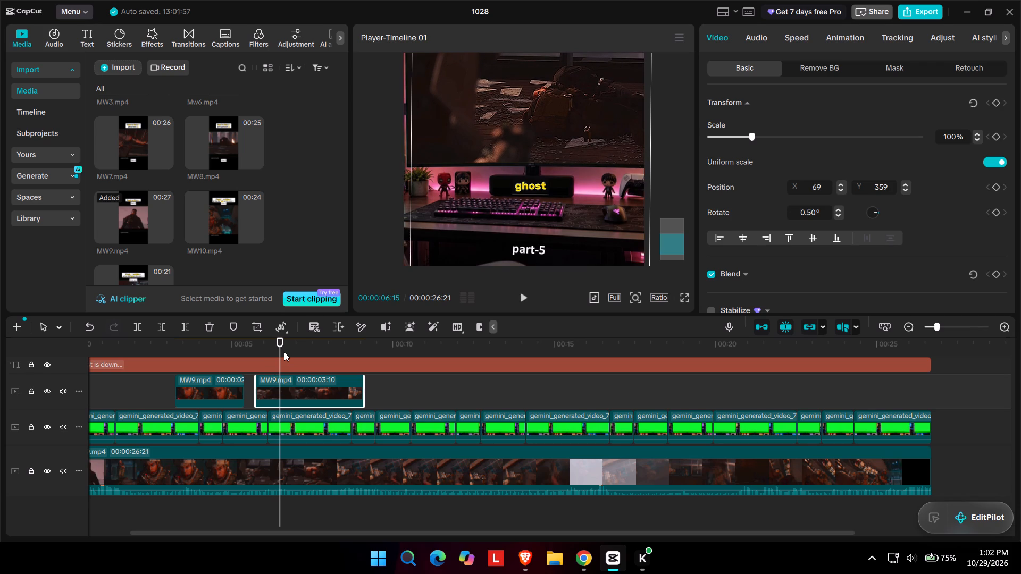
key("Right")
key("Right")
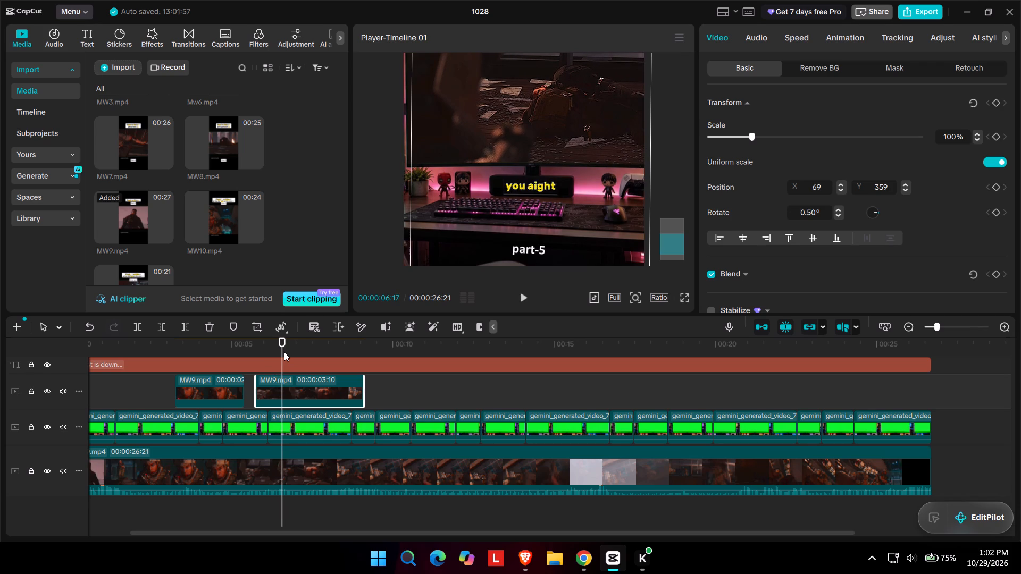
key("Left")
key("Right")
key("ctrl+b")
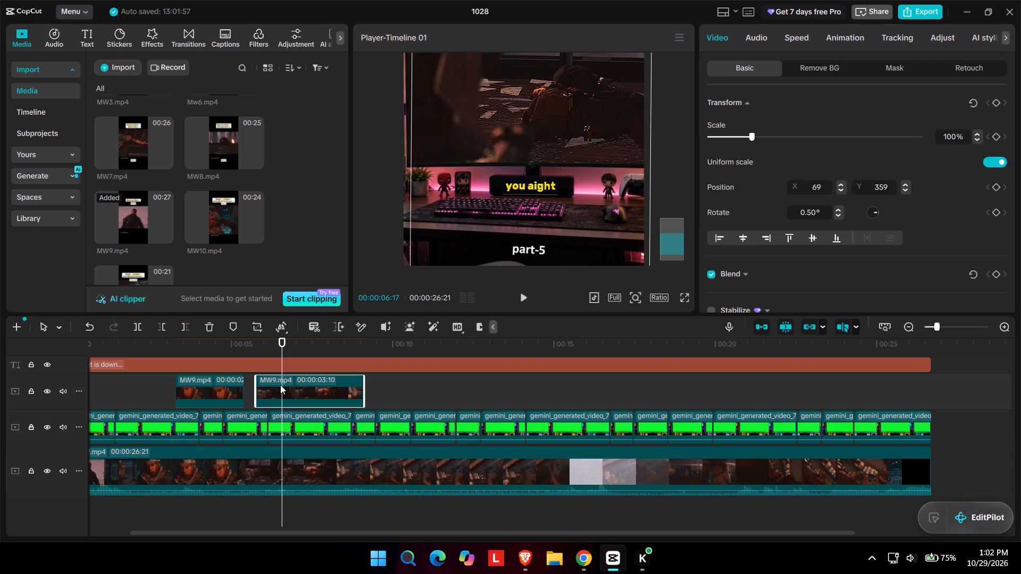
Trim the end of the "ghost" overlay piece slightly and shift the "you aight" piece earlier so it directly follows.
left_click(272, 392)
left_click_drag(282, 387, 273, 392)
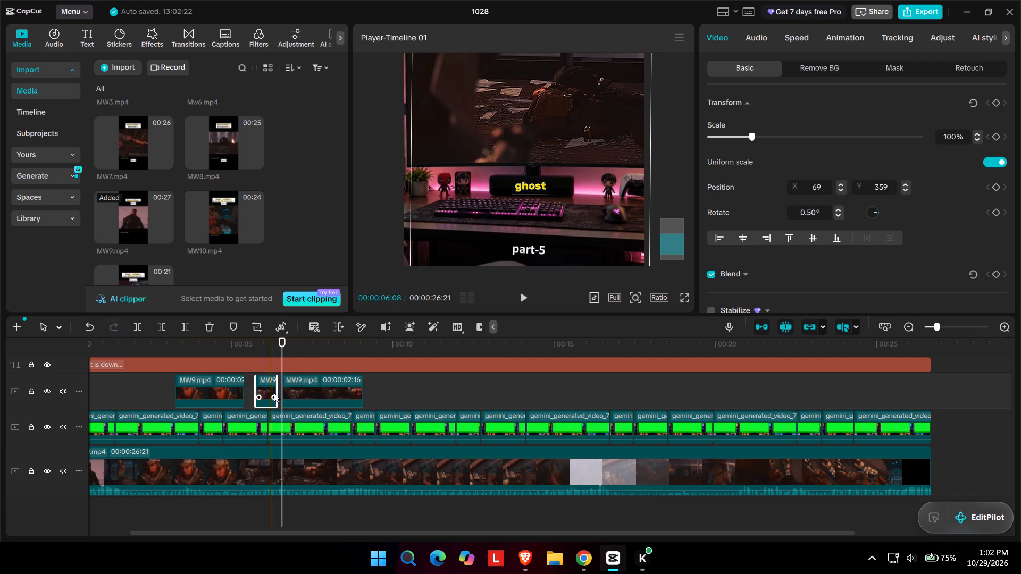
left_click_drag(304, 393, 298, 394)
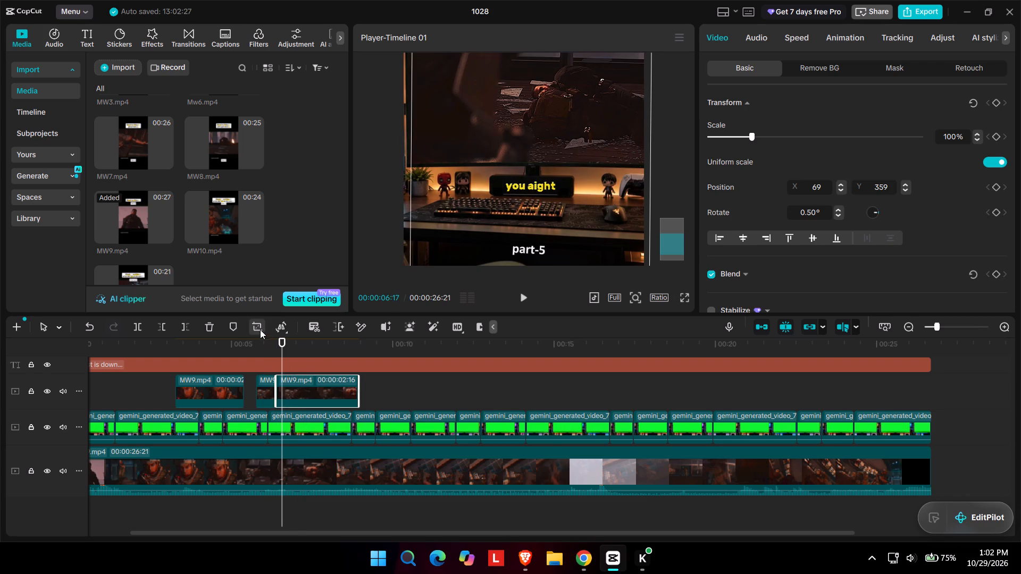
Play back the "you aight" overlay piece and shorten its end so the subtitle stops soon after the line is spoken.
left_click(253, 352)
key("space")
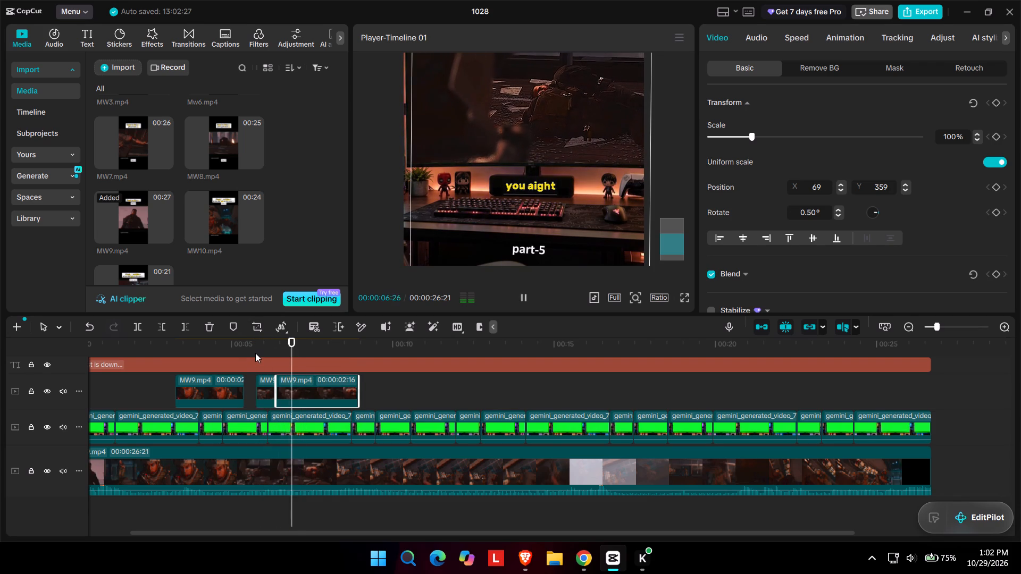
key("space")
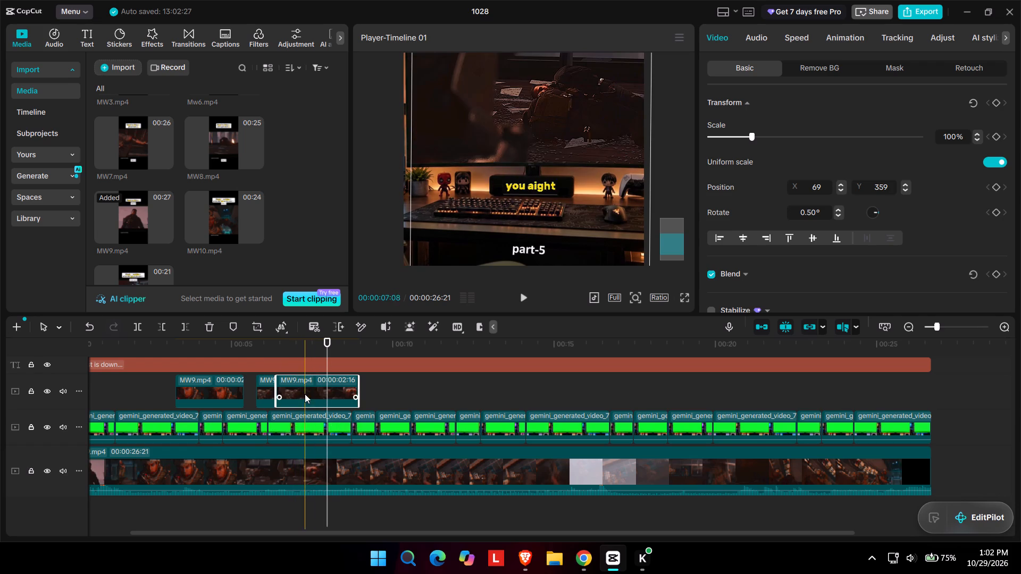
key("space")
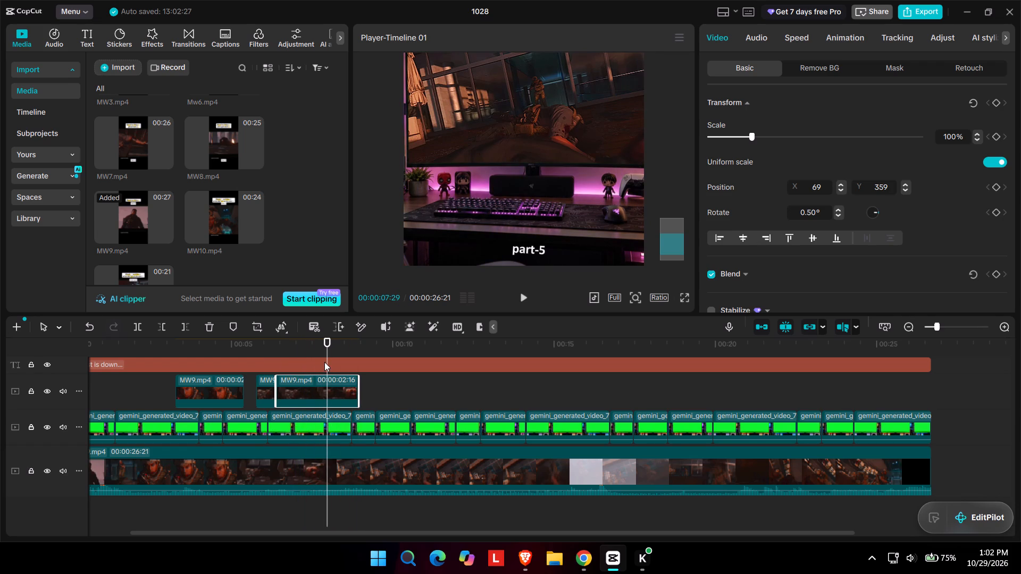
key("space")
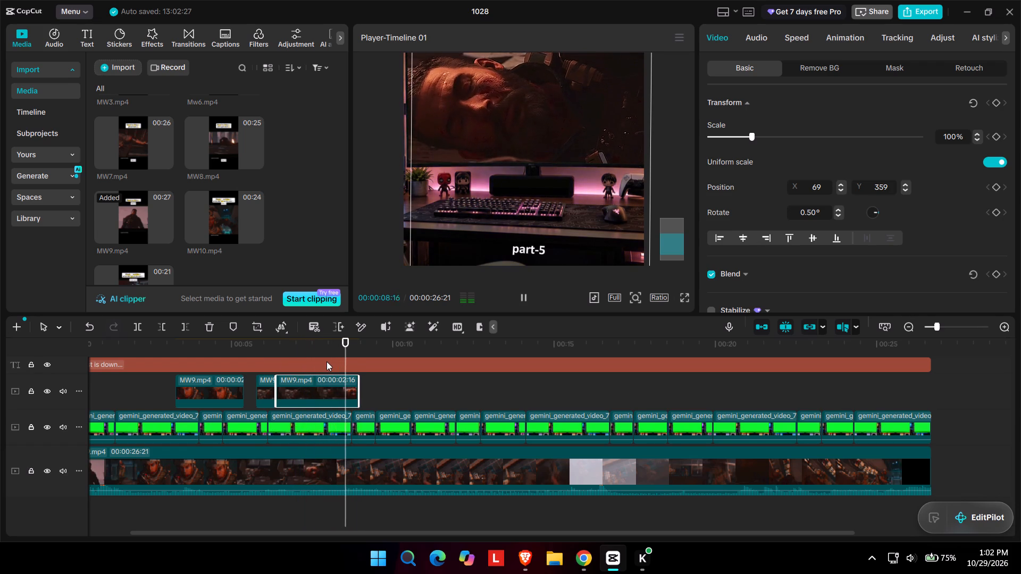
key("space")
left_click_drag(360, 396, 327, 390)
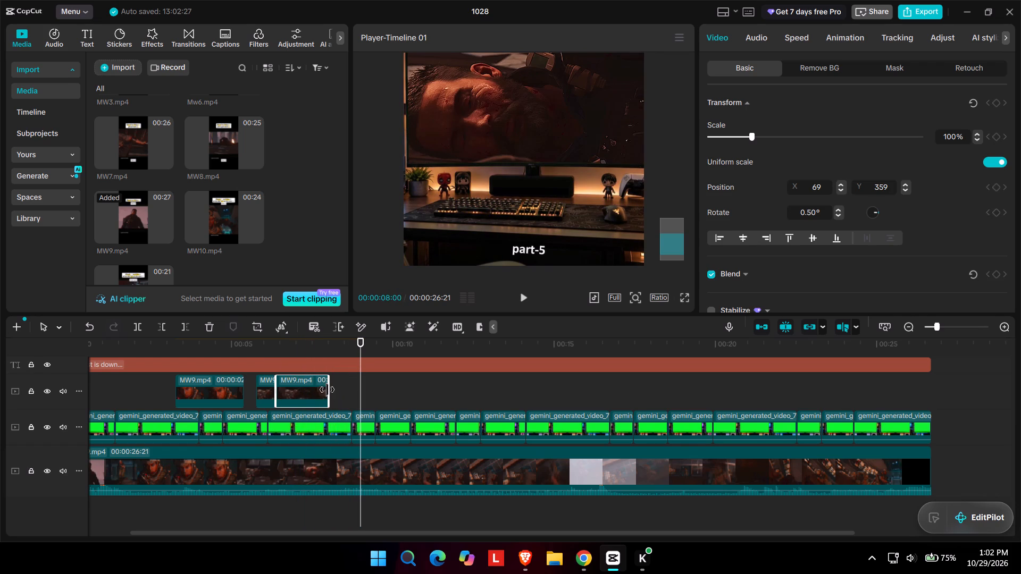
left_click_drag(327, 390, 325, 390)
left_click(291, 350)
key("space")
key("space")
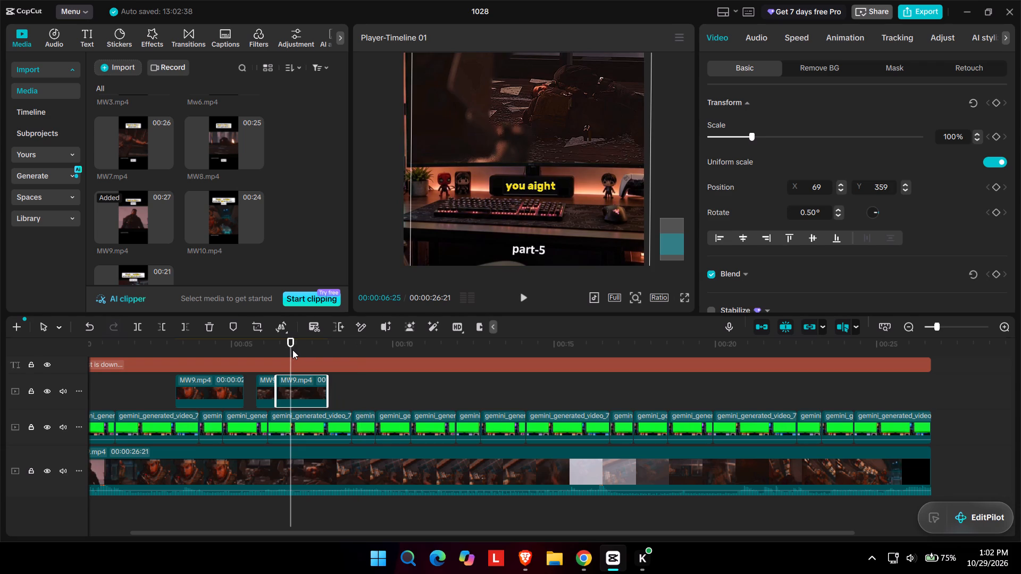
key("space")
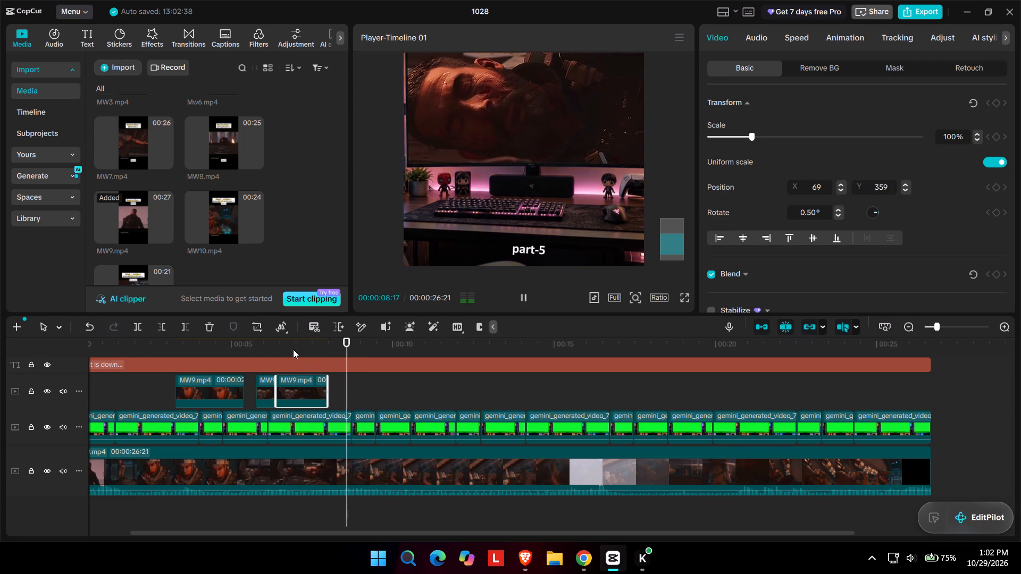
key("space")
left_click_drag(327, 387, 302, 388)
Play the first MW9.mp4 overlay piece from 00:00:03:13 and trim its end back to about 00:00:04:26.
left_click(179, 347)
key("space")
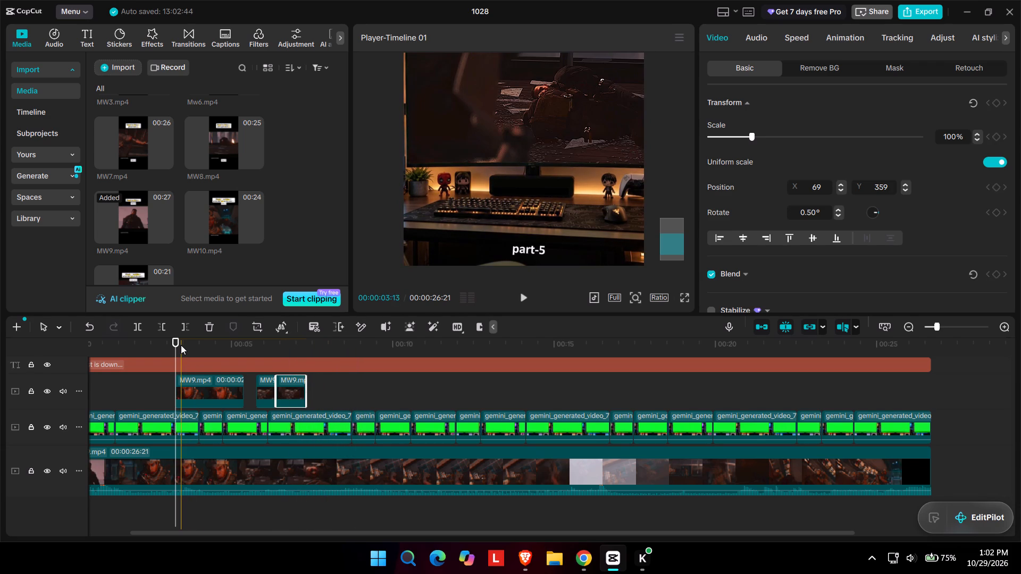
key("space")
key("space")
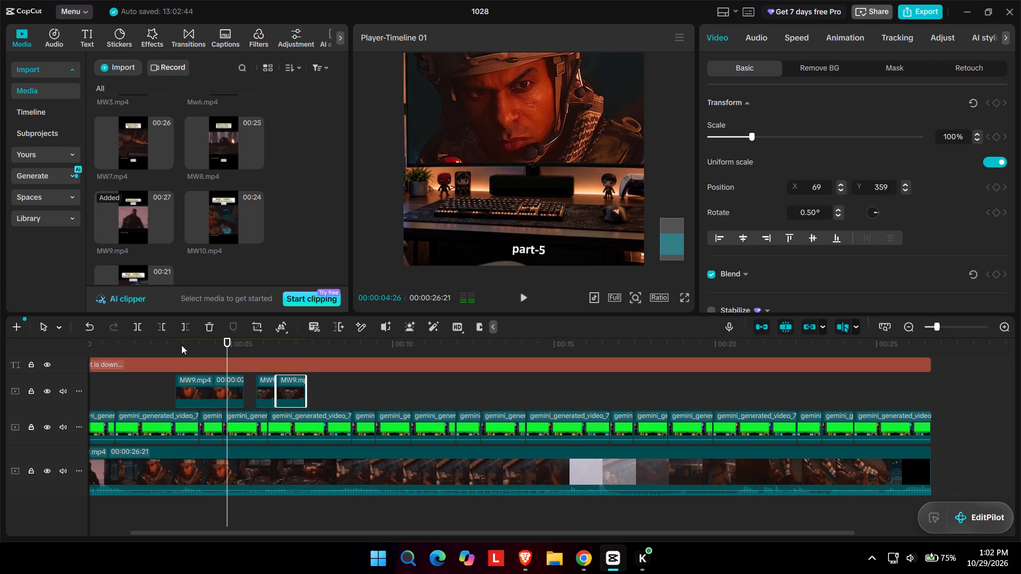
left_click(235, 387)
left_click_drag(247, 388, 231, 391)
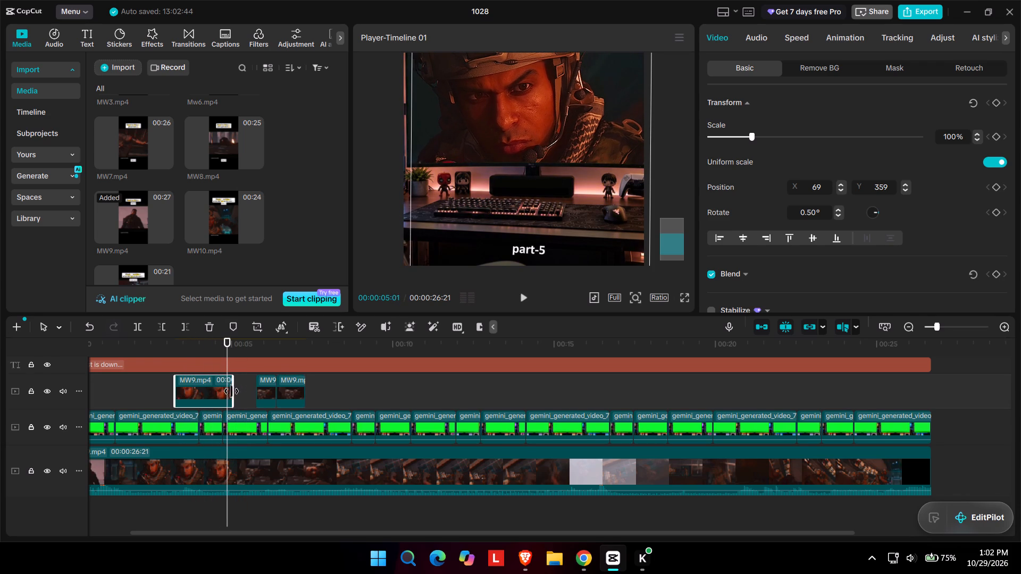
left_click_drag(231, 391, 229, 394)
Change the part label below the desk from part-5 to part-6.
scroll(229, 396, "down", 9, "ctrl")
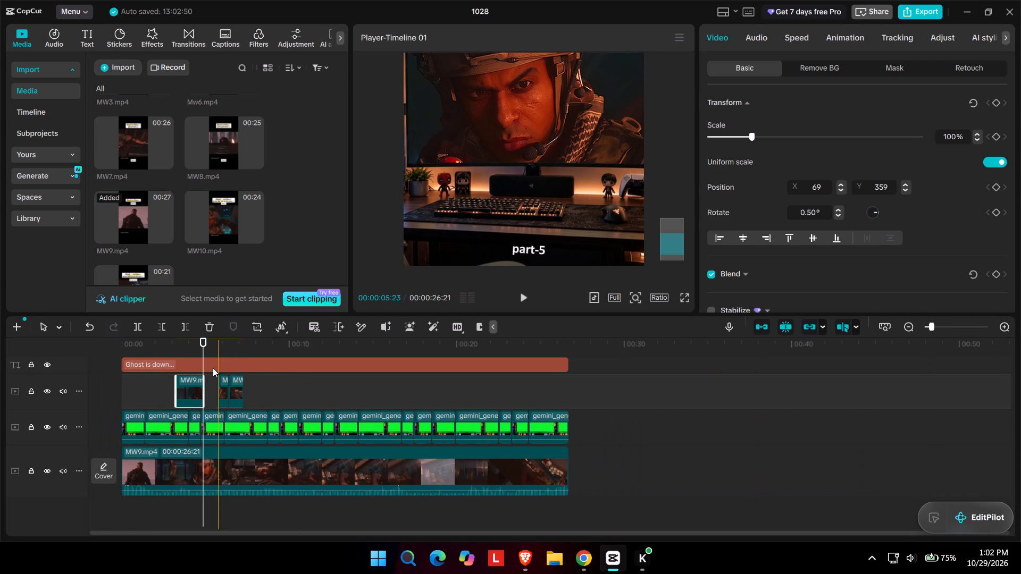
left_click(138, 347)
left_click(146, 367)
scroll(287, 332, "up", 1)
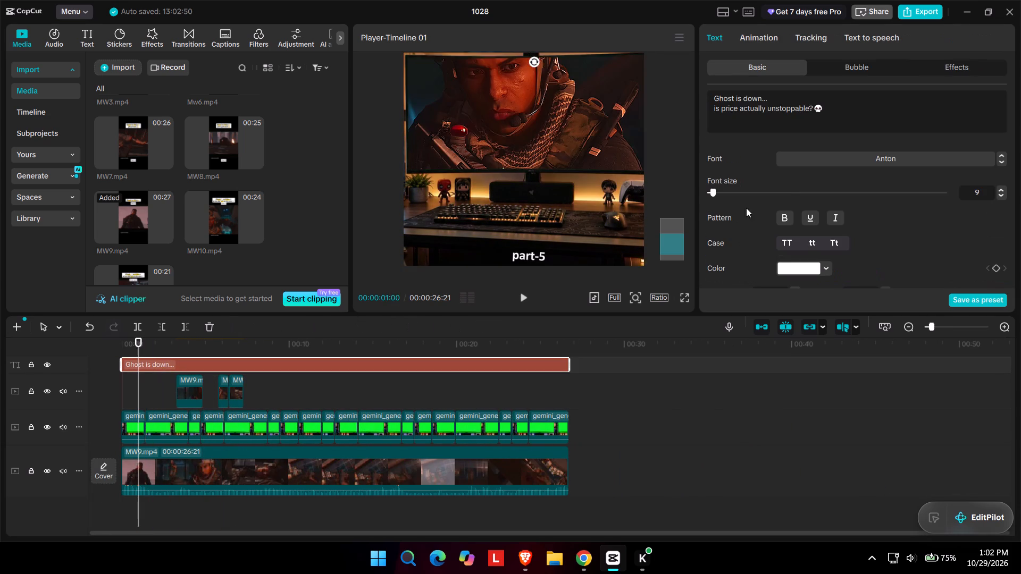
scroll(746, 208, "up", 1)
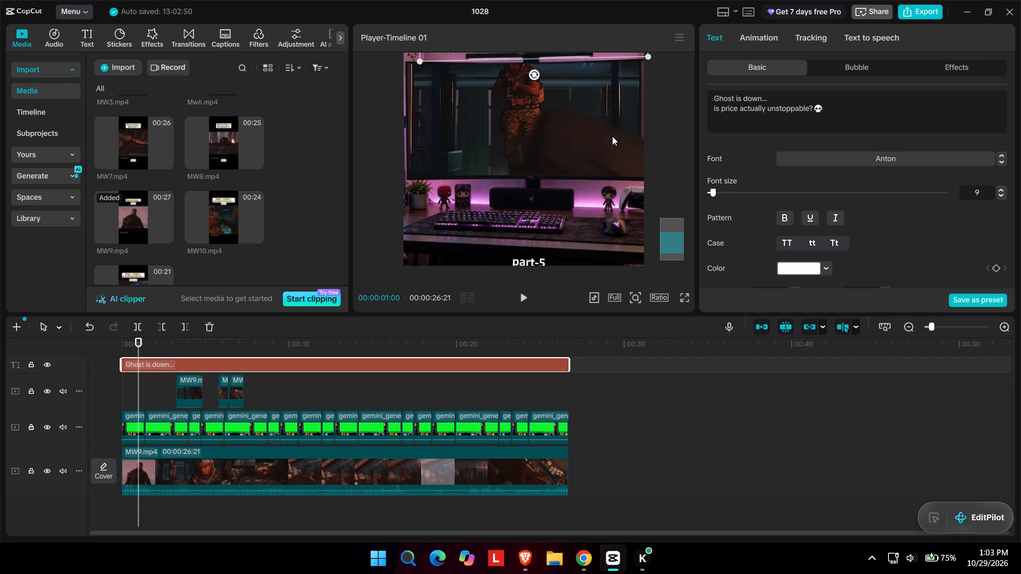
scroll(549, 145, "down", 1)
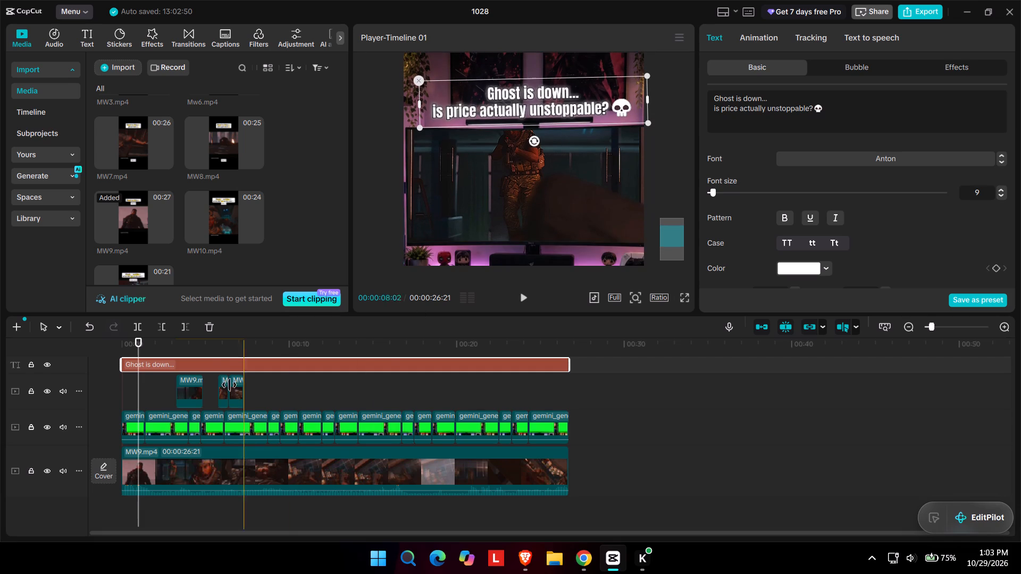
scroll(434, 291, "down", 1)
scroll(527, 257, "down", 1)
left_click(540, 213)
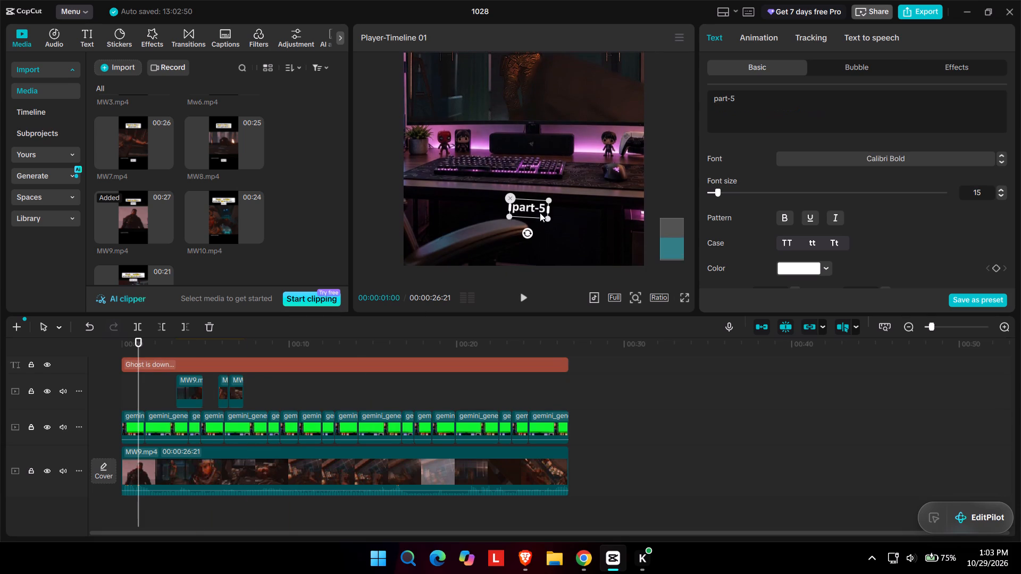
left_click(761, 103)
key("BackSpace")
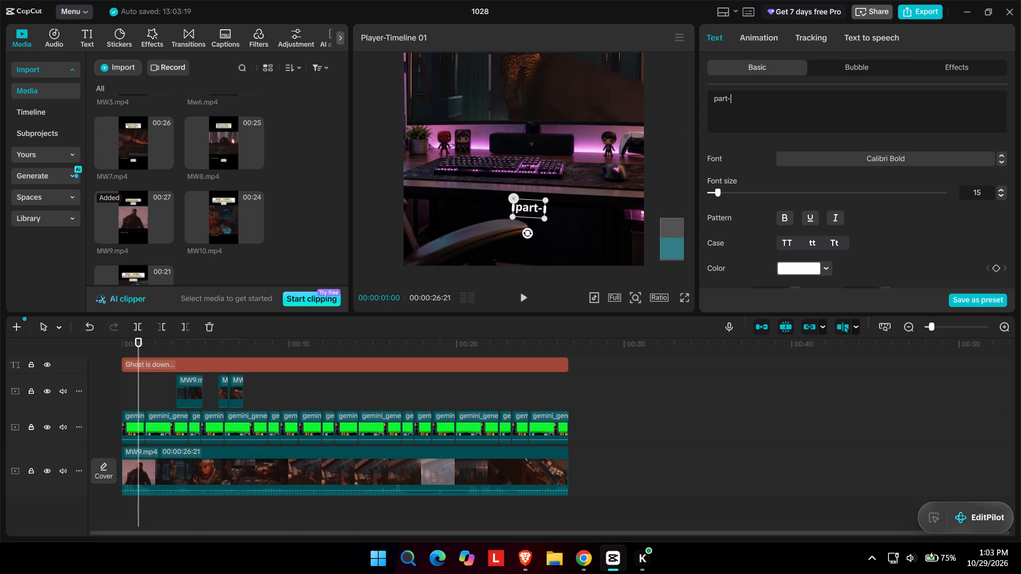
type("67")
key("BackSpace")
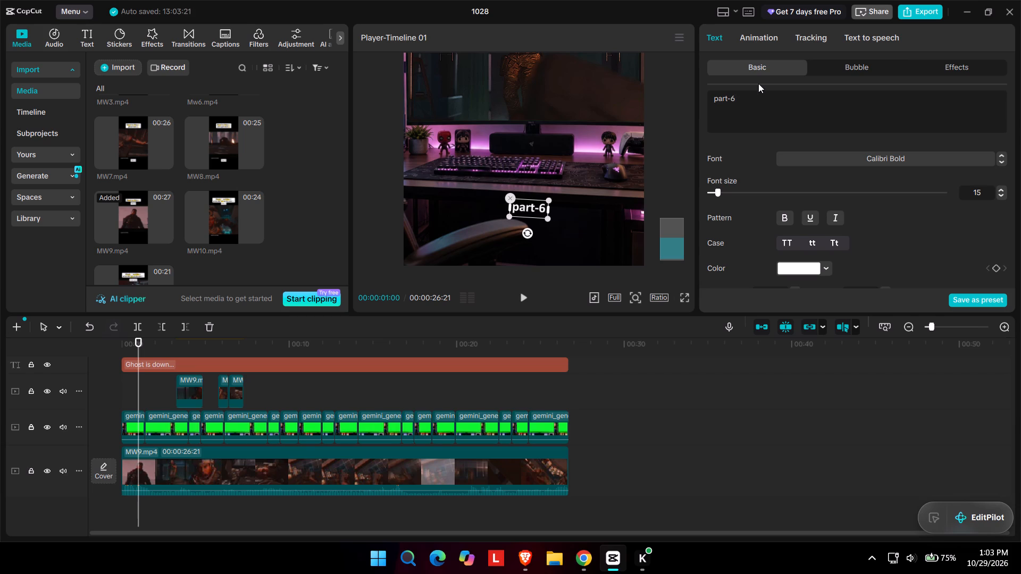
Export the part-6 video under the name F6 and close the export window.
left_click(934, 11)
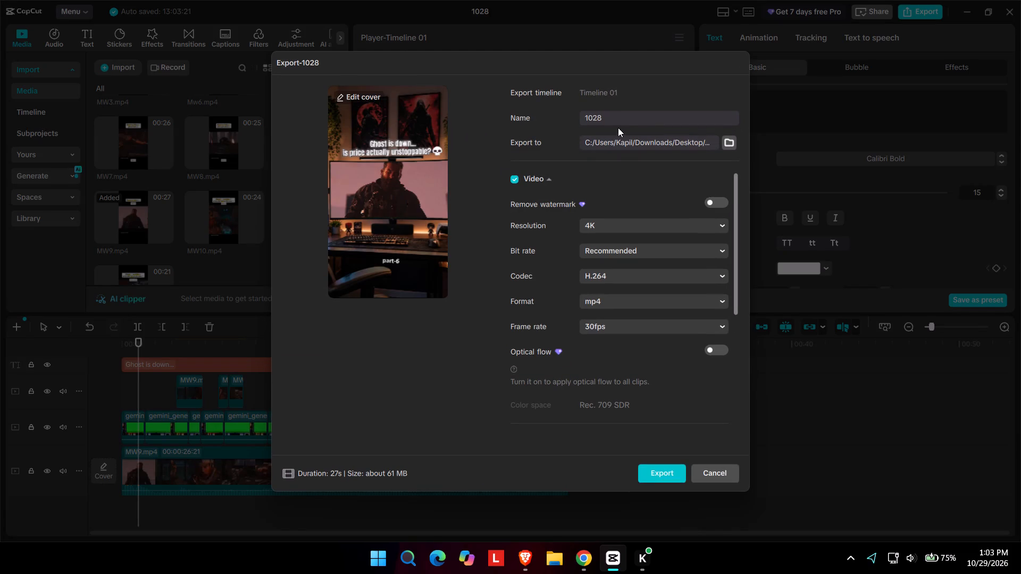
double_click(624, 119)
key("f")
key("6")
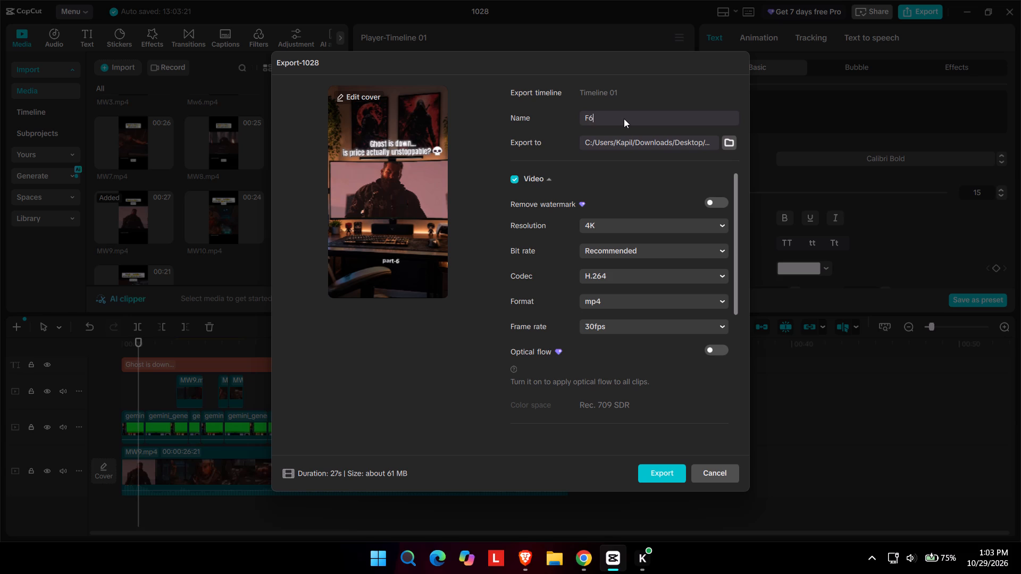
left_click(677, 476)
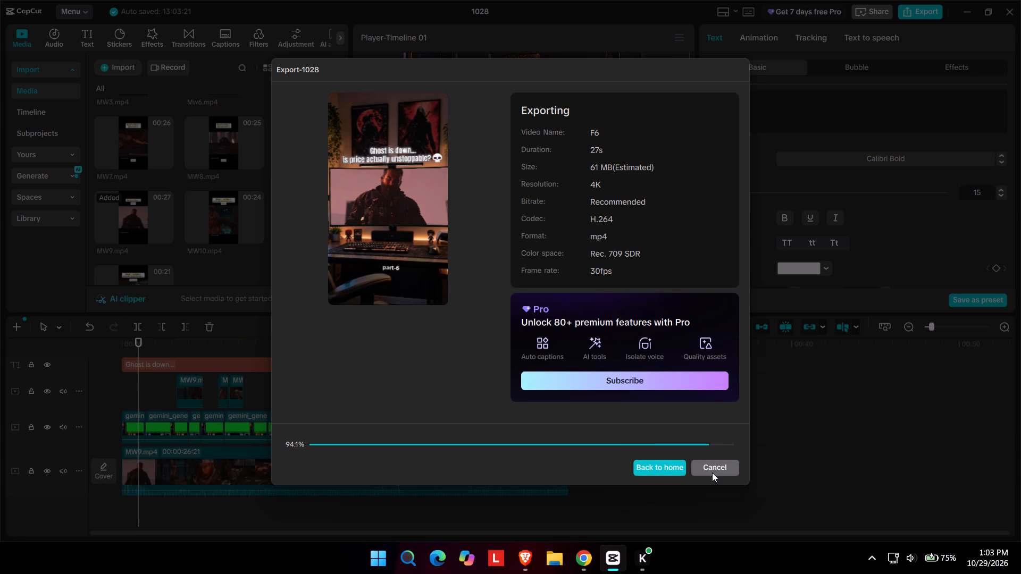
left_click(717, 462)
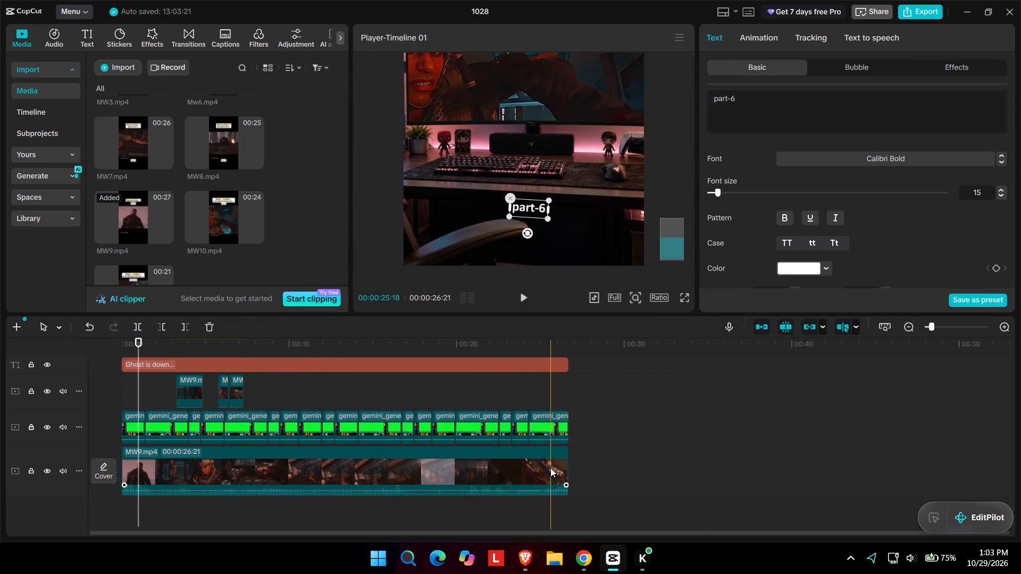
Export the part-6 video as Fight6 at 1080P resolution and close the export window.
left_click(908, 13)
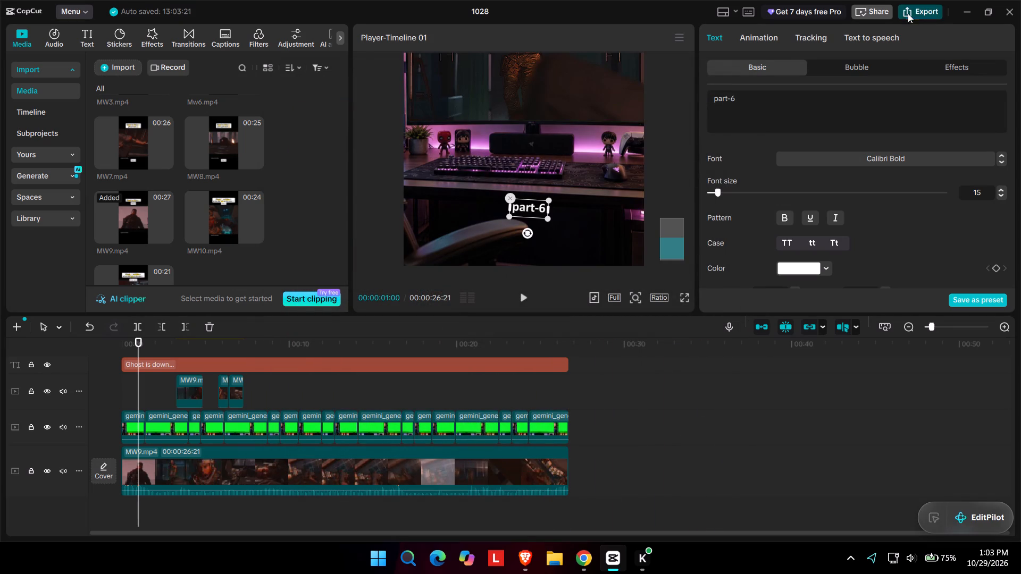
double_click(623, 112)
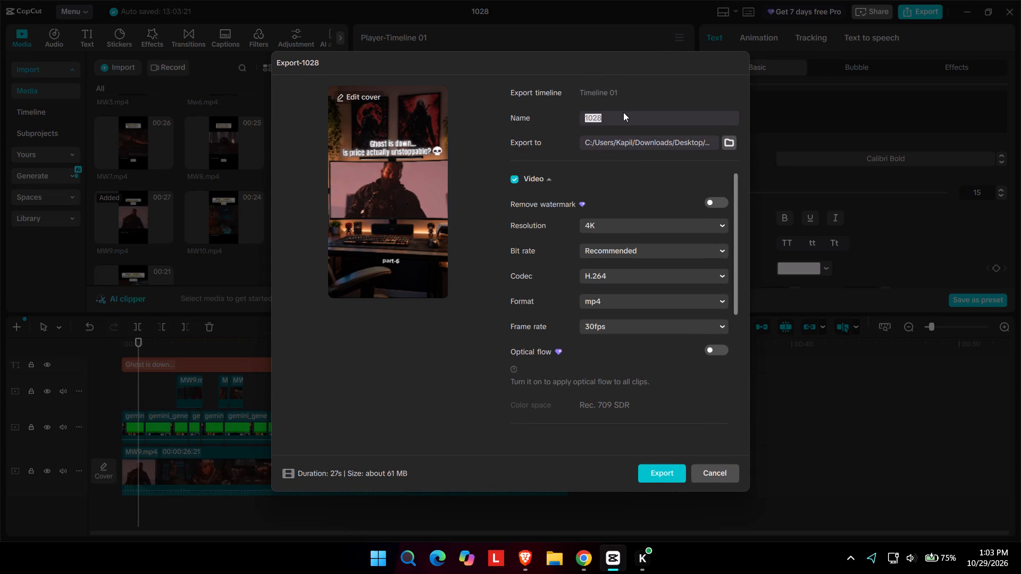
type("ight")
key("6")
left_click(637, 224)
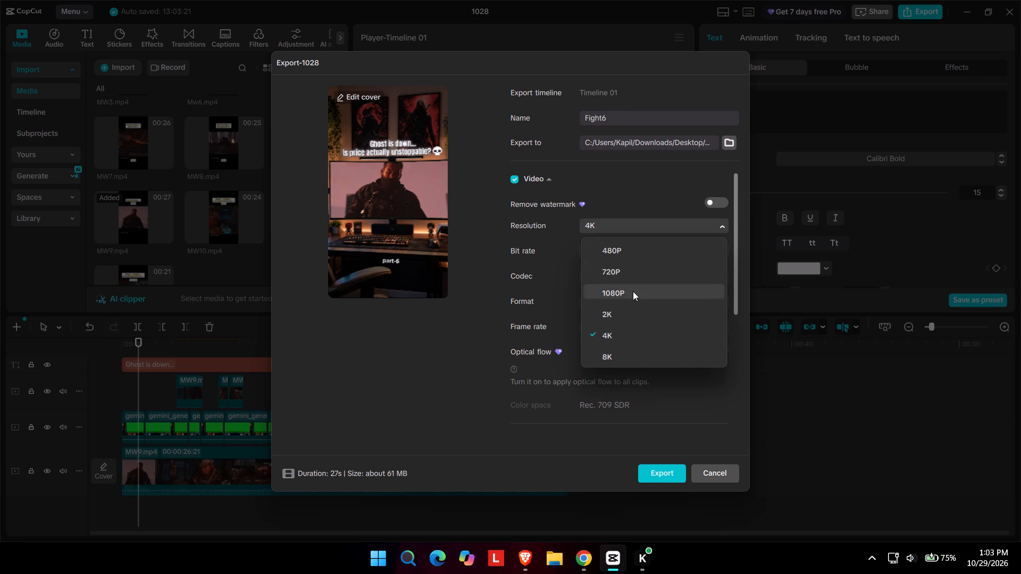
left_click(633, 291)
left_click(667, 476)
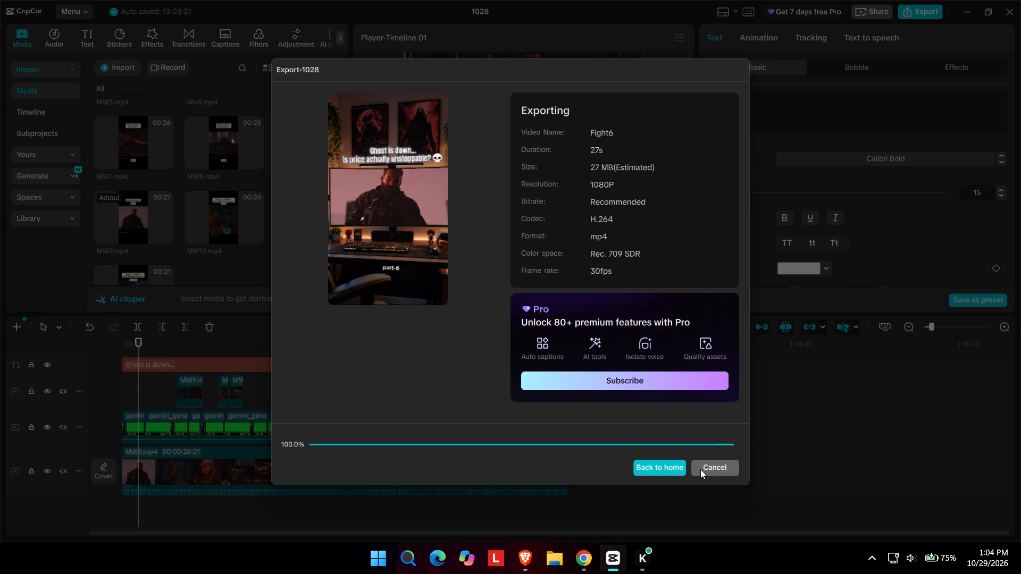
left_click(706, 463)
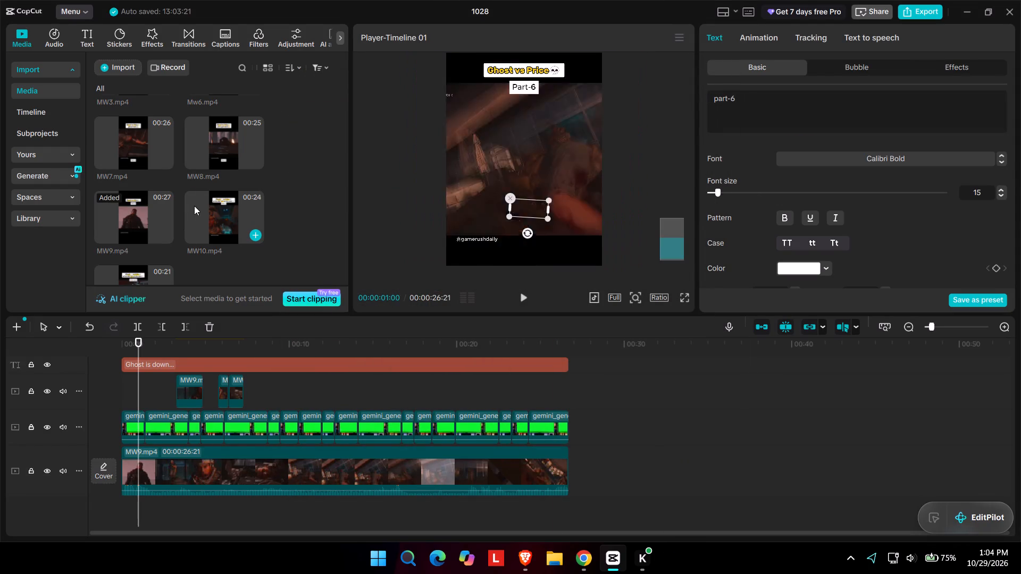
Shorten the main-track MW9.mp4 clip to 00:00:22:16 and replace it with MW10.mp4.
left_click_drag(227, 218, 254, 285)
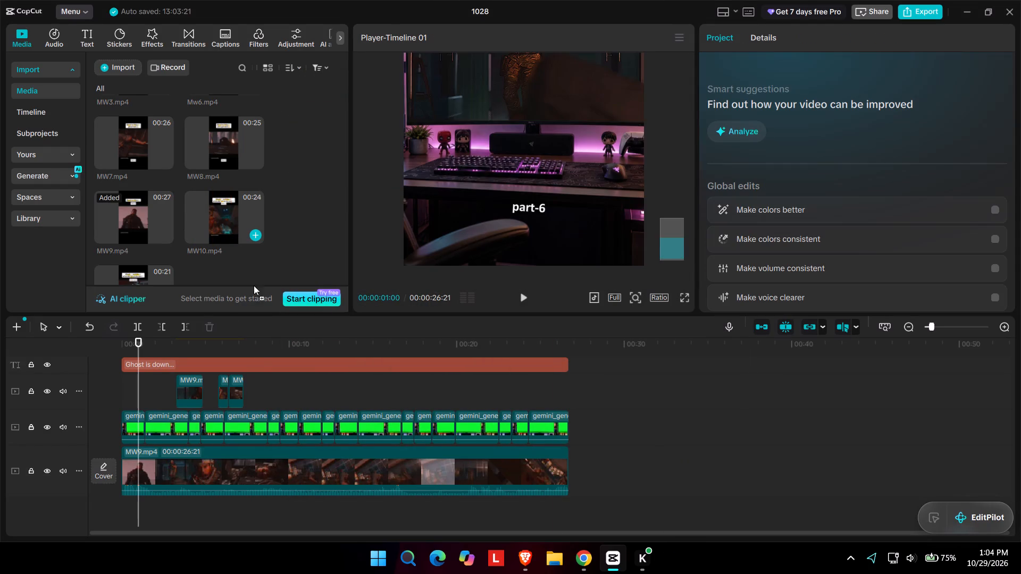
left_click_drag(254, 285, 169, 475)
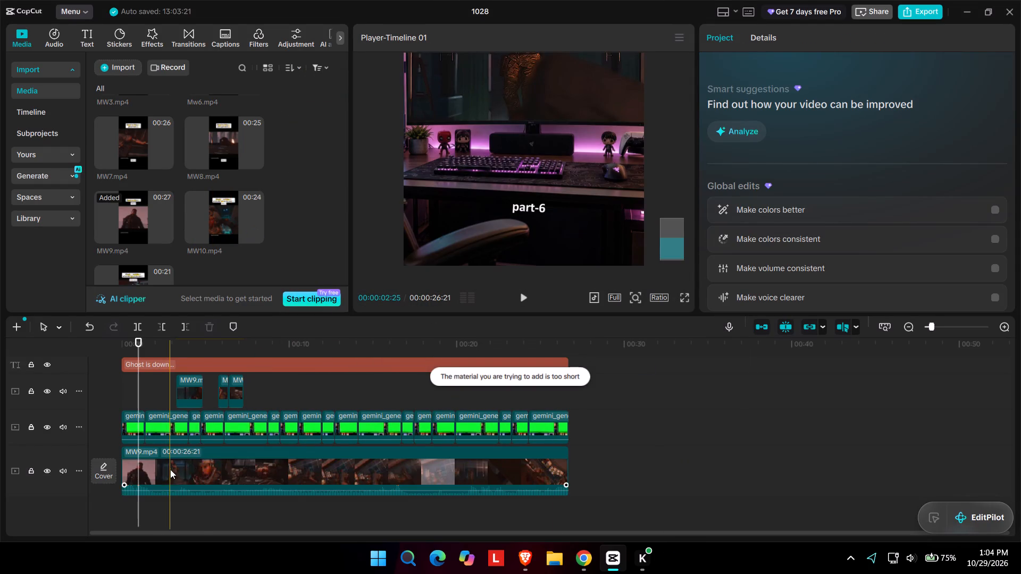
left_click(568, 467)
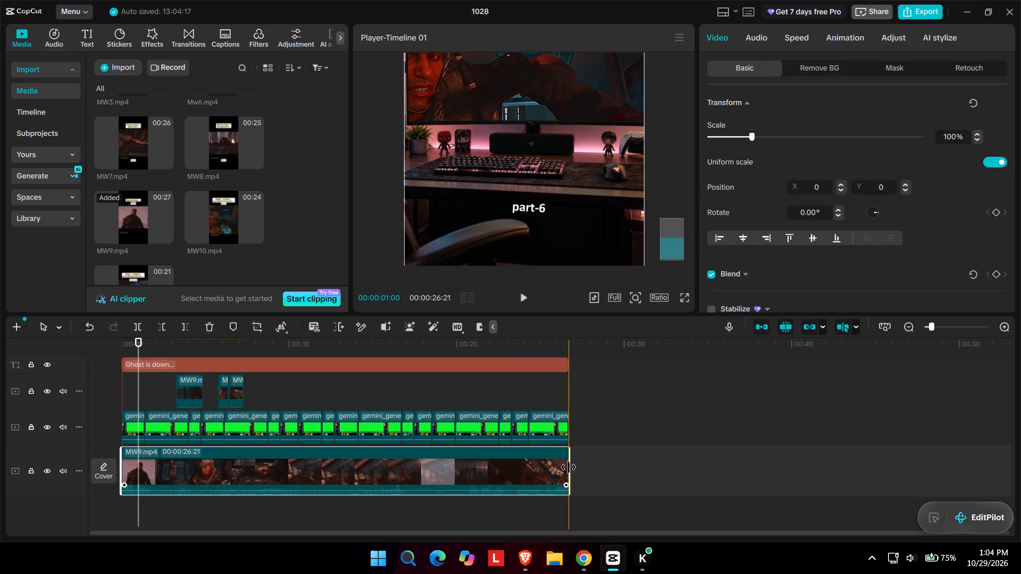
left_click_drag(568, 467, 543, 461)
left_click_drag(221, 224, 233, 265)
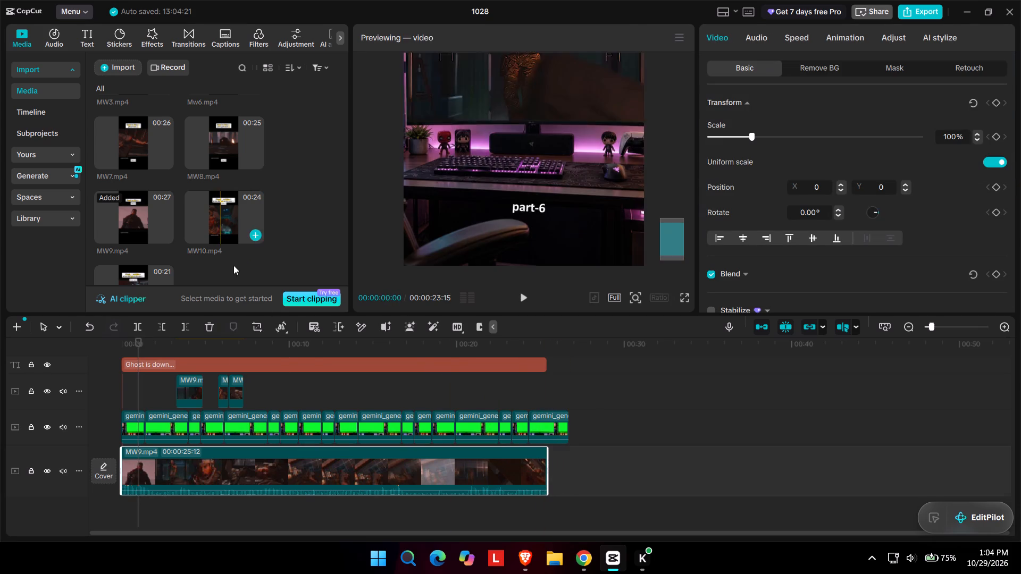
left_click_drag(233, 265, 262, 460)
left_click(537, 470)
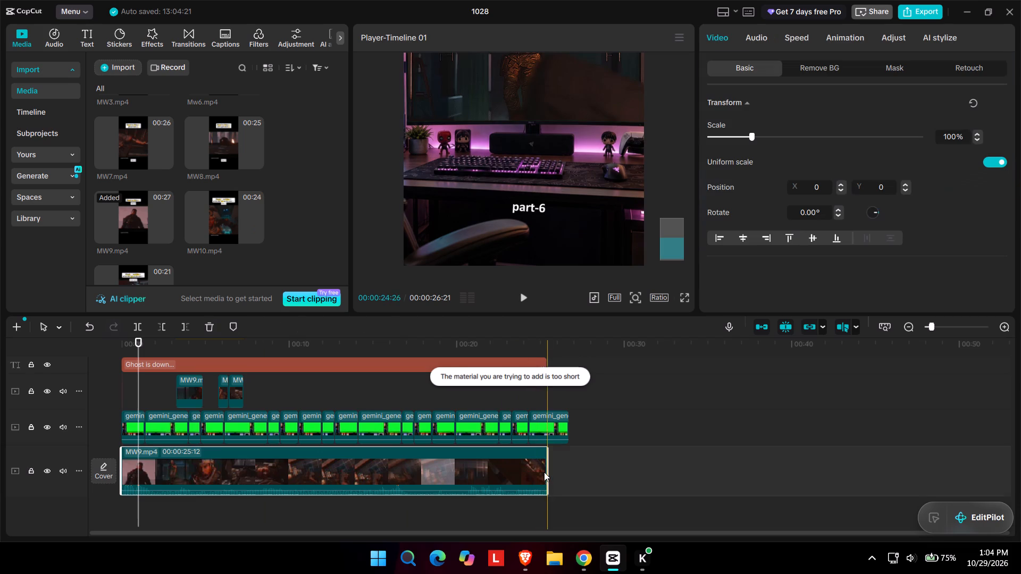
left_click_drag(544, 472, 525, 471)
left_click_drag(242, 214, 228, 455)
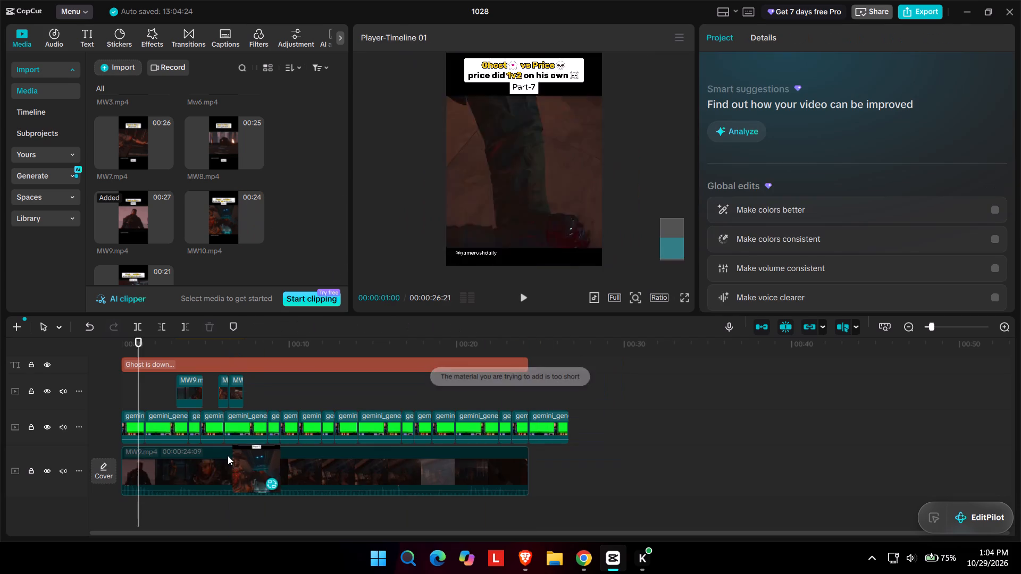
left_click(490, 477)
left_click_drag(532, 466, 503, 471)
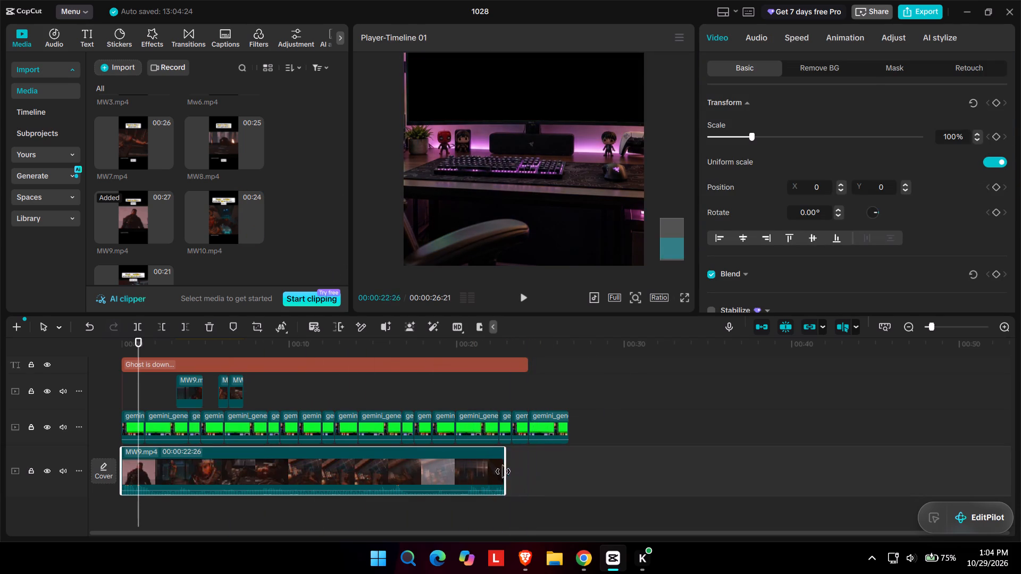
left_click_drag(503, 471, 501, 471)
left_click_drag(246, 219, 202, 462)
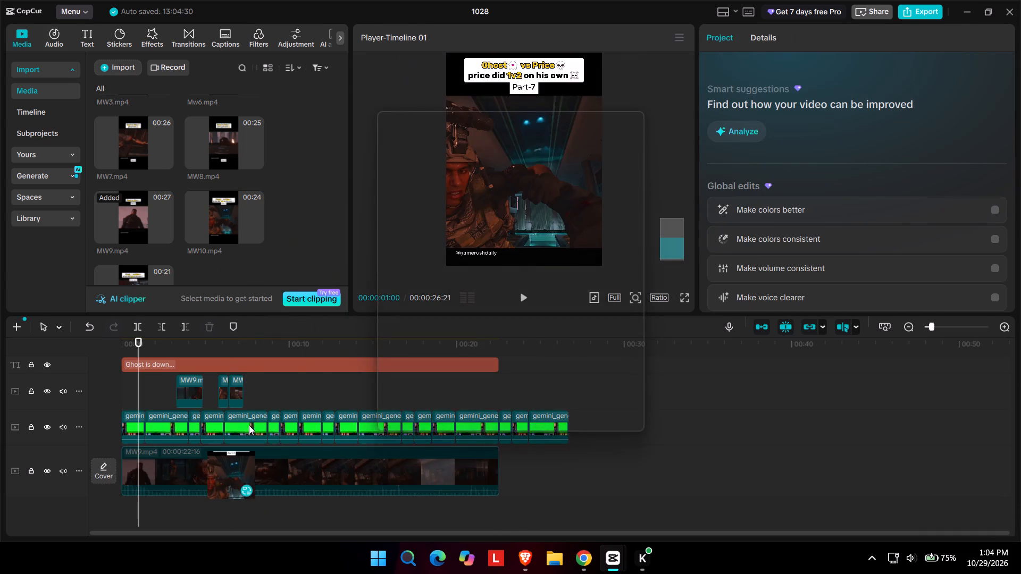
left_click(553, 407)
Extend the end of the main-track MW10.mp4 clip to 00:00:23:15.
left_click(490, 469)
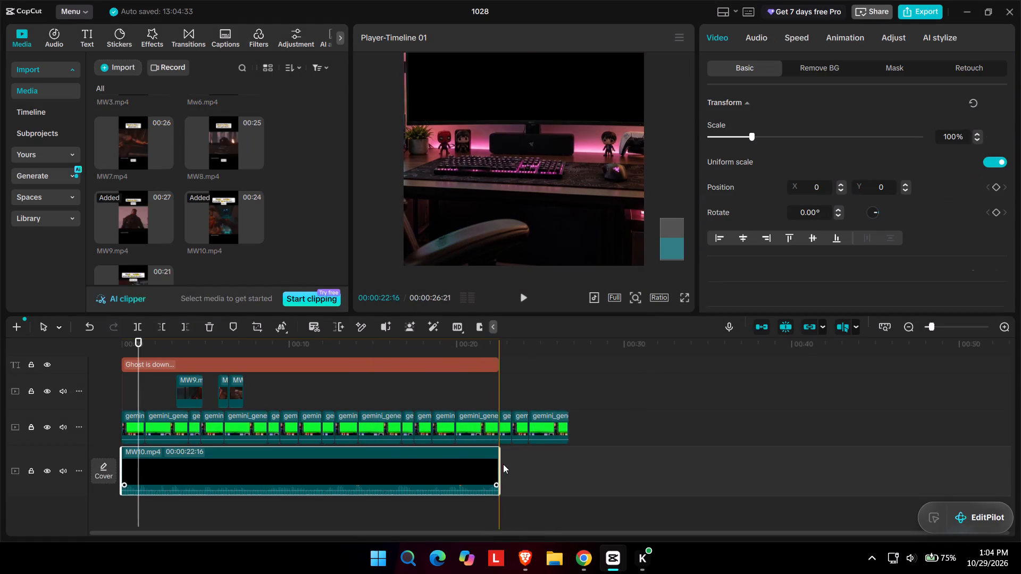
left_click_drag(499, 465, 541, 467)
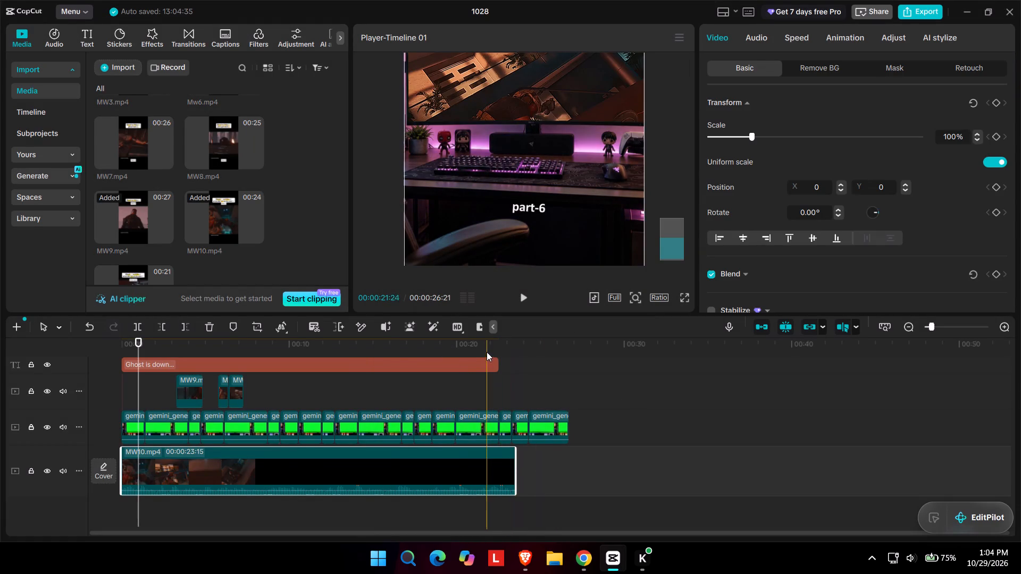
Extend the "Ghost is down..." title so it ends with the MW10.mp4 clip at 00:00:23:15.
left_click(487, 352)
left_click(492, 362)
left_click_drag(497, 364, 519, 372, "ctrl")
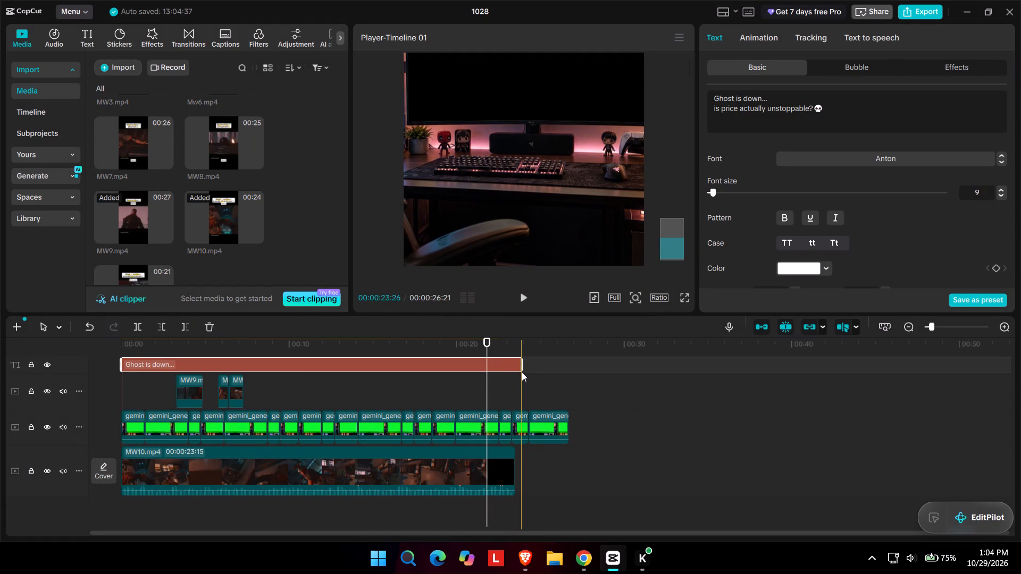
left_click_drag(521, 368, 514, 370)
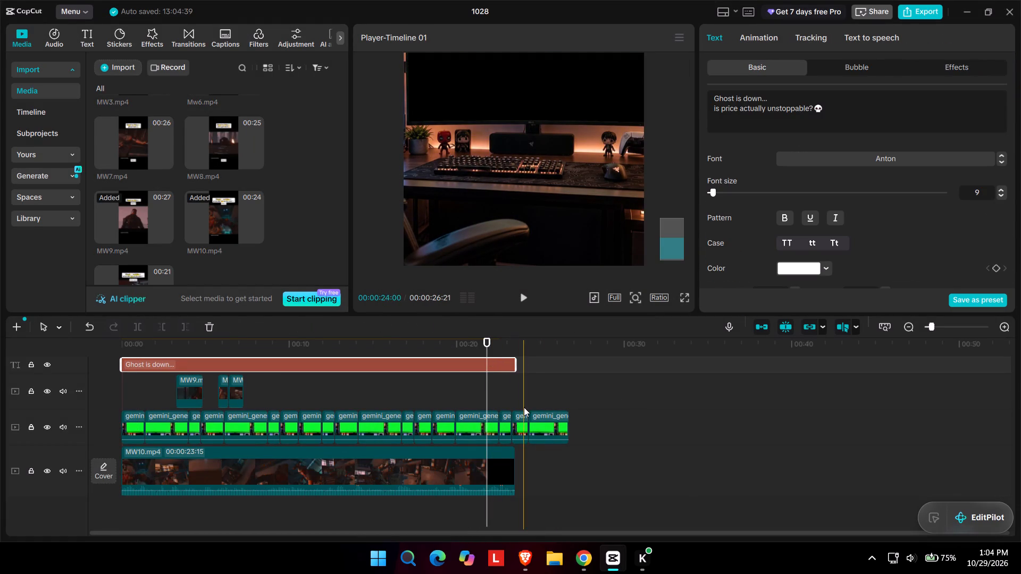
Cut the green-screen desk overlay at the end of MW10.mp4 and delete the pieces that run past it.
scroll(524, 408, "up", 5, "ctrl")
left_click(690, 424)
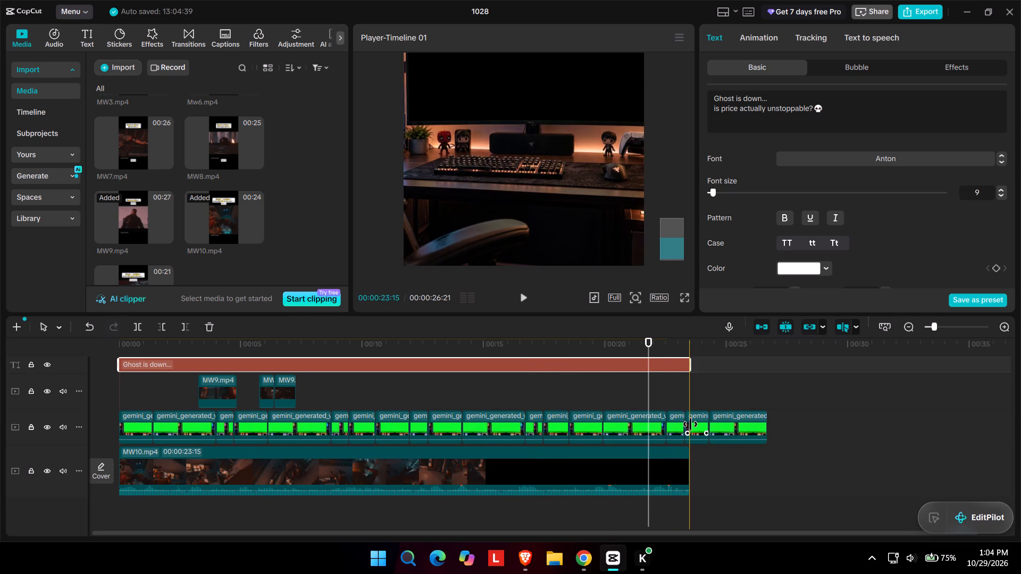
key("ctrl+b")
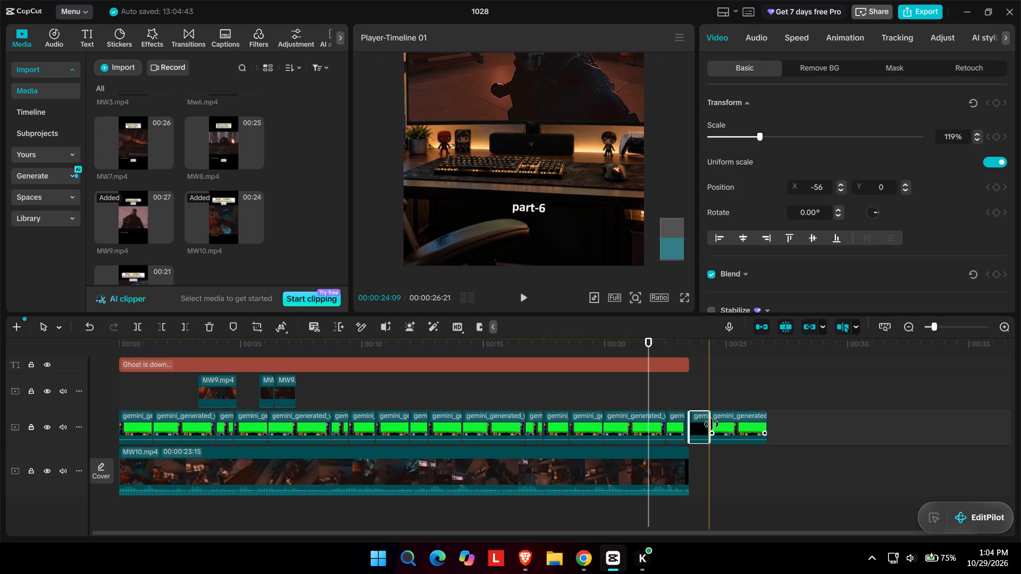
left_click_drag(709, 399, 701, 392)
left_click_drag(701, 393, 774, 442)
key("Delete")
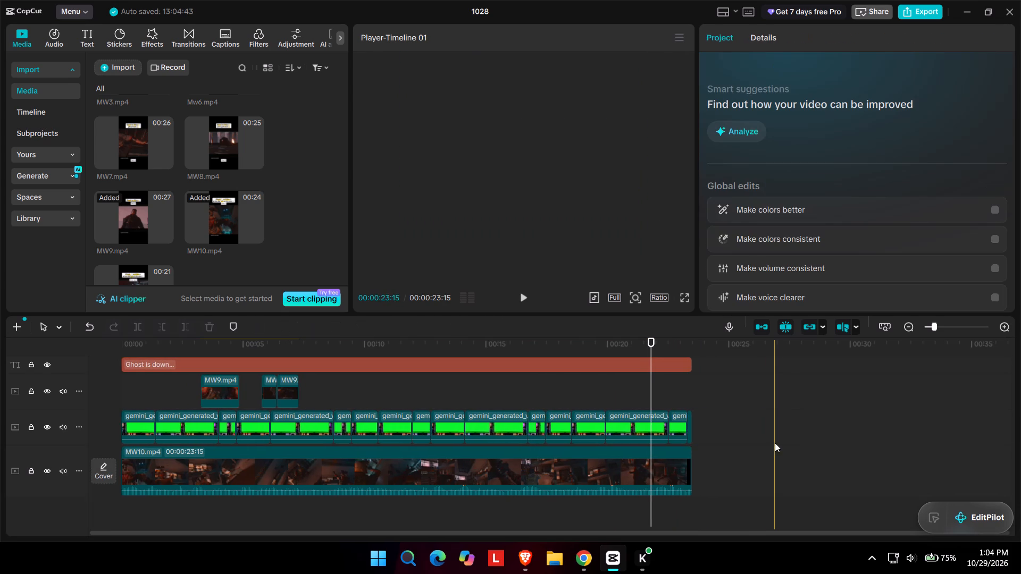
Delete the three MW9.mp4 subtitle overlay pieces above the green-screen track.
left_click(213, 387)
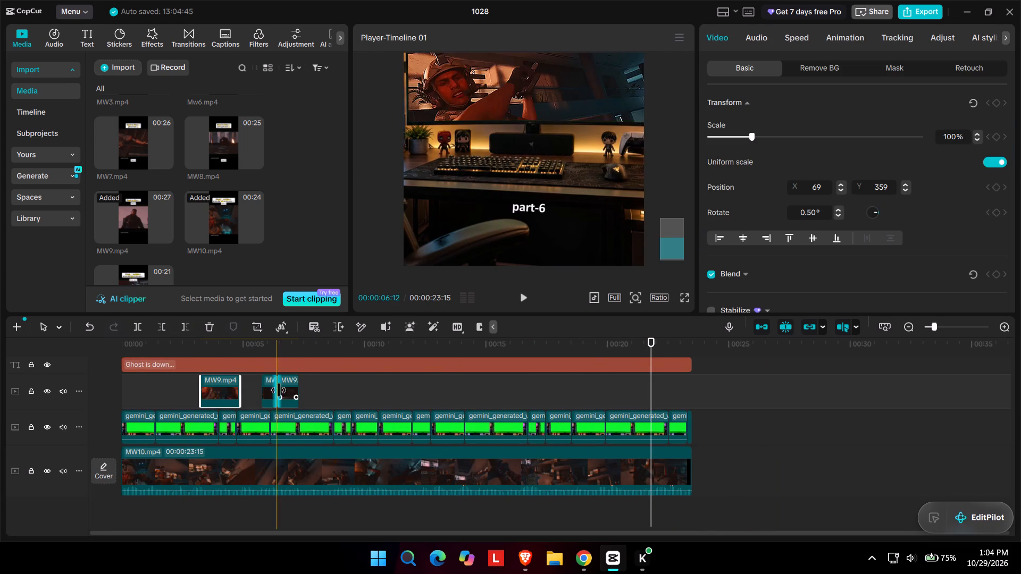
left_click(268, 392, "ctrl")
left_click(289, 394, "ctrl")
key("Delete")
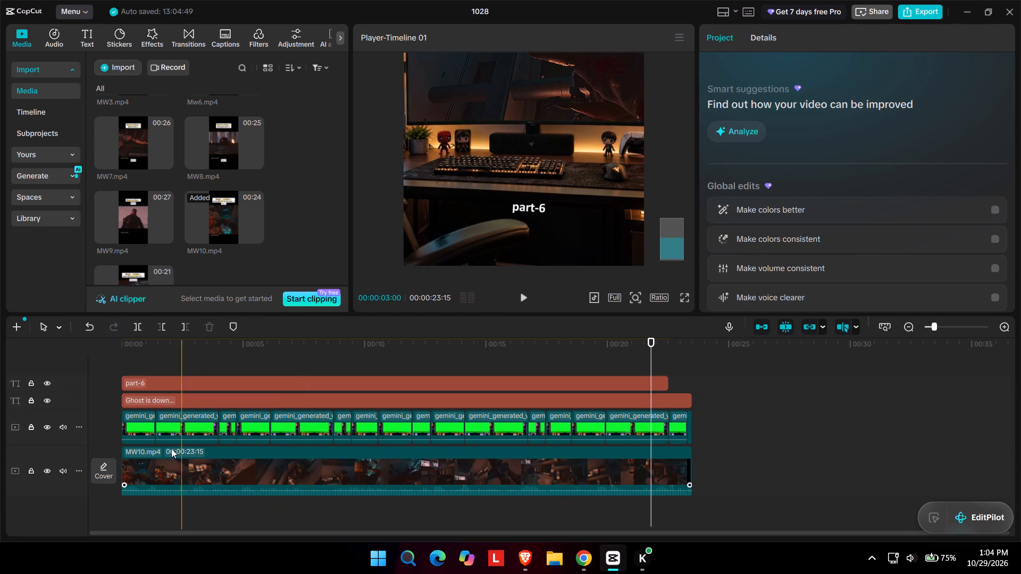
Hide the green-screen desk overlay track.
left_click(47, 428)
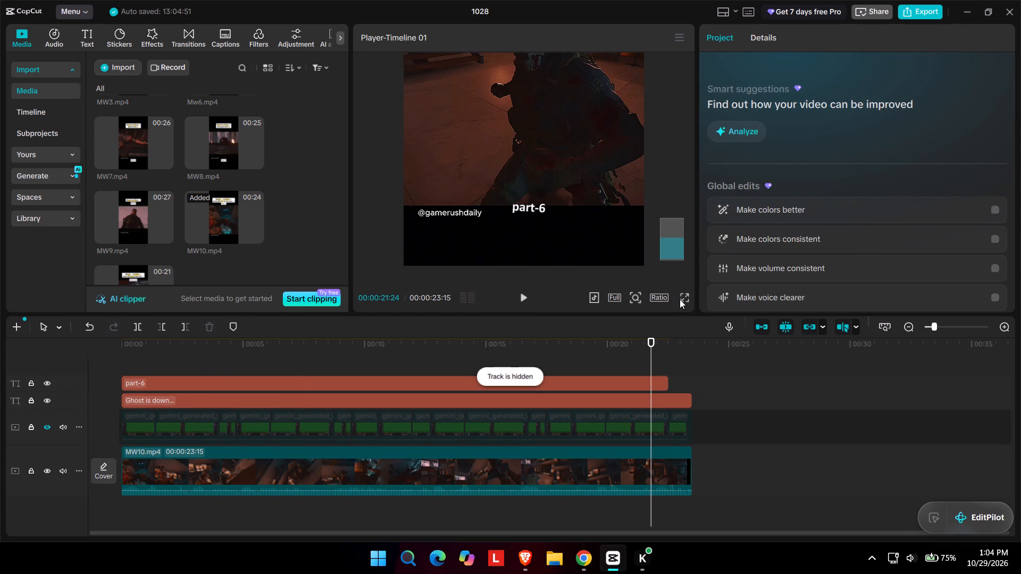
Play MW10.mp4 from the start in full screen to check where its built-in subtitles appear.
left_click(679, 299)
left_click(679, 297)
left_click(128, 359)
key("space")
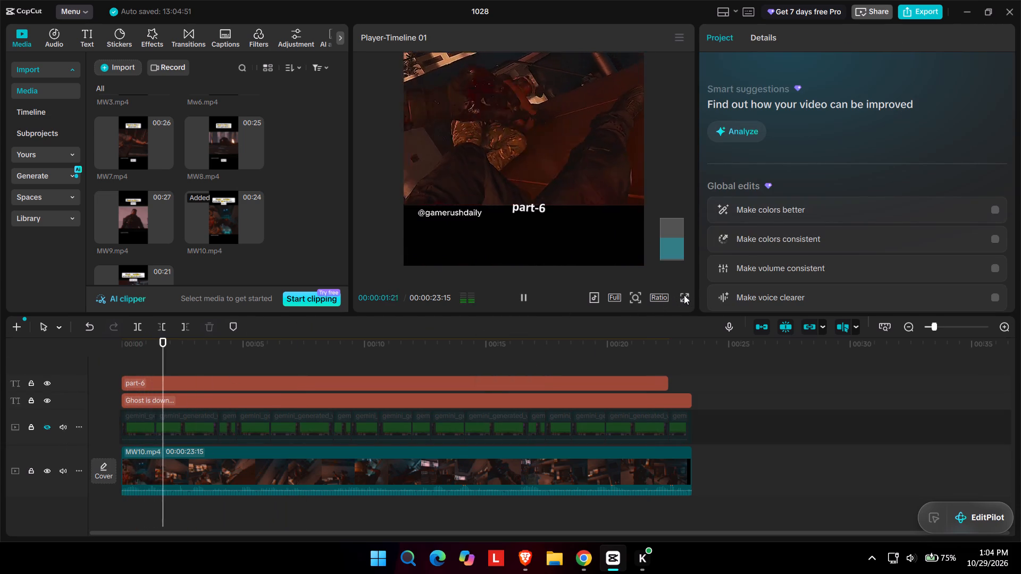
left_click(684, 295)
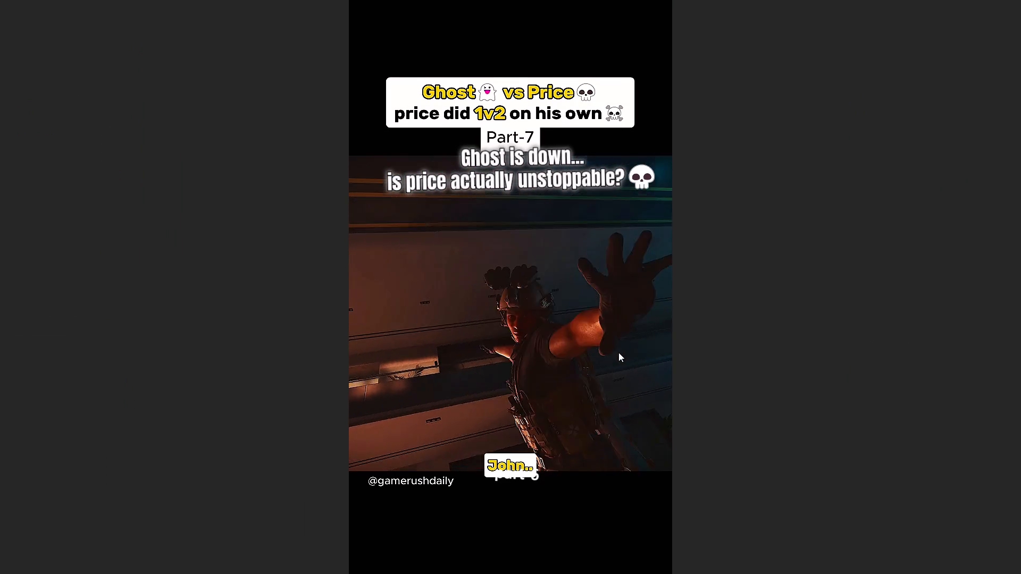
left_click(621, 353)
key("space")
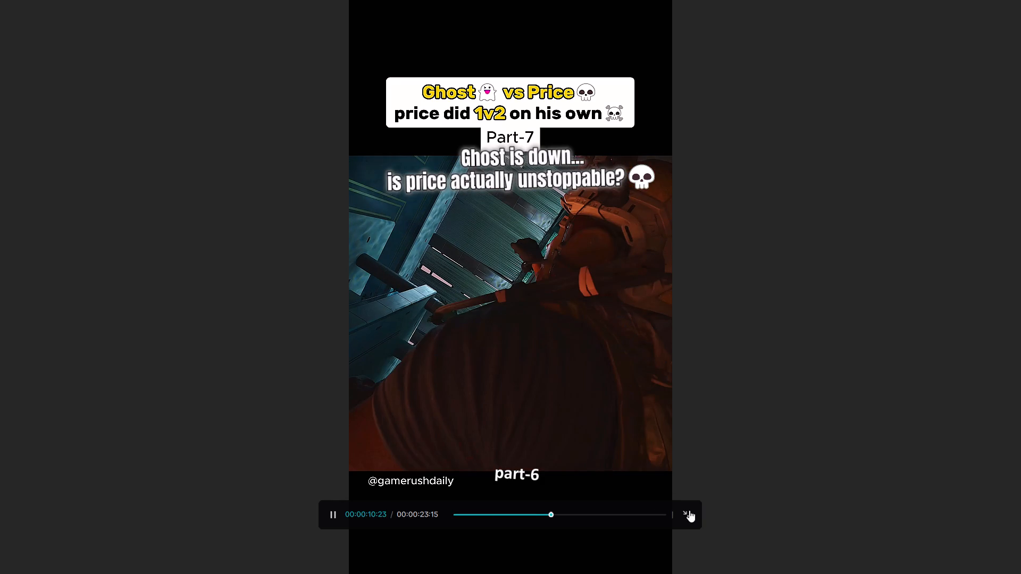
left_click(689, 510)
Replay MW10.mp4 around 00:00:09 to find where the subtitled lines begin and end.
left_click(357, 364)
key("space")
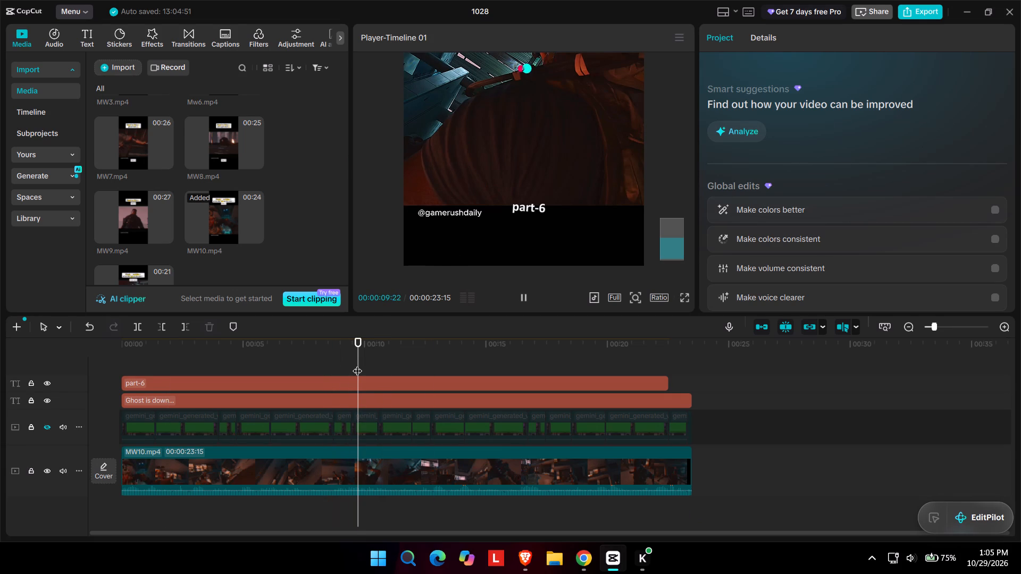
key("space")
left_click(370, 481)
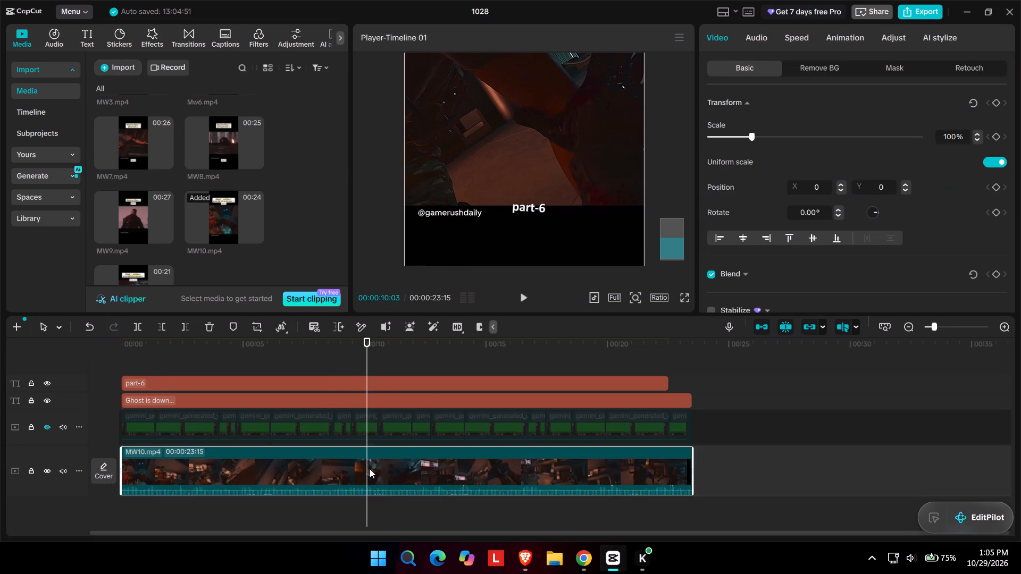
left_click(351, 463)
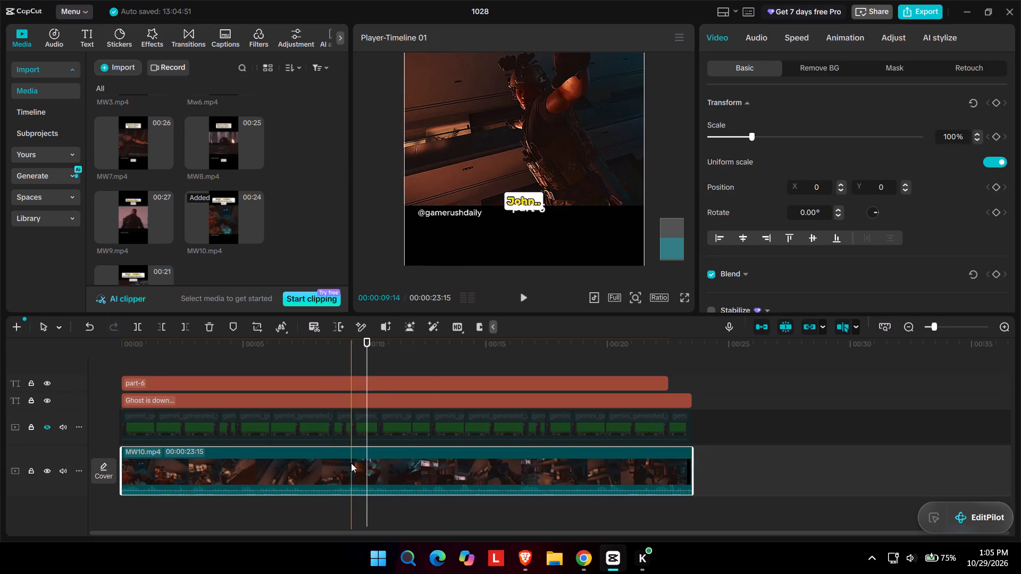
left_click(349, 362)
key("space")
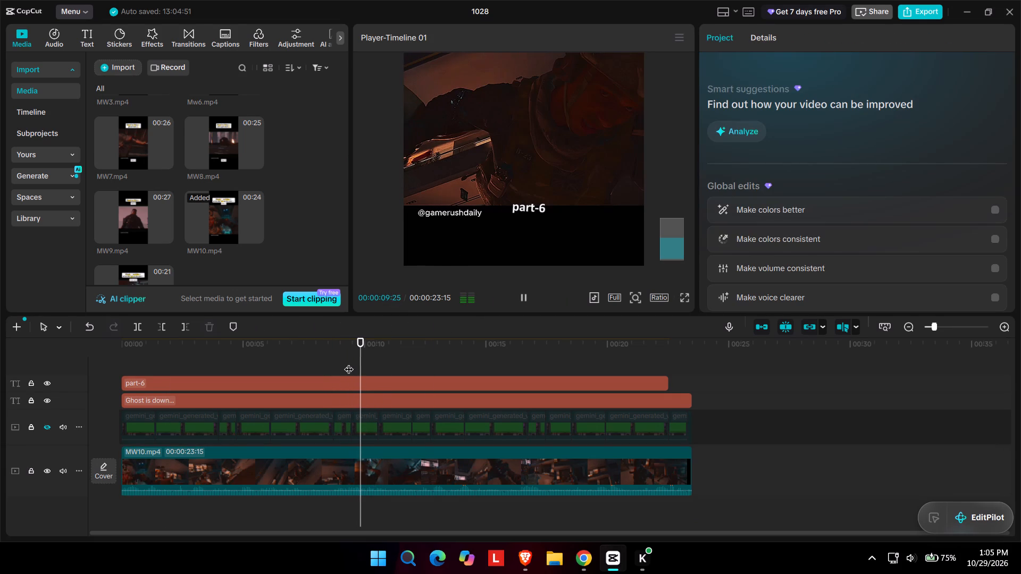
key("space")
left_click(334, 363)
key("space")
key("space")
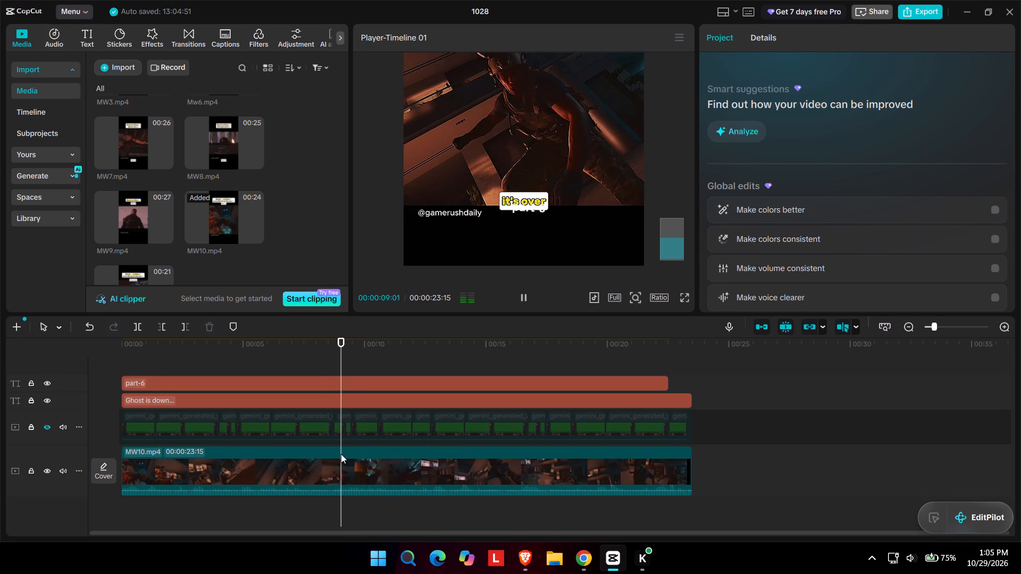
Duplicate the full MW10.mp4 clip onto a new track directly above the green-screen track, starting at 00:00:00:00.
left_click(336, 472)
key("ctrl+c")
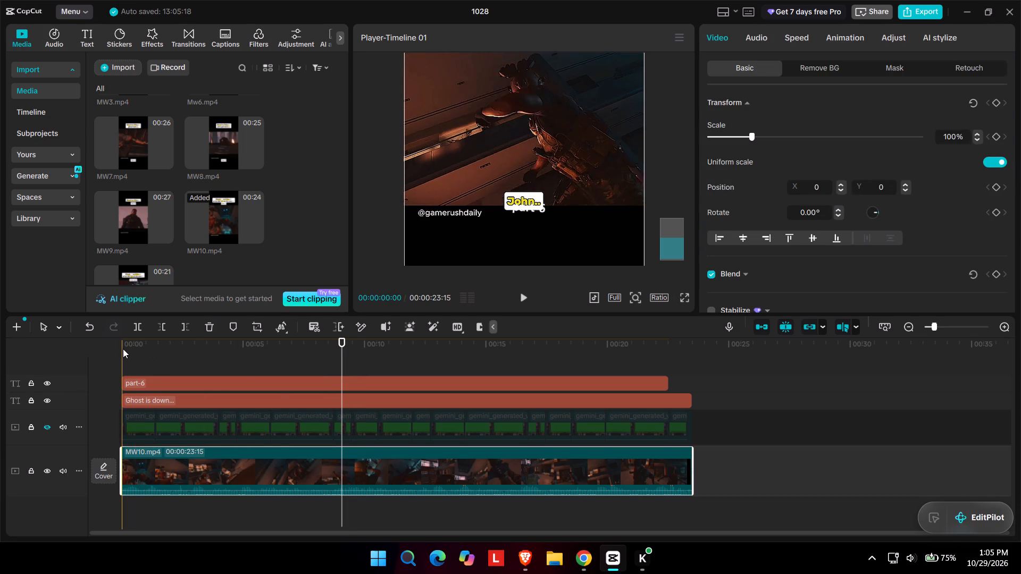
key("ctrl+v")
left_click_drag(197, 444, 197, 438)
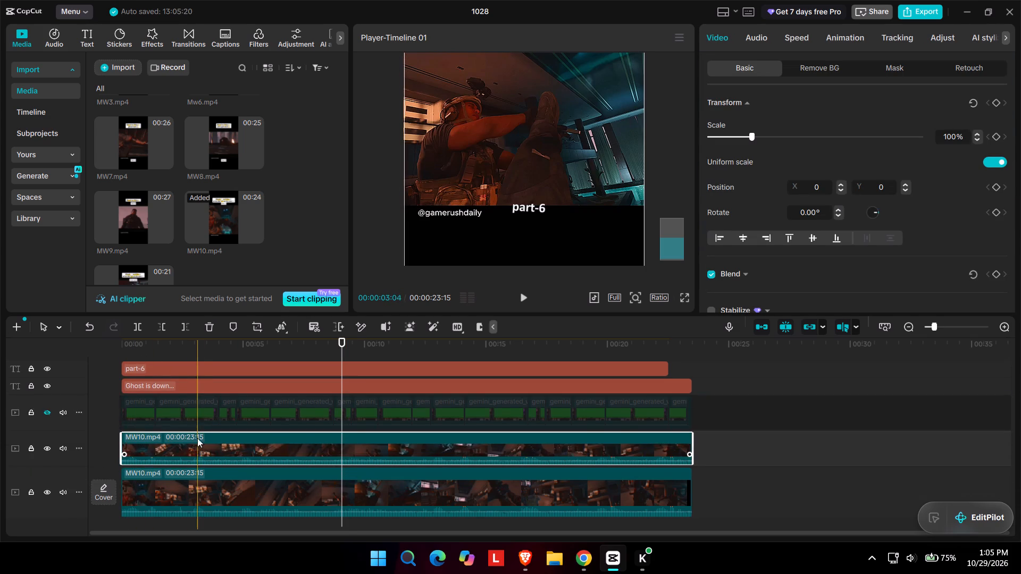
left_click_drag(197, 438, 196, 400)
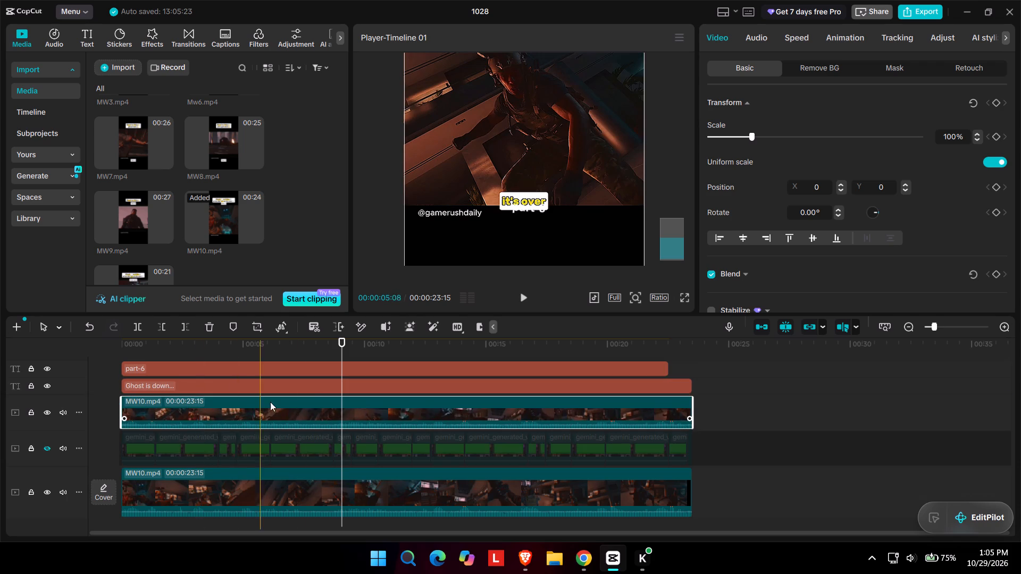
Trim the start of the upper MW10.mp4 copy to about 00:00:08:14, just before its built-in subtitle.
left_click(327, 357)
left_click(338, 406)
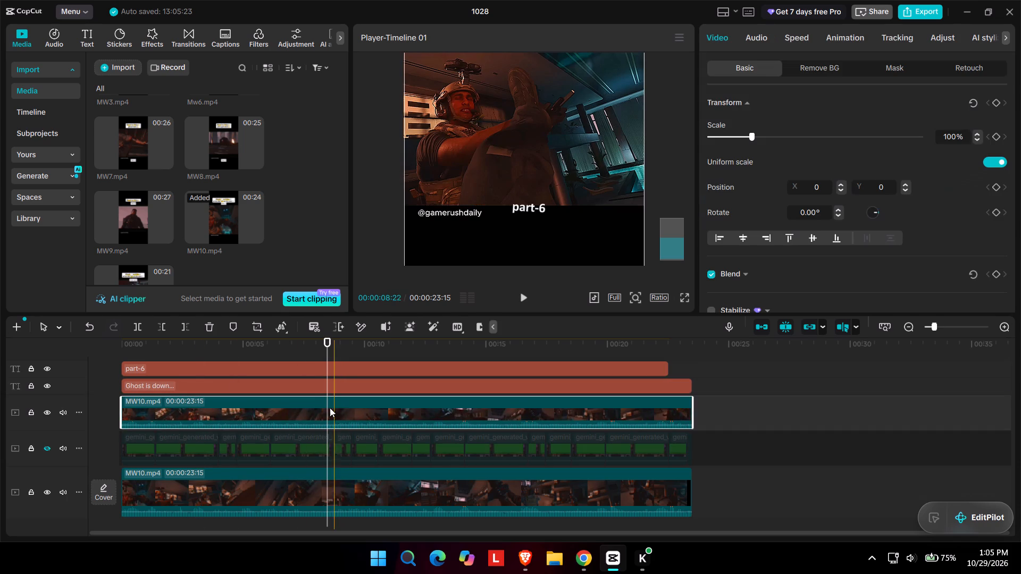
left_click_drag(120, 413, 306, 408)
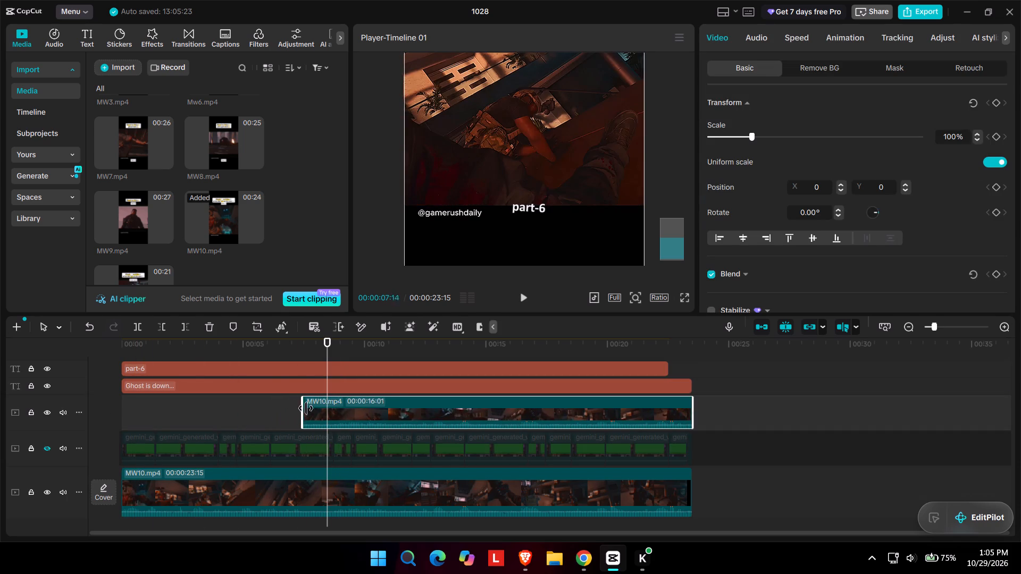
left_click_drag(306, 408, 330, 409)
Split the upper MW10.mp4 copy at 00:00:10:02, play through the rest, and delete the portion after the split.
key("space")
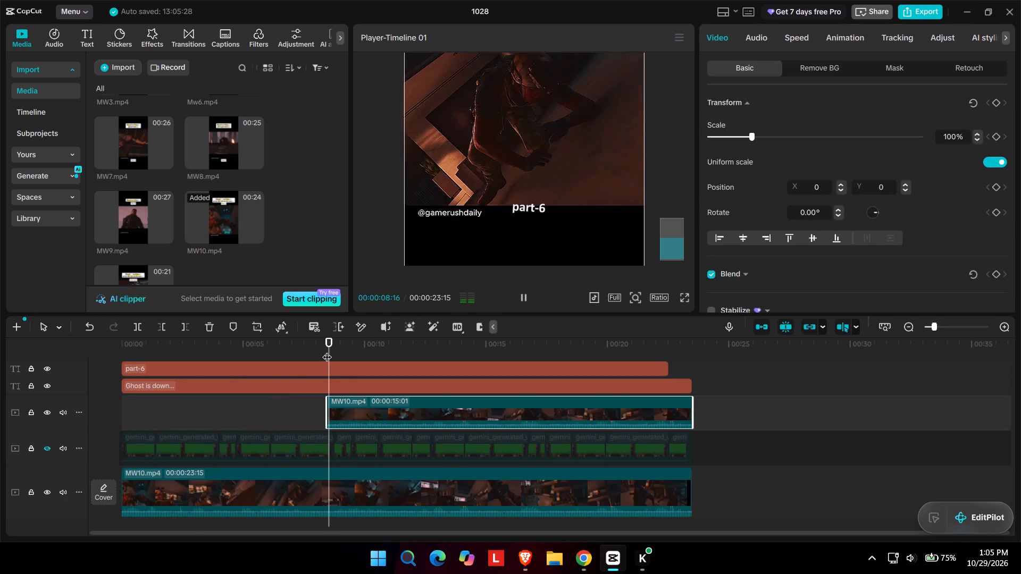
key("space")
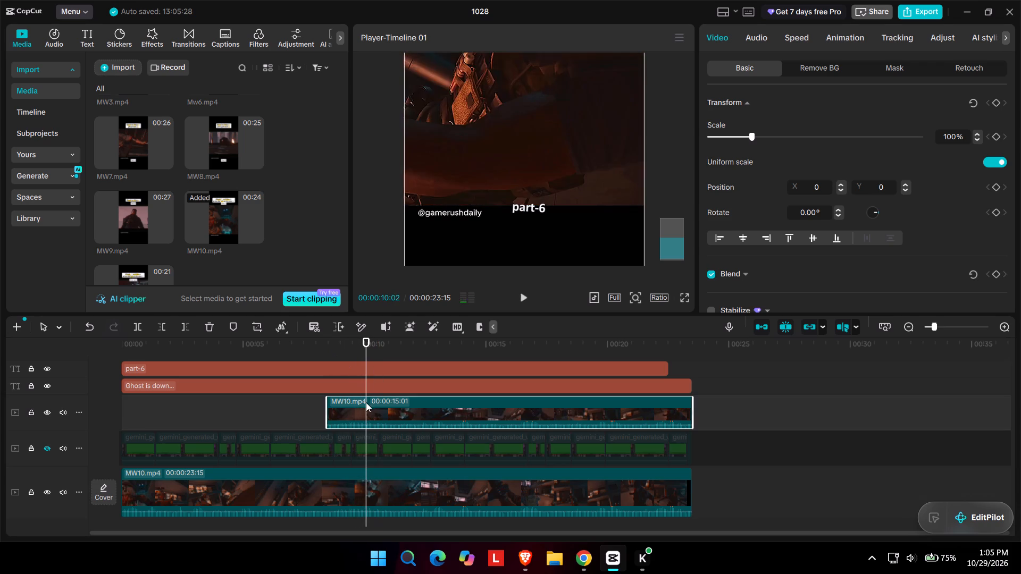
key("ctrl+b")
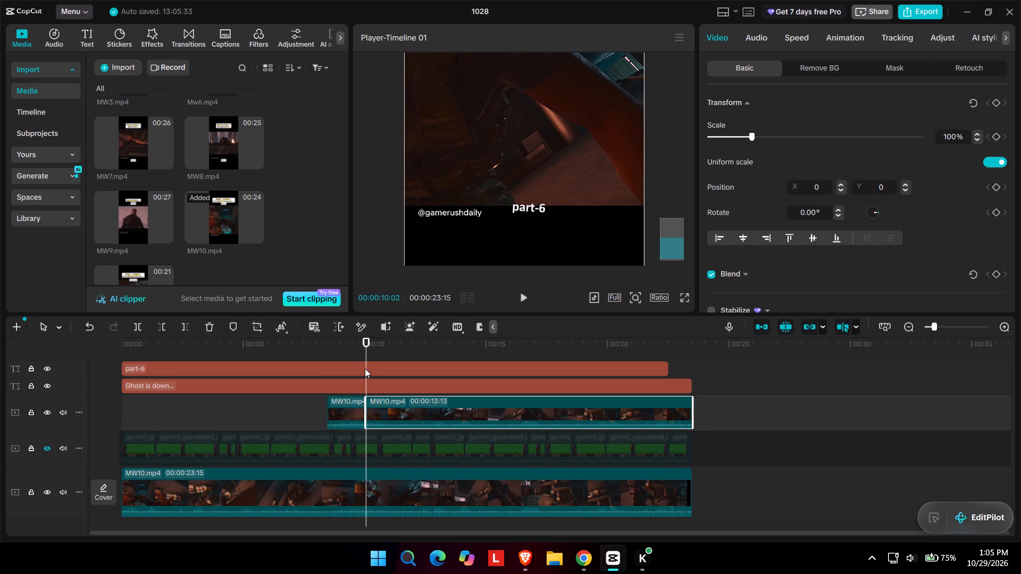
key("space")
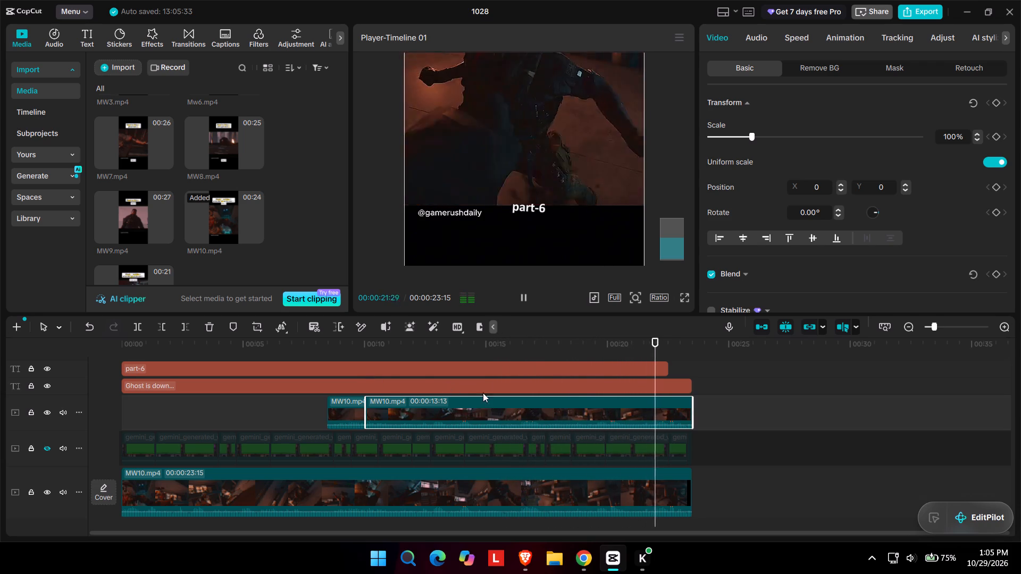
key("space")
key("Delete")
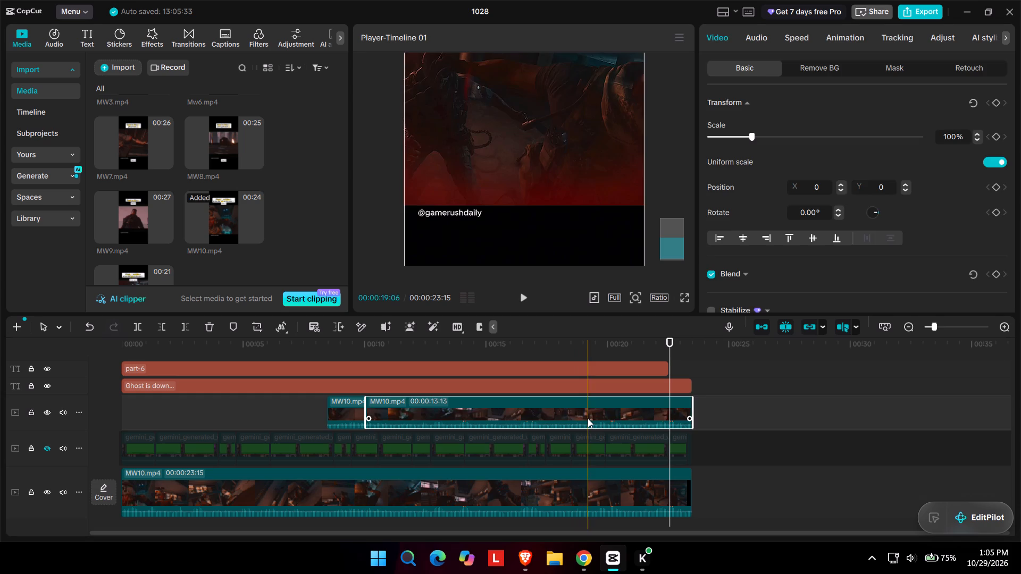
Hide the main MW10.mp4 track so only the short overlay piece shows.
left_click(338, 403)
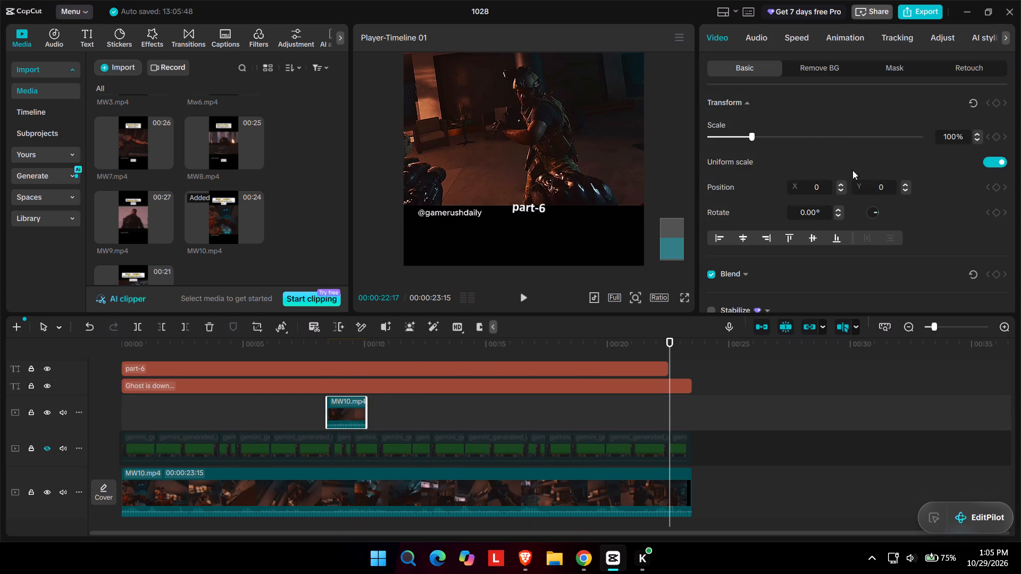
scroll(809, 124, "up", 1)
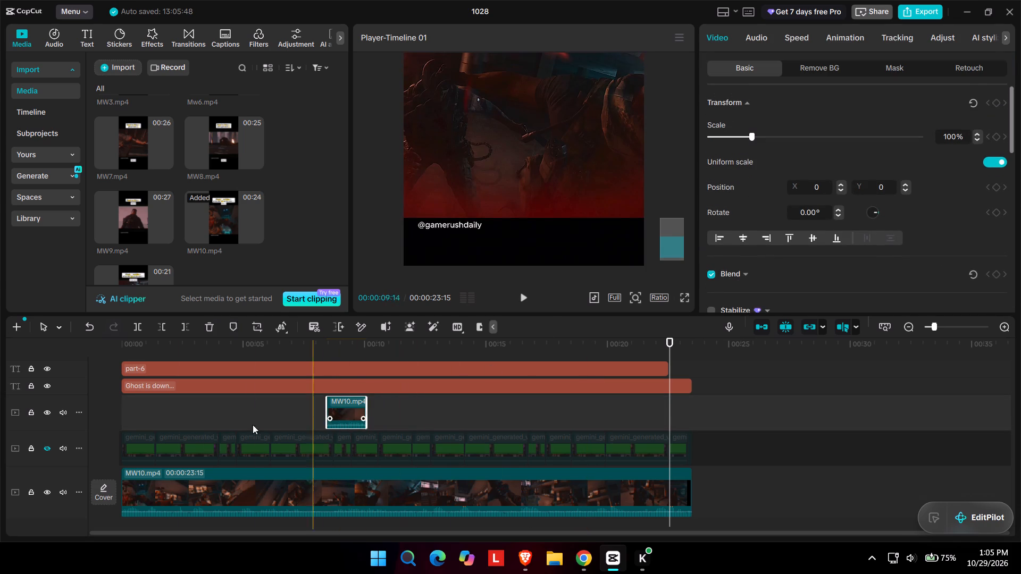
left_click(45, 494)
scroll(257, 383, "up", 1)
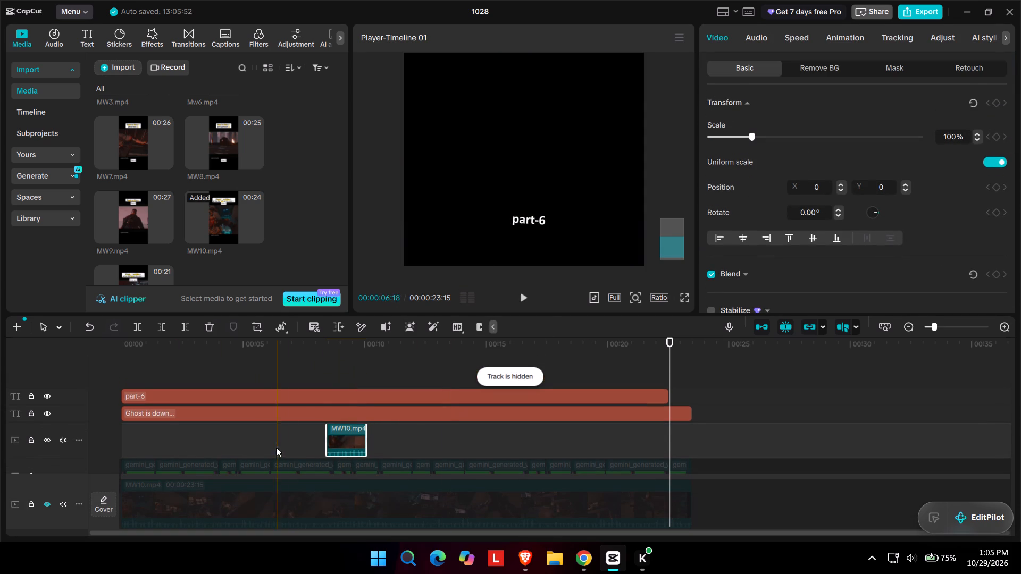
Add a rectangle mask to the MW10.mp4 overlay, fitted tightly around the "it's over" subtitle at position X 0, Y -1192.
left_click(339, 367)
left_click(344, 437)
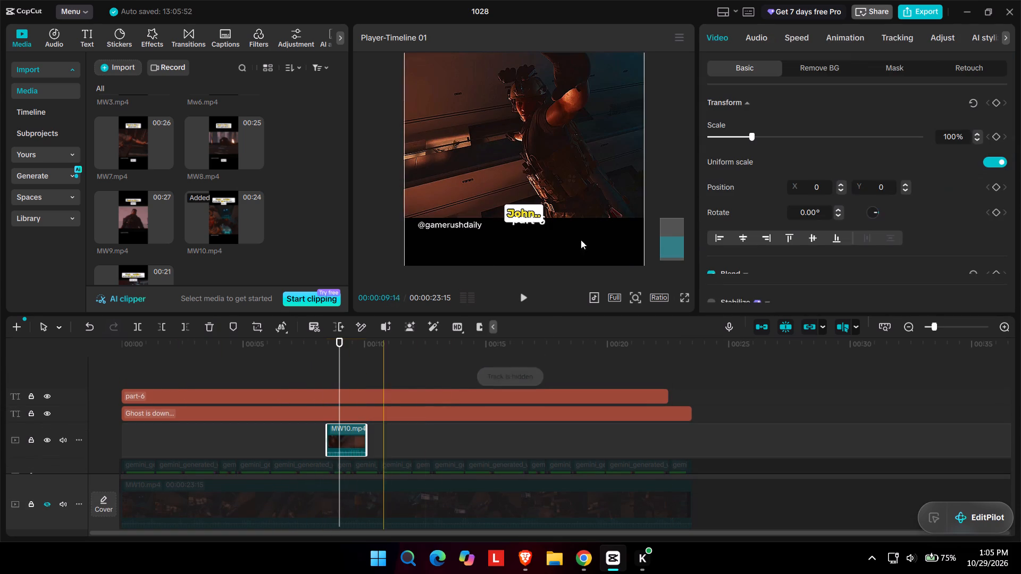
left_click(880, 65)
left_click(741, 120)
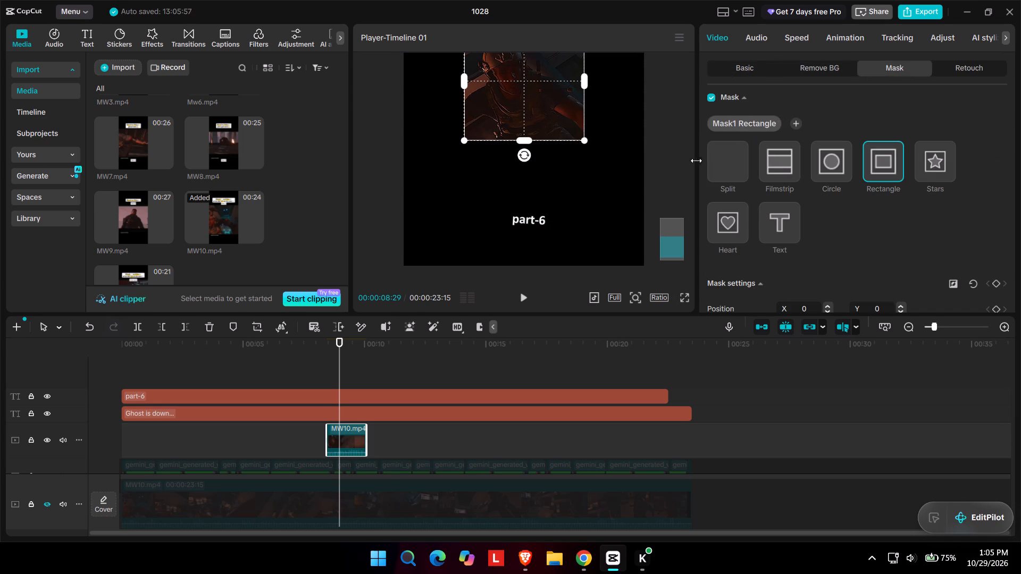
left_click_drag(537, 111, 532, 192)
left_click_drag(520, 102, 512, 175)
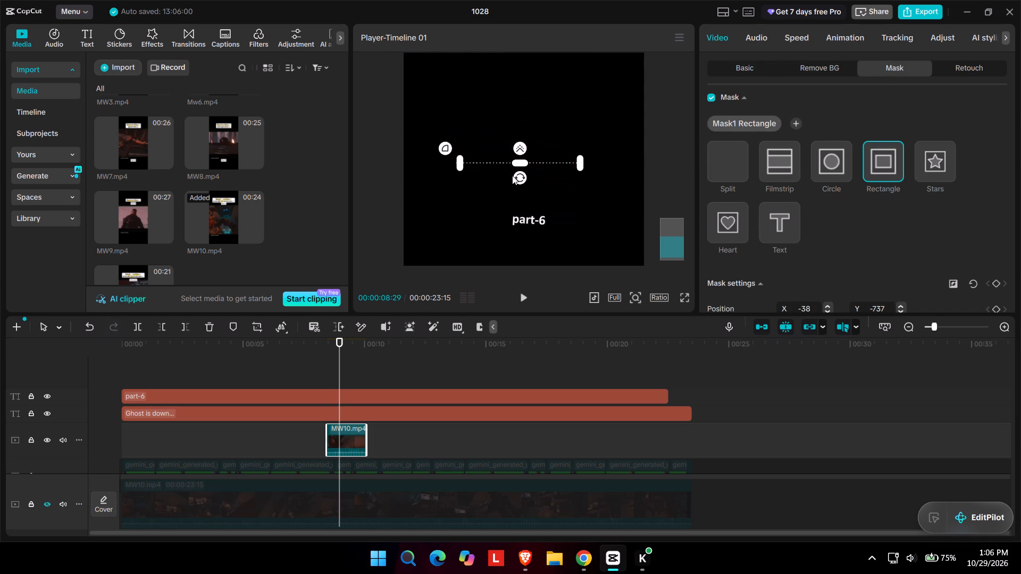
left_click_drag(512, 175, 527, 148)
left_click_drag(521, 168, 531, 220)
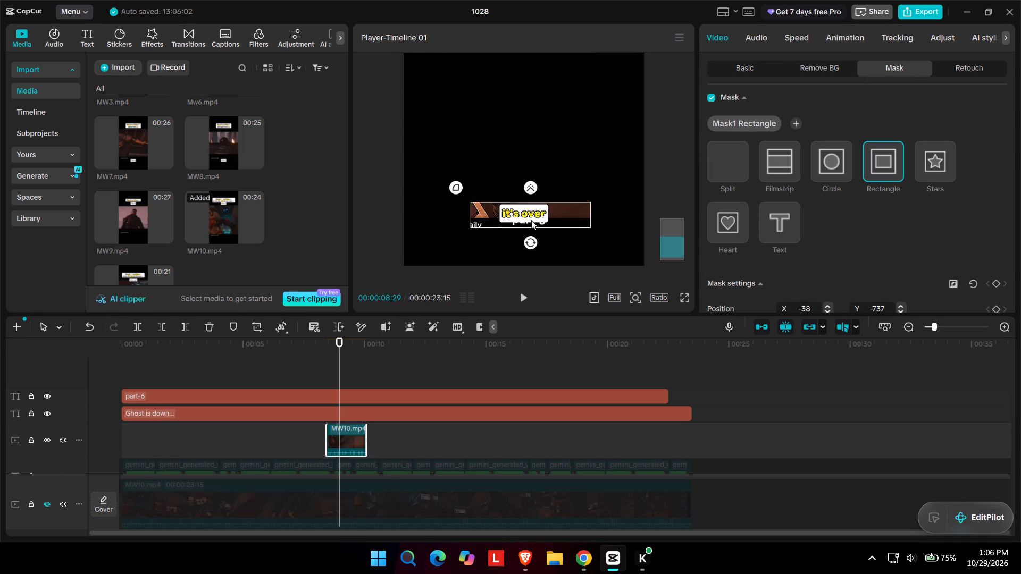
left_click_drag(531, 220, 528, 215)
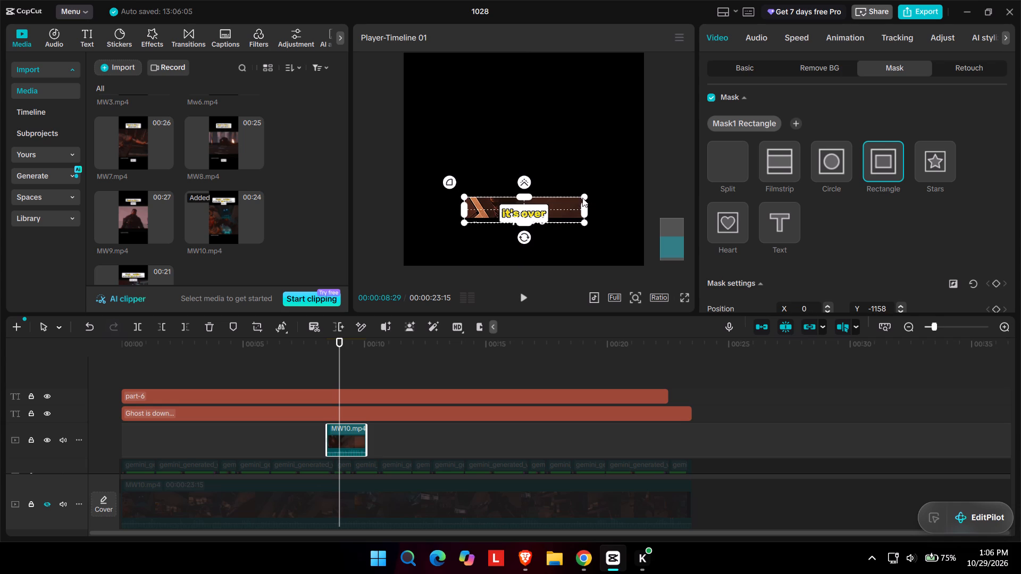
left_click_drag(582, 198, 565, 205)
left_click(547, 209)
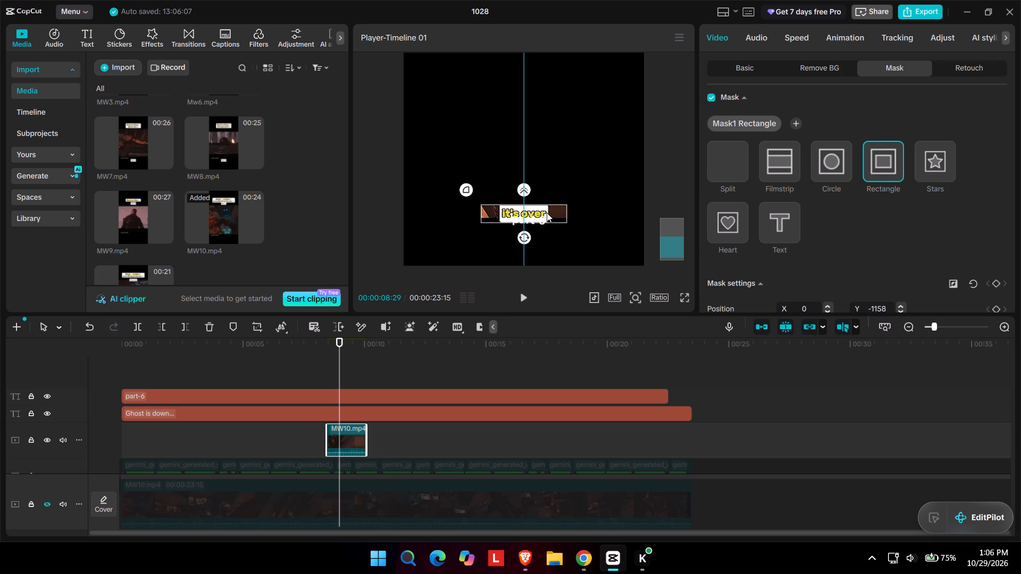
left_click_drag(565, 212, 550, 211)
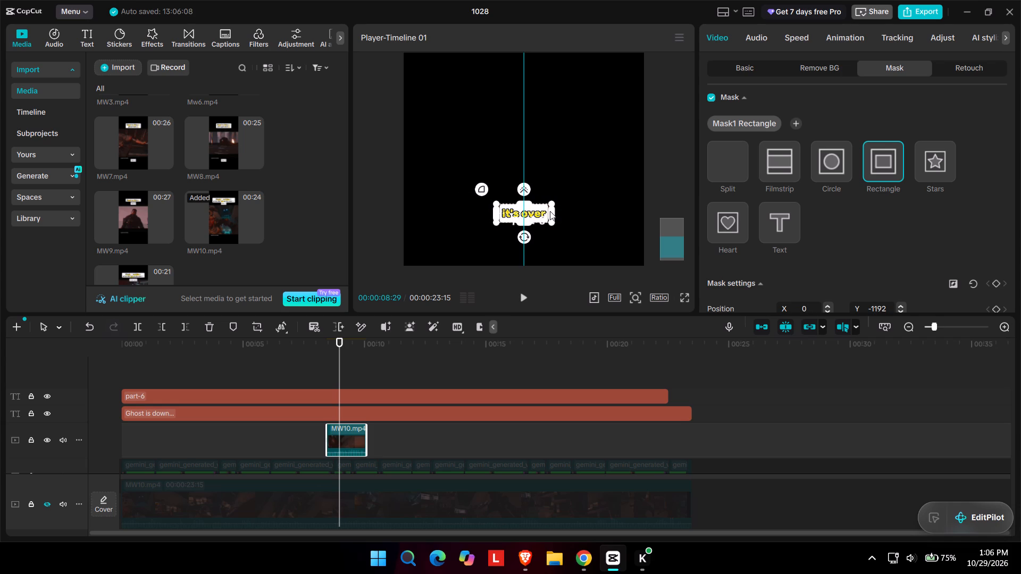
left_click_drag(550, 211, 547, 211)
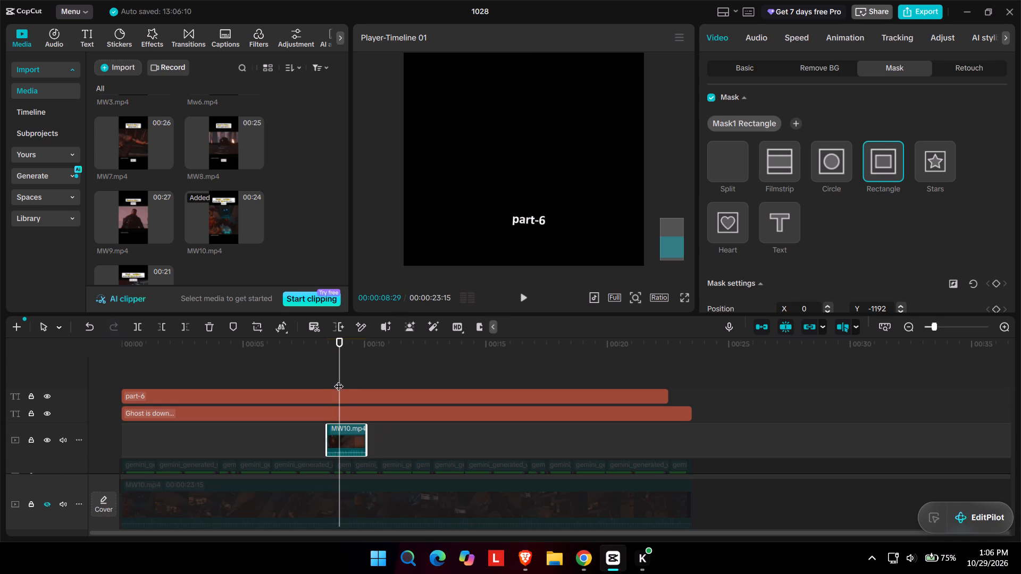
Trim the end of the masked MW10.mp4 overlay to about 00:00:09:20, where the subtitle disappears, and replay its start.
left_click(330, 359)
key("space")
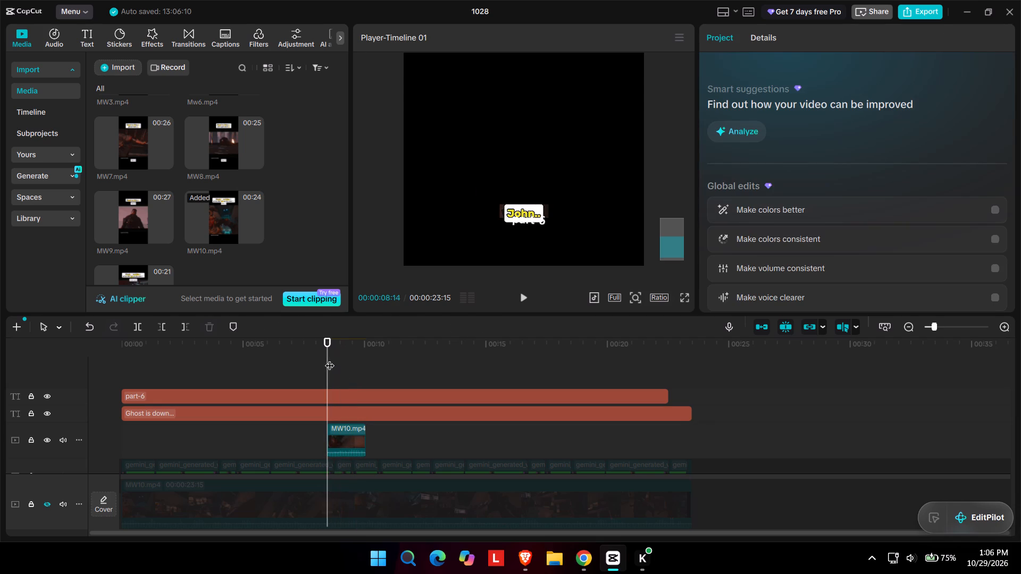
key("space")
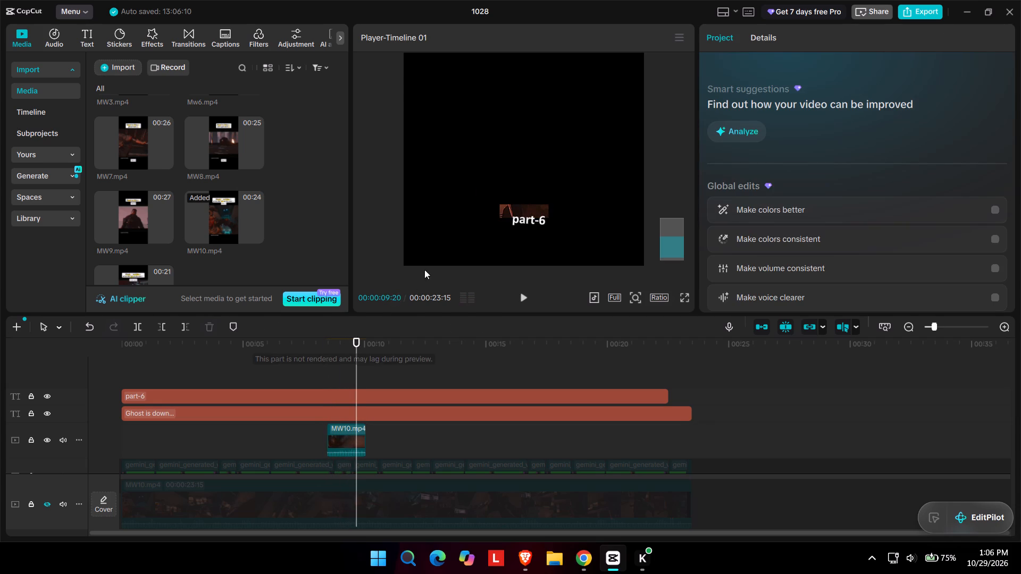
scroll(363, 435, "up", 8, "ctrl")
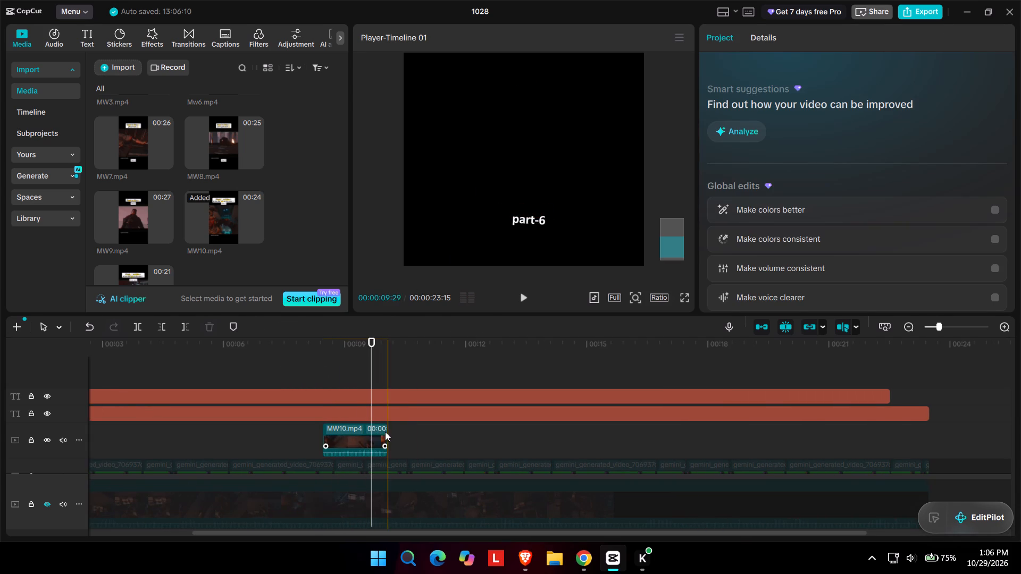
left_click_drag(387, 432, 369, 434)
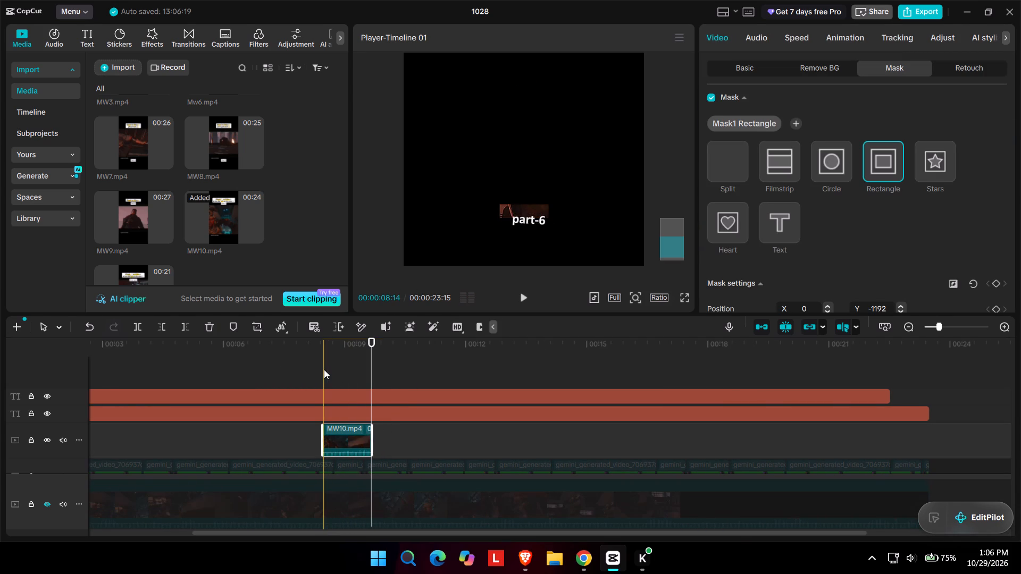
left_click(324, 369)
key("space")
key("space")
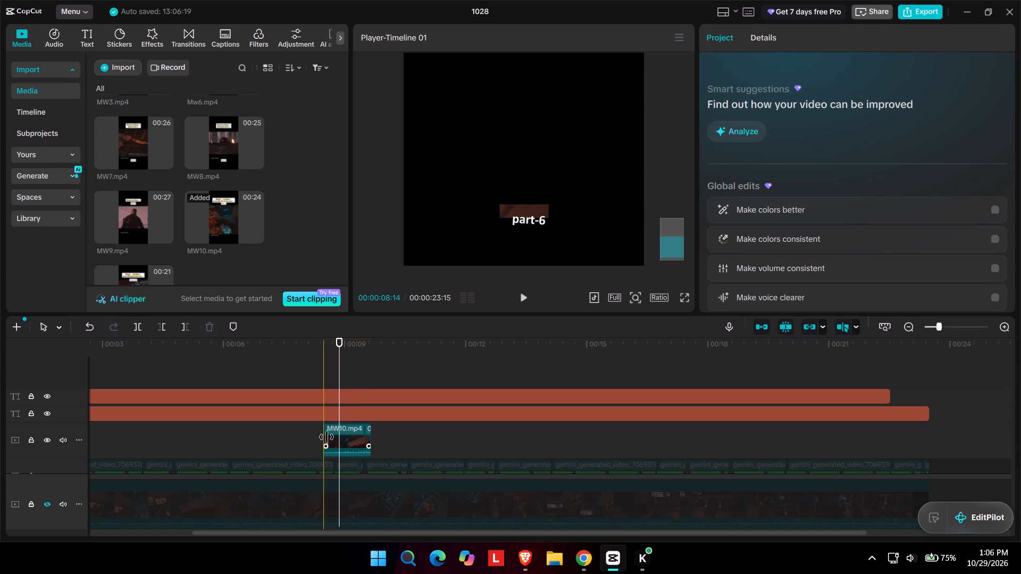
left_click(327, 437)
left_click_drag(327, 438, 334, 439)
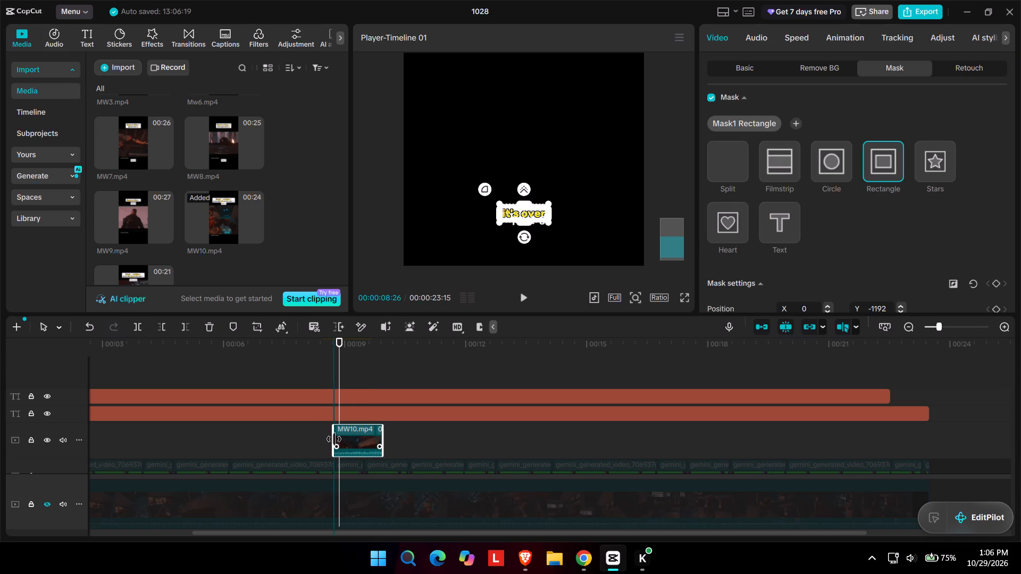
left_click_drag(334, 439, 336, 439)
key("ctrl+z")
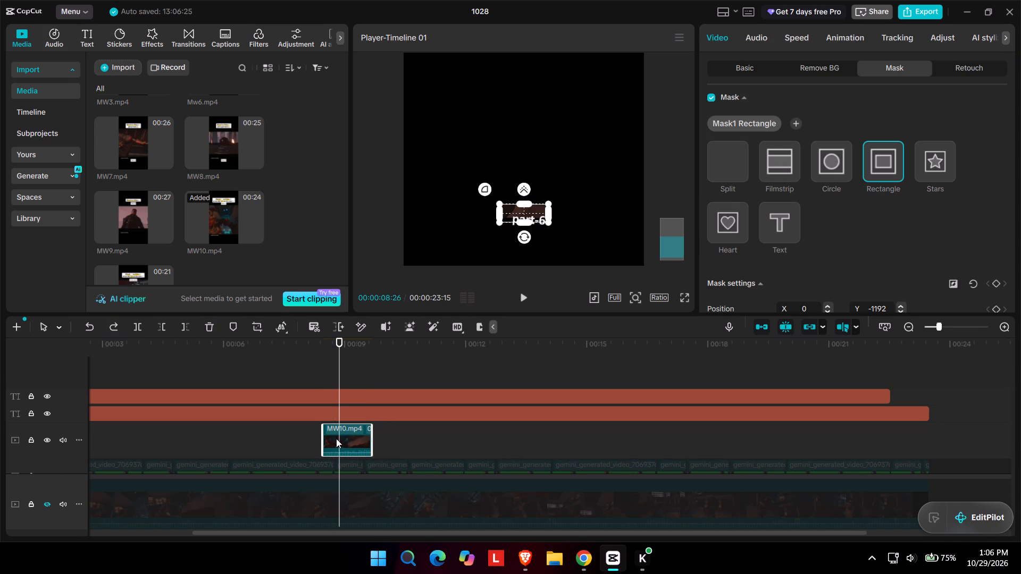
Trim the start of the masked MW10.mp4 overlay to about 00:00:08:26, where the subtitle appears, and replay it.
left_click_drag(325, 436, 339, 436)
left_click(337, 372)
key("space")
key("space")
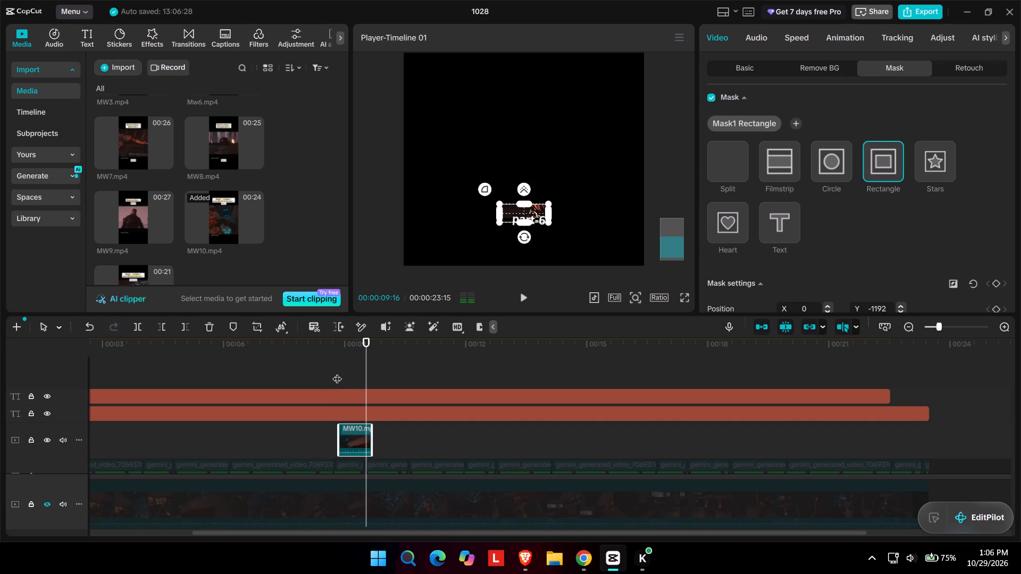
left_click(324, 360)
key("space")
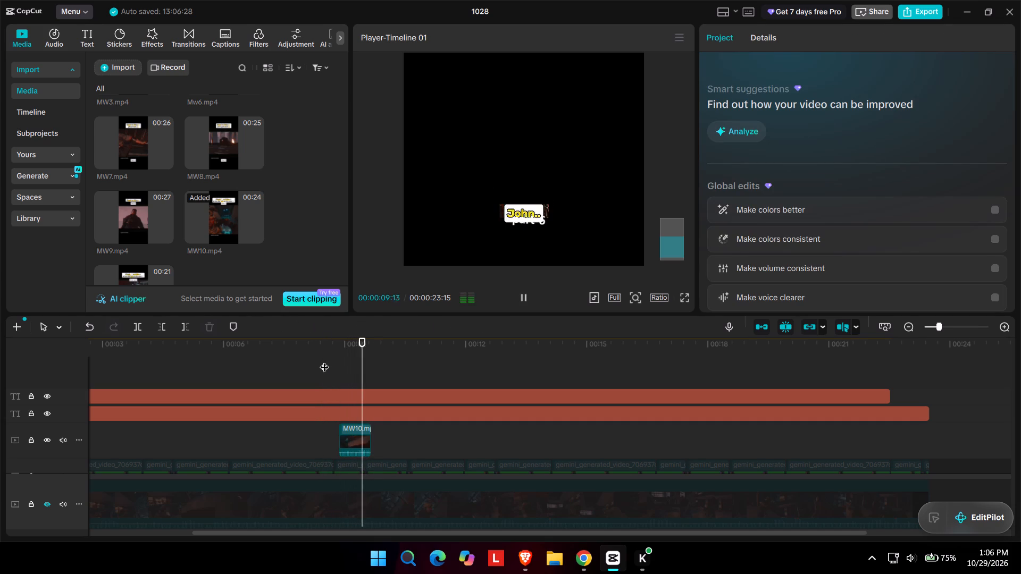
key("space")
Split the masked MW10.mp4 overlay at about 00:00:09:05, where the subtitle changes from "it's over" to "John..".
scroll(334, 386, "up", 9, "ctrl")
left_click(361, 436)
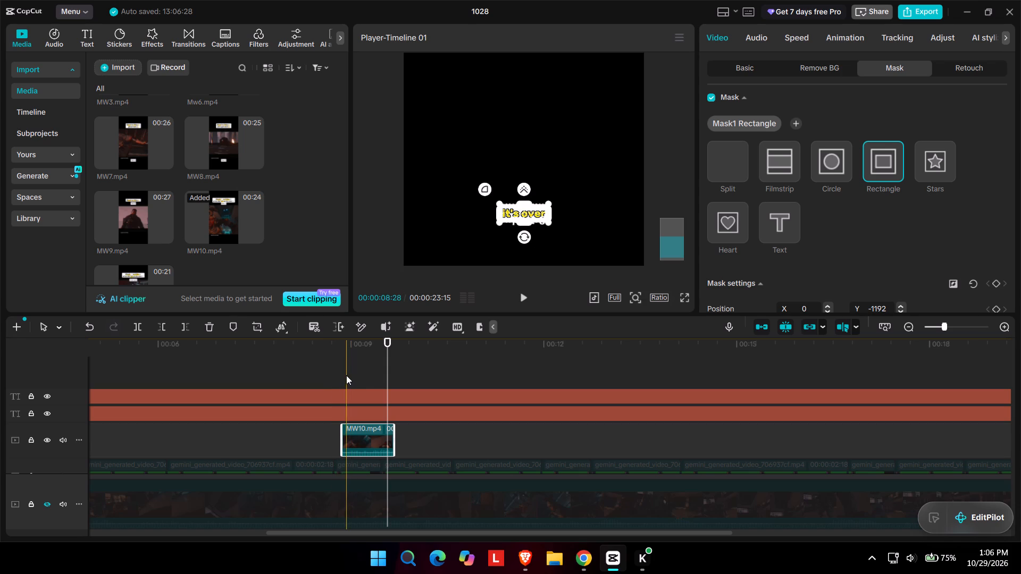
left_click(733, 69)
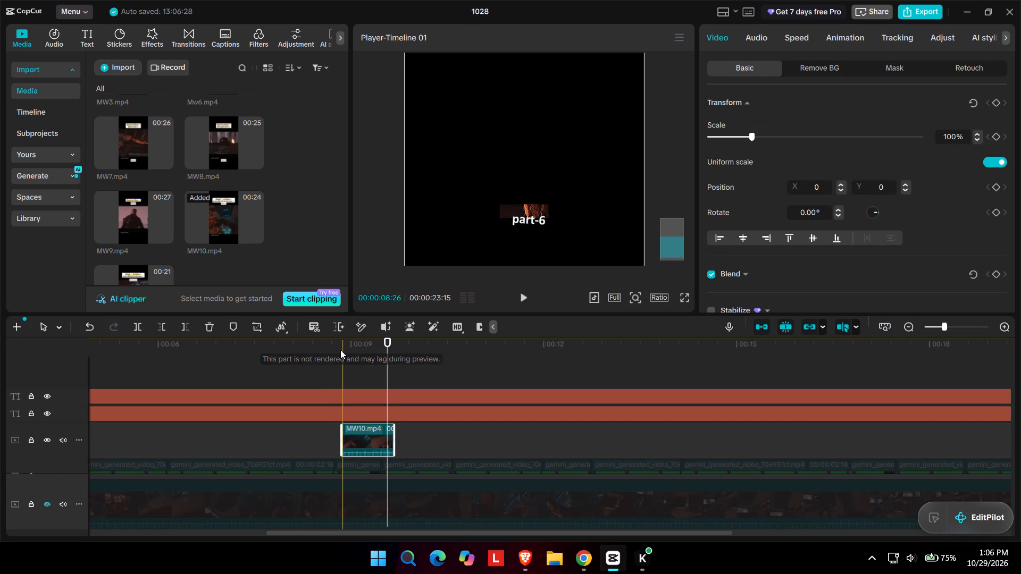
left_click(367, 349)
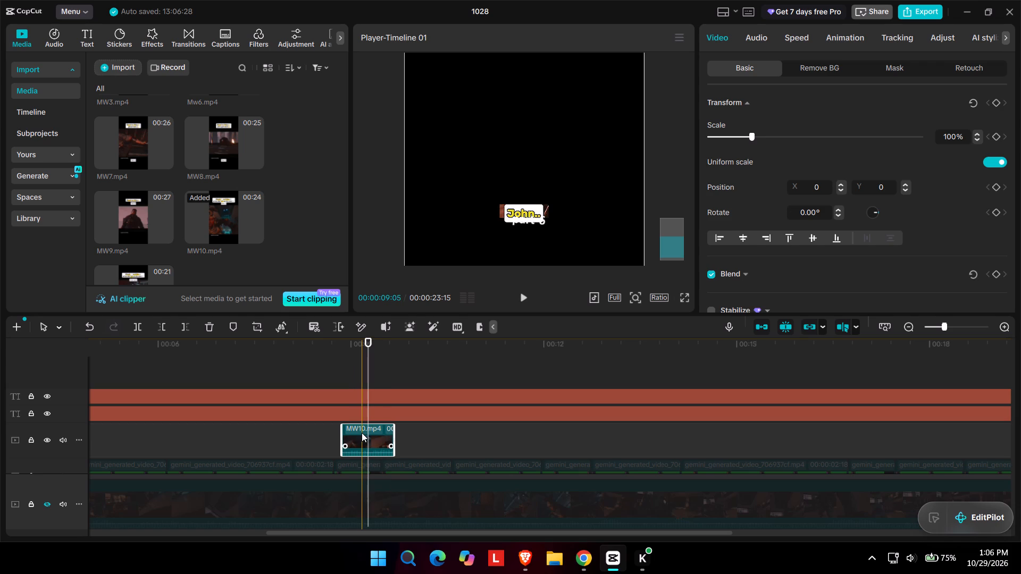
key("ctrl+b")
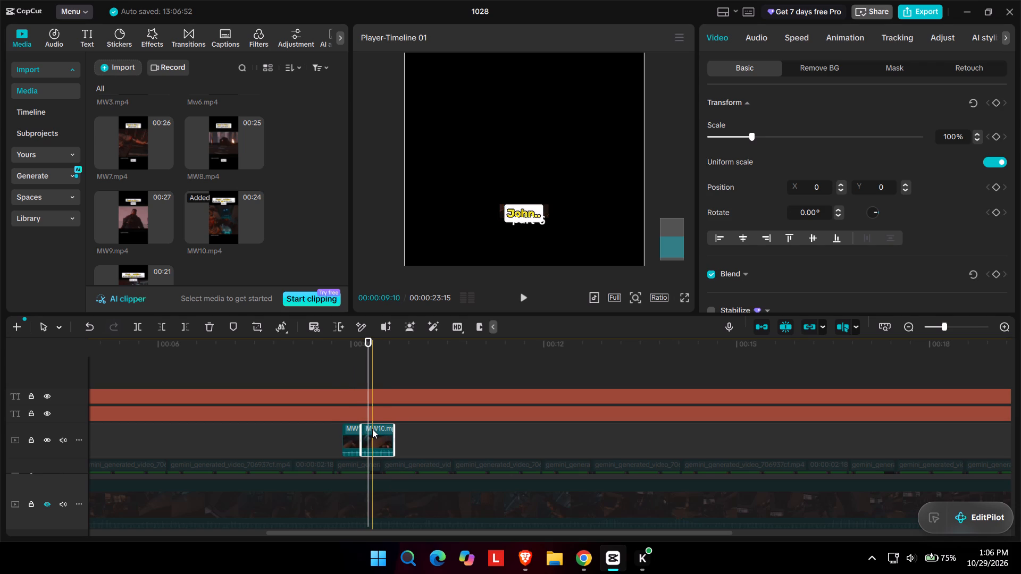
Add a default text clip at 00:00:08:26 and trim its end to match the "it's over" overlay segment beneath it.
left_click(352, 441, "ctrl")
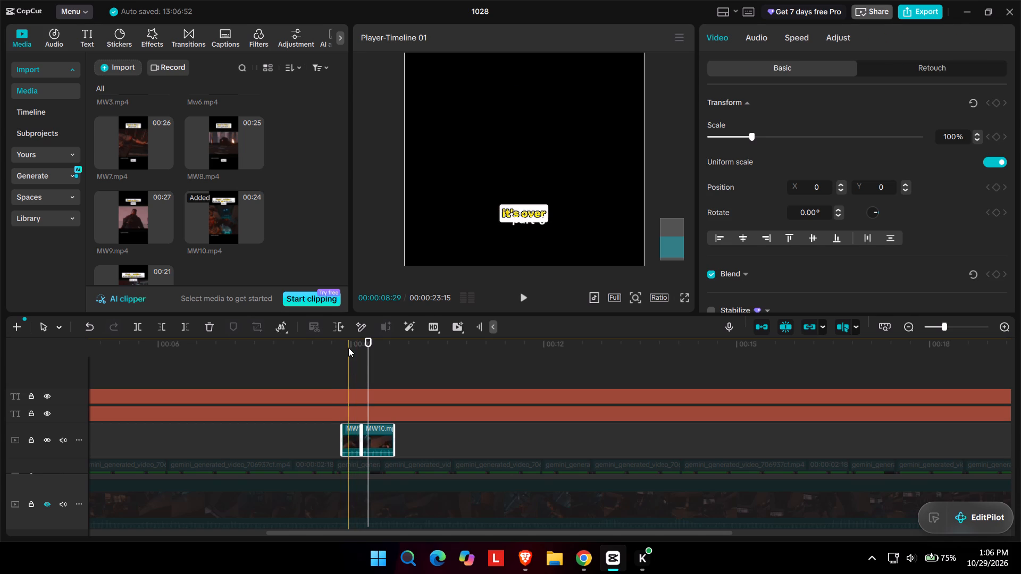
left_click(342, 349)
left_click(344, 390)
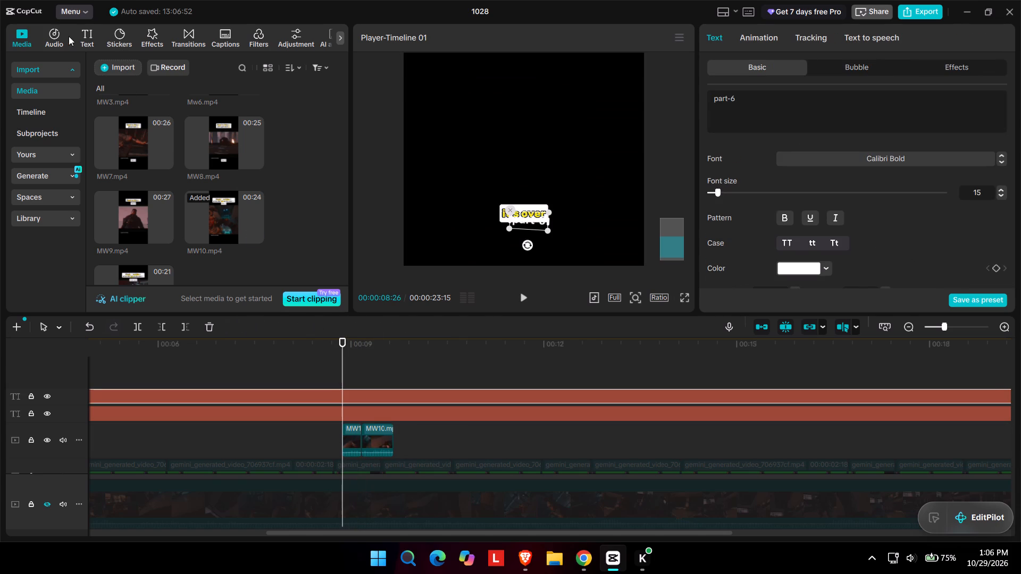
left_click(91, 36)
left_click_drag(107, 98, 342, 381)
left_click_drag(532, 395, 358, 389)
Replace the new text clip's default wording with "It's Over".
key("ctrl+c")
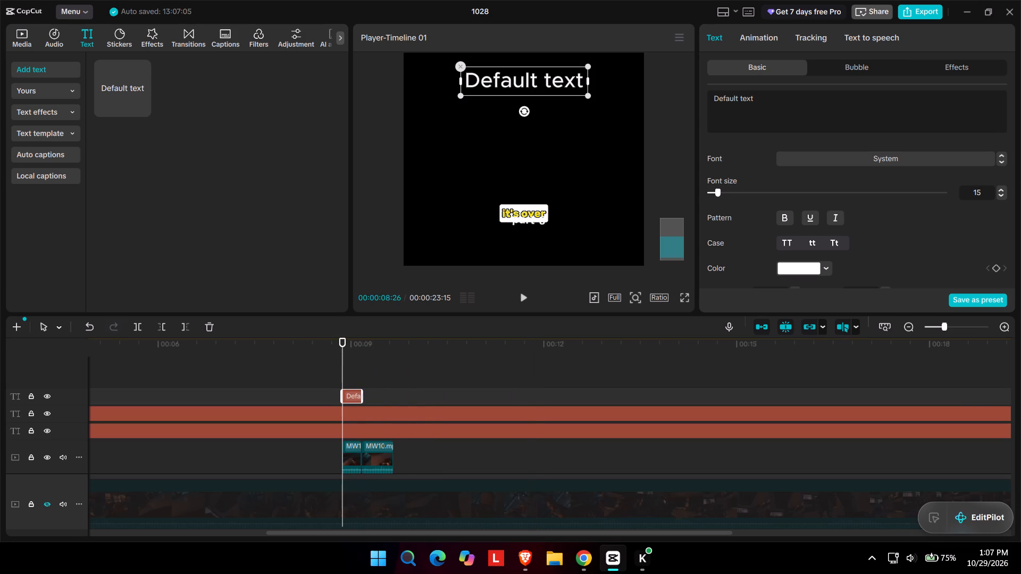
left_click_drag(793, 98, 712, 102)
left_click(712, 102)
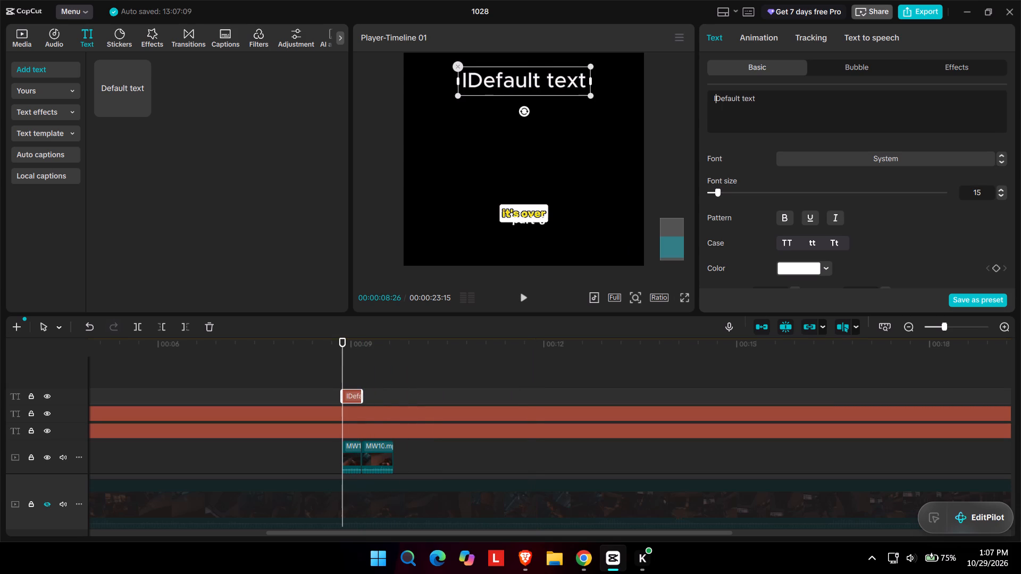
key("t")
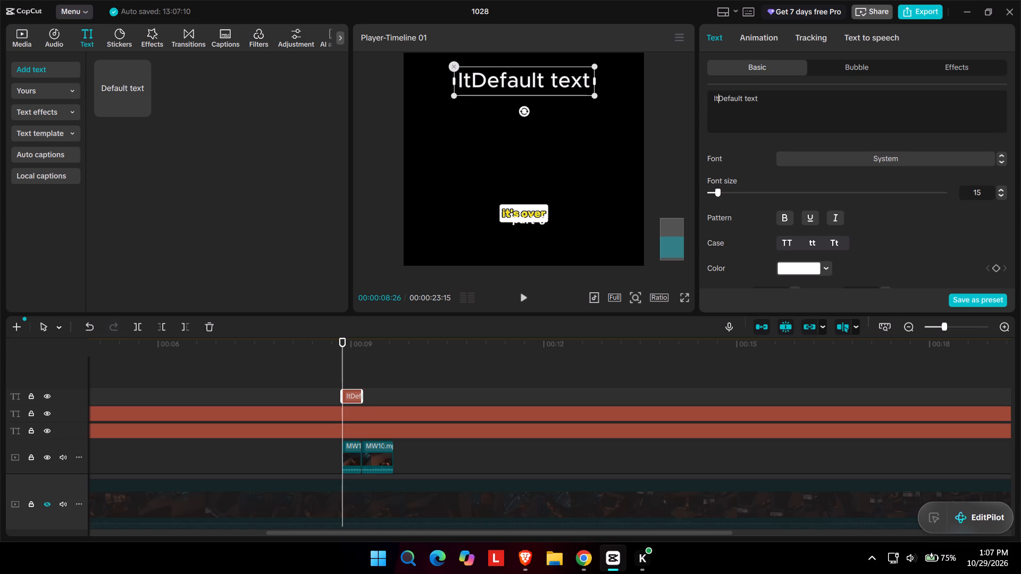
type("'s")
key("space")
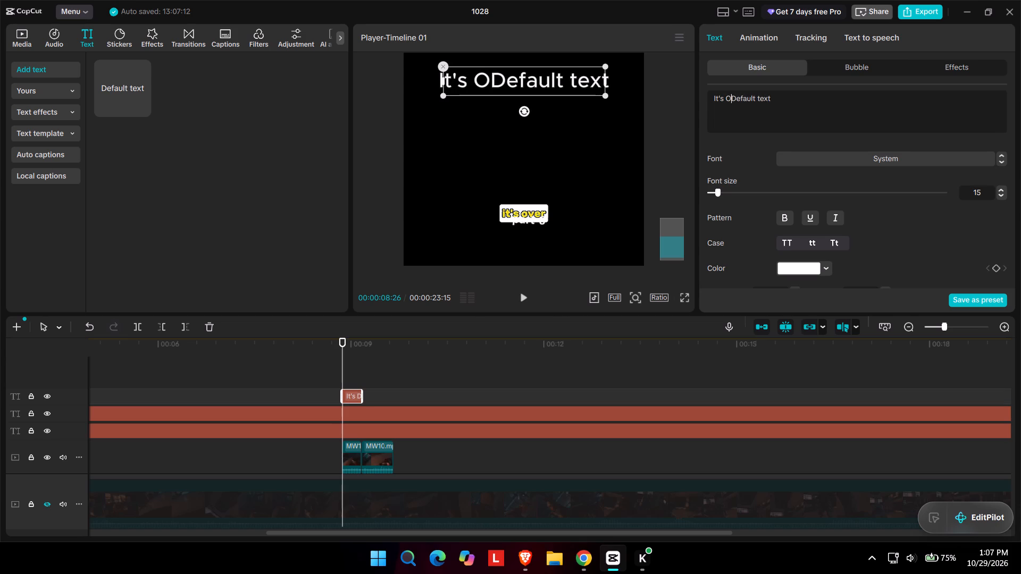
type("ver")
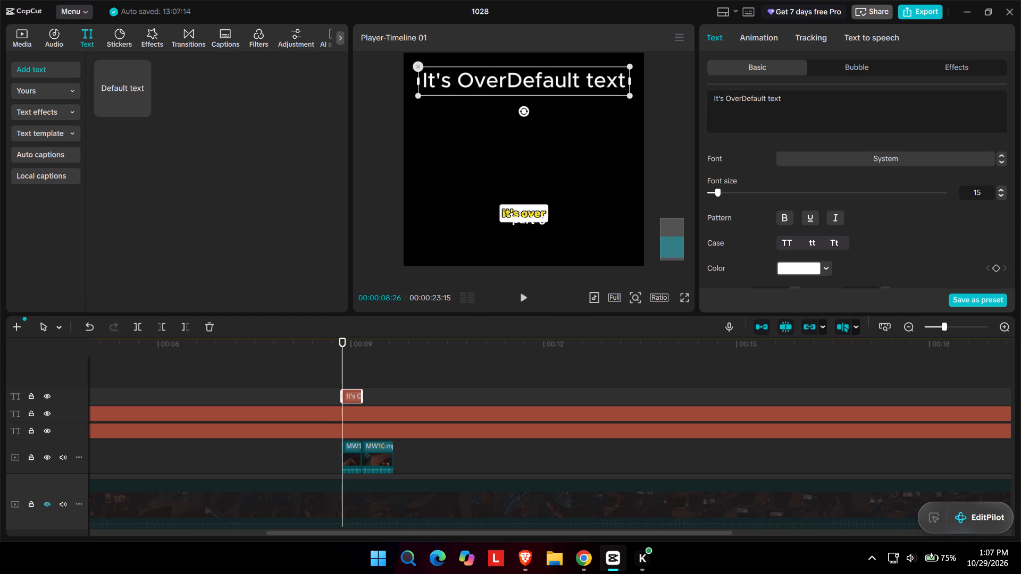
left_click_drag(797, 99, 742, 98)
key("BackSpace")
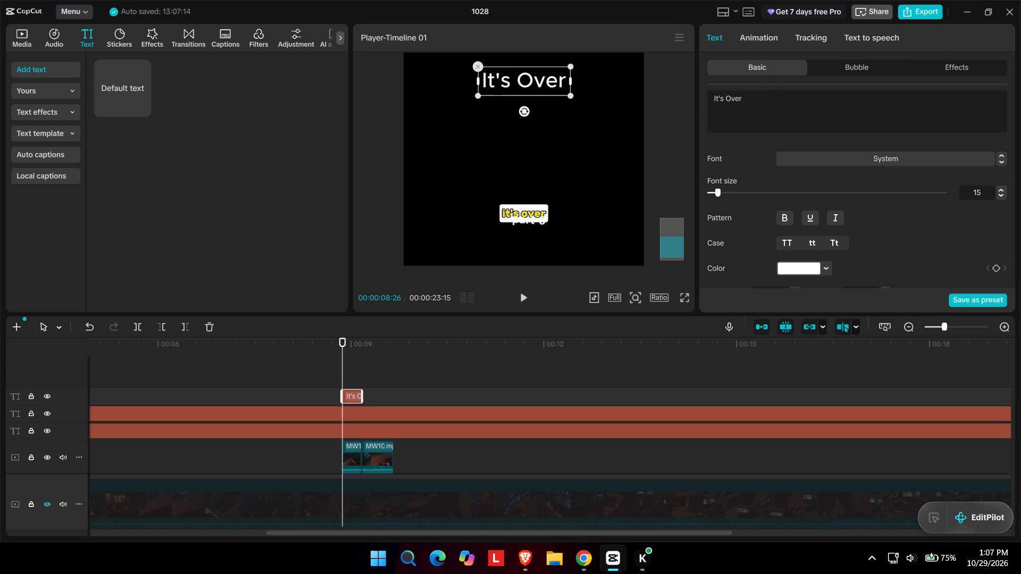
Delete both segments of the masked MW10.mp4 subtitle overlay from the timeline.
scroll(341, 370, "down", 4, "ctrl")
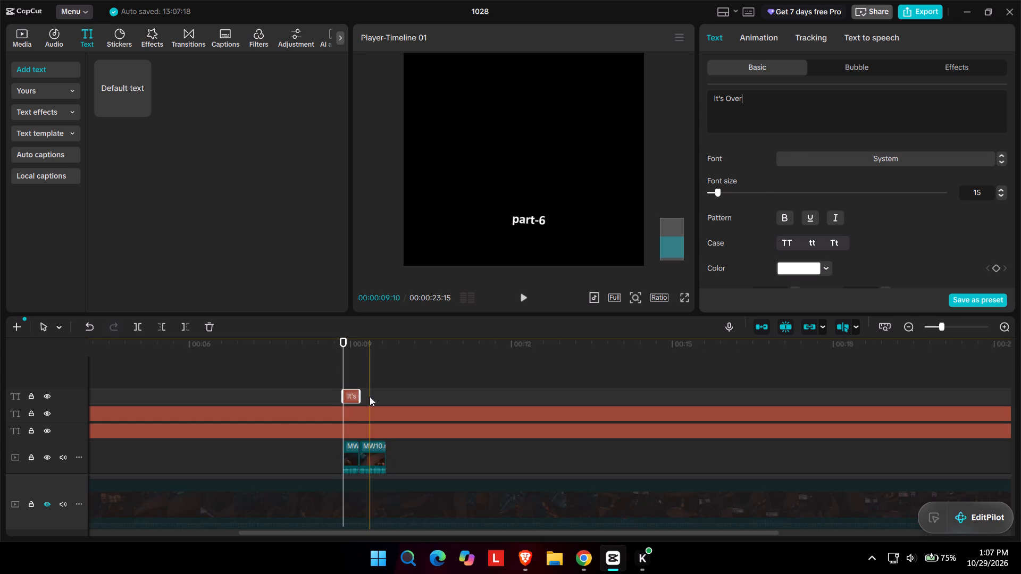
right_click_drag(358, 446, 358, 453)
left_click_drag(400, 464, 363, 461)
left_click(337, 457)
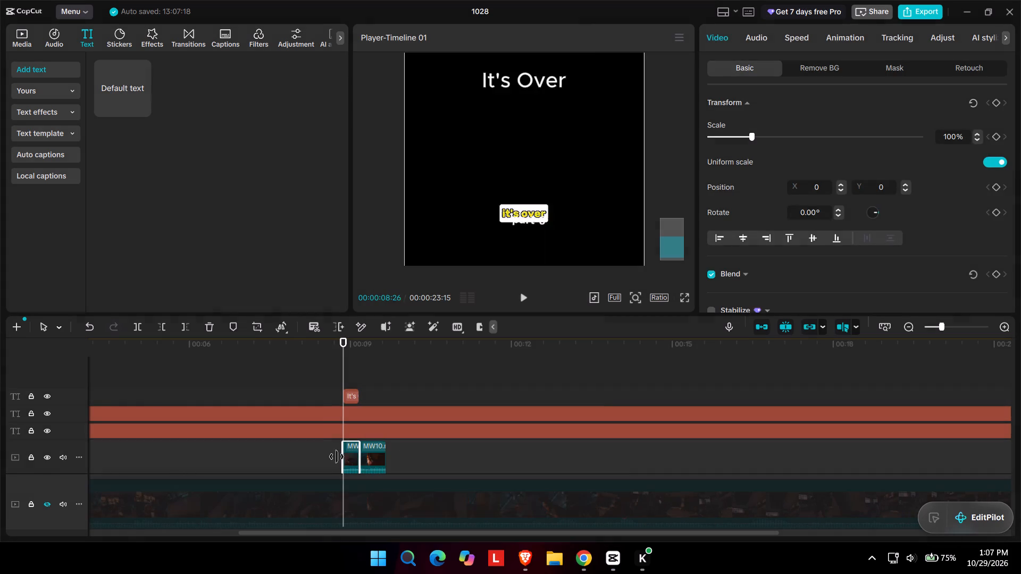
left_click_drag(327, 455, 400, 458)
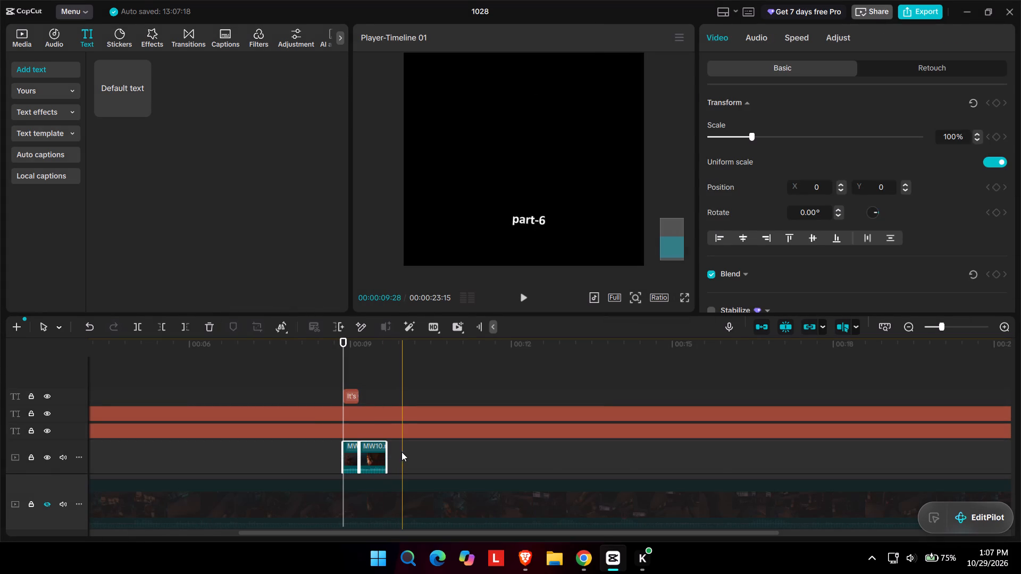
key("Delete")
Extend the "part-6" text clip to the end of the video at 00:00:23:15, level with the headline text clip.
scroll(329, 404, "down", 2, "ctrl")
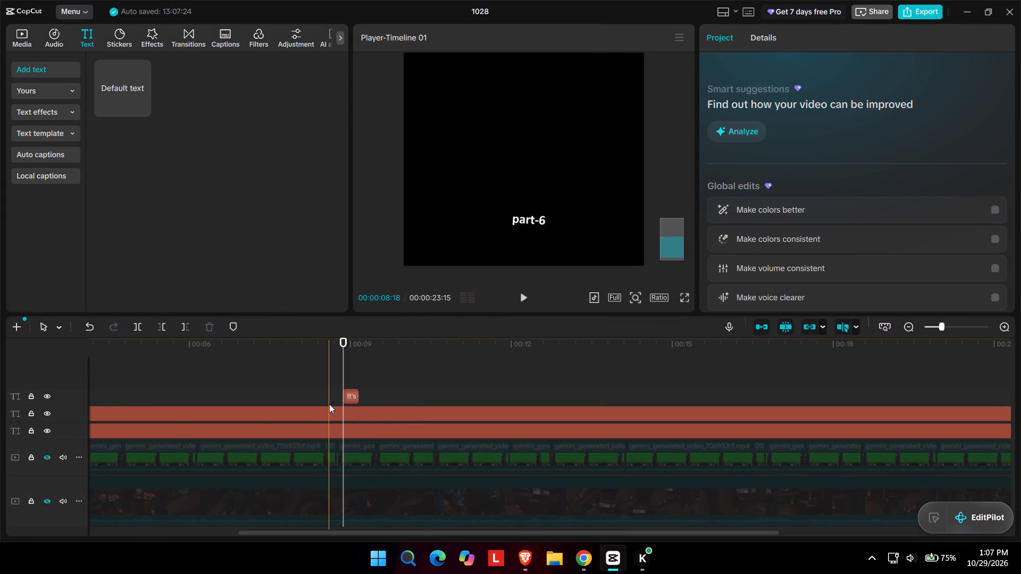
scroll(329, 404, "left", 6)
scroll(329, 403, "down", 1)
scroll(329, 403, "up", 1)
scroll(386, 407, "right", 1)
scroll(925, 403, "left", 1)
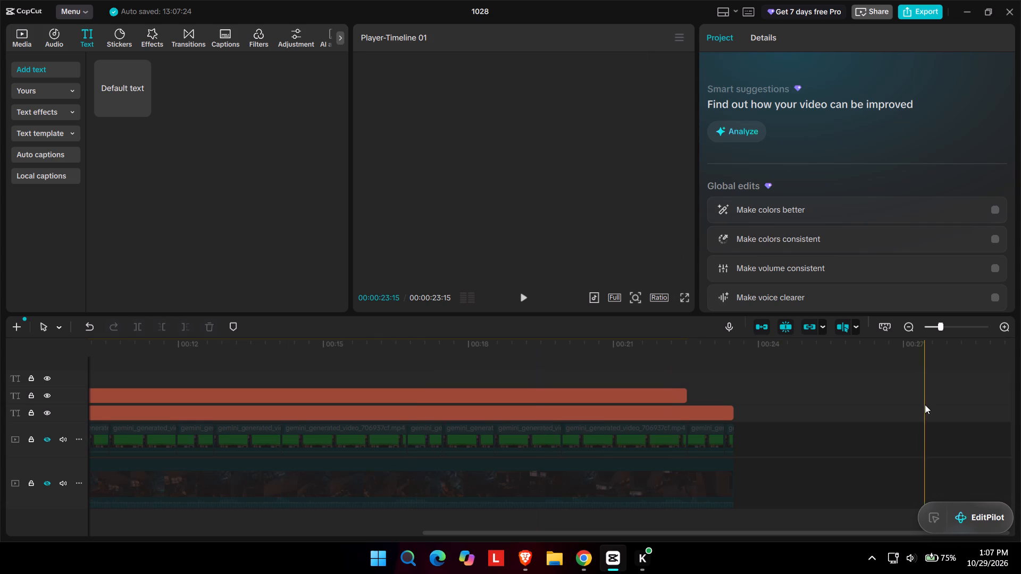
scroll(925, 404, "left", 1)
left_click(685, 395)
left_click_drag(684, 394, 737, 402)
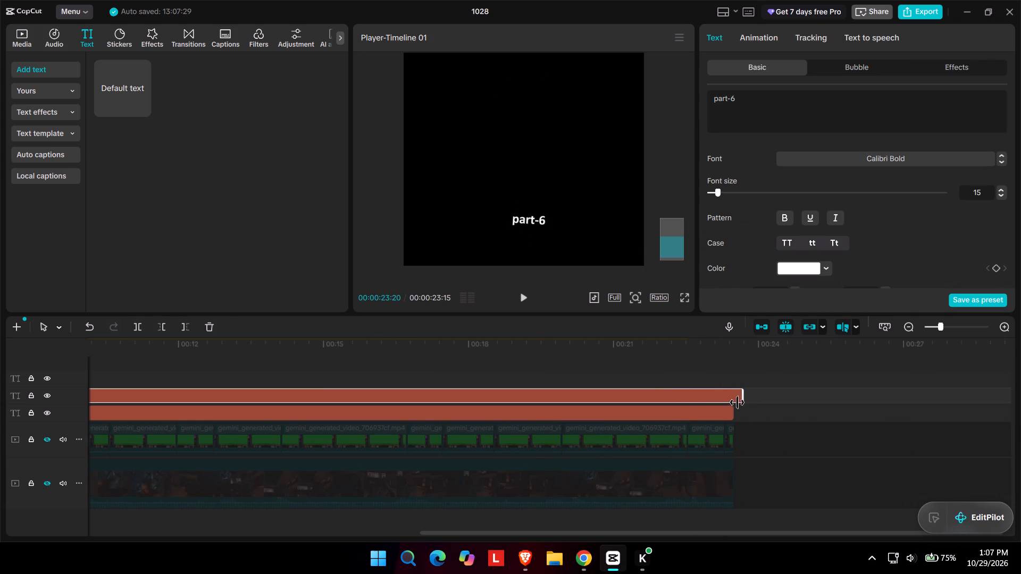
left_click_drag(737, 402, 732, 404)
Unhide the green-screen desk video track and the MW10.mp4 main track.
left_click(48, 439)
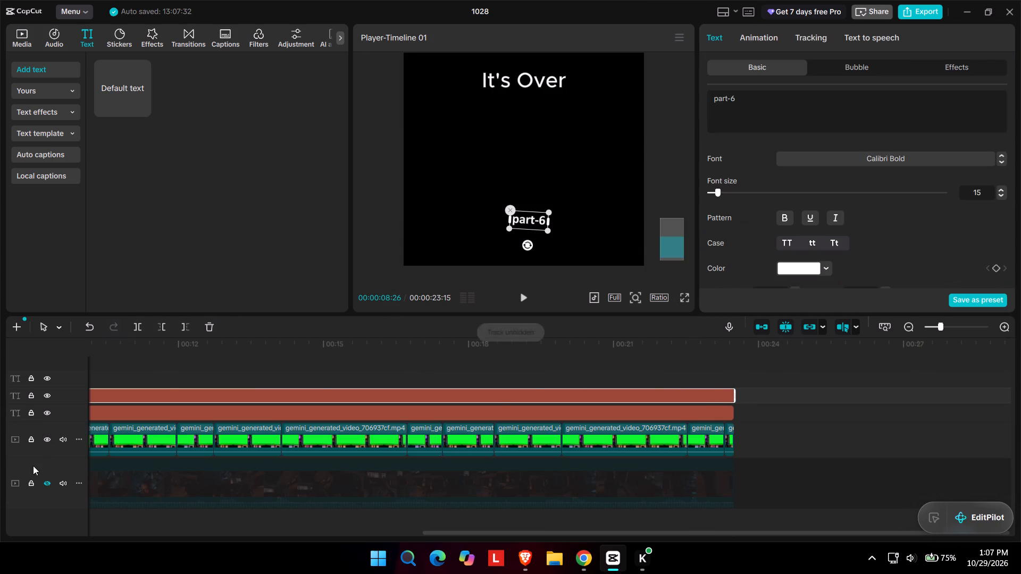
left_click(48, 482)
Change the part label at the bottom of the frame to "part-7".
scroll(405, 356, "down", 6, "ctrl")
scroll(523, 178, "down", 3, "ctrl")
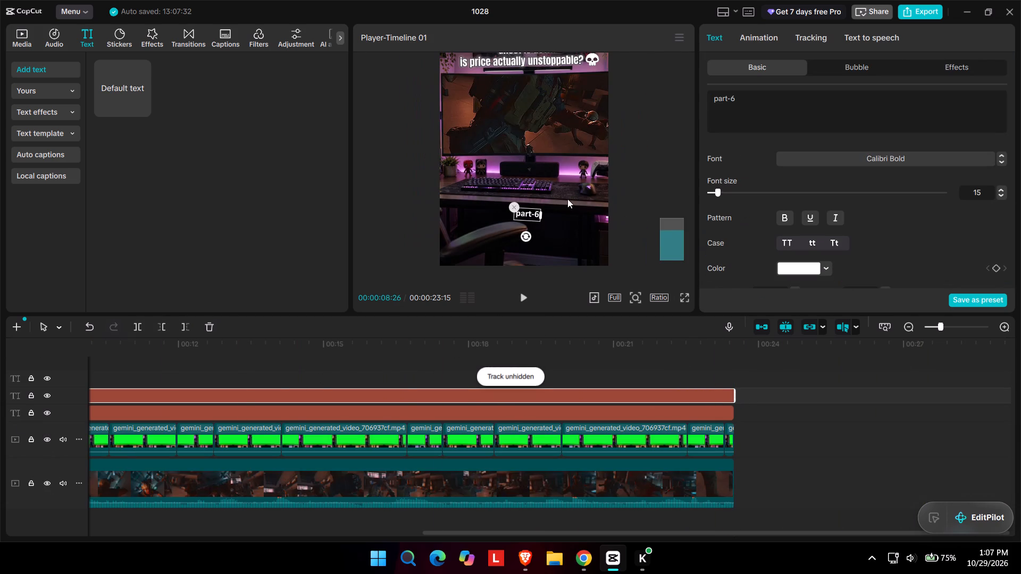
left_click(775, 96)
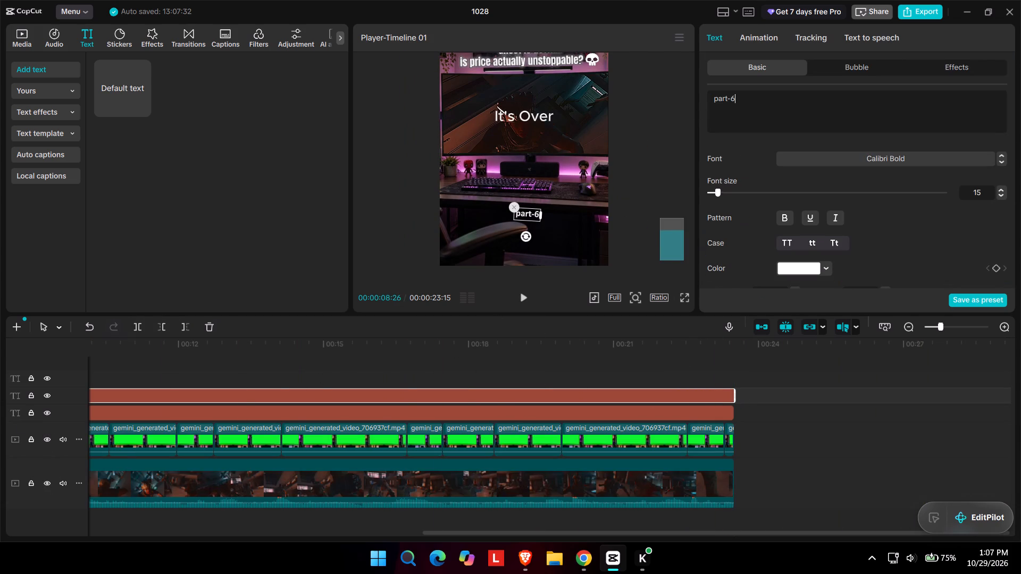
key("BackSpace")
key("7")
key("Return")
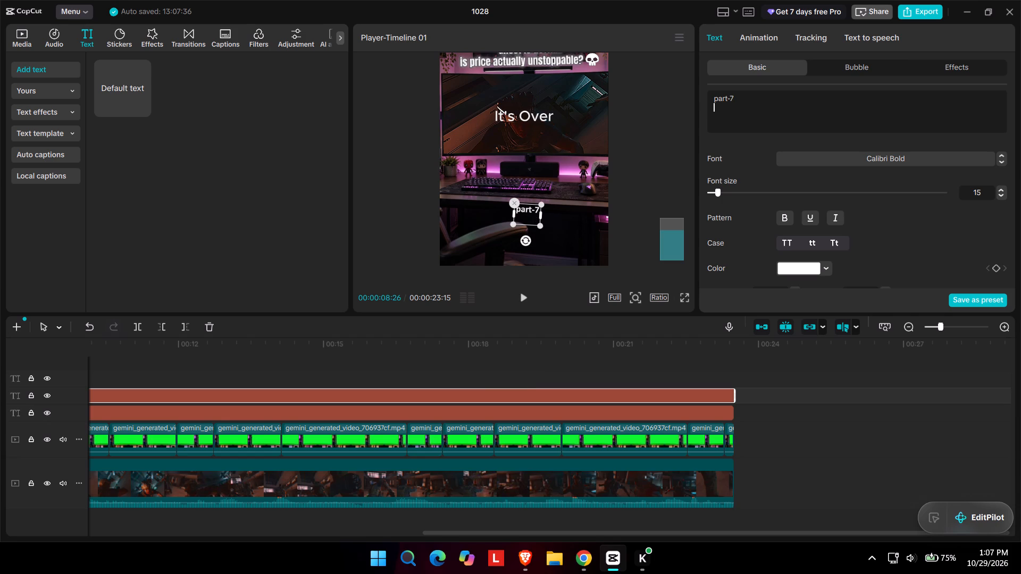
key("BackSpace")
scroll(600, 171, "up", 1)
scroll(531, 276, "up", 1)
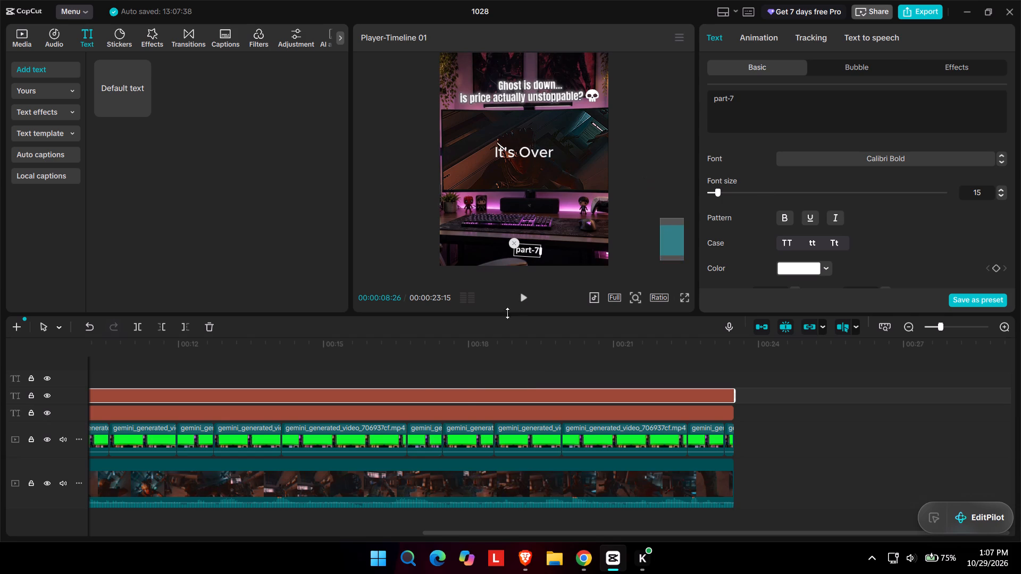
Replace the headline wording with "Price is cooking", keeping the skull emoji at its end.
left_click(368, 419)
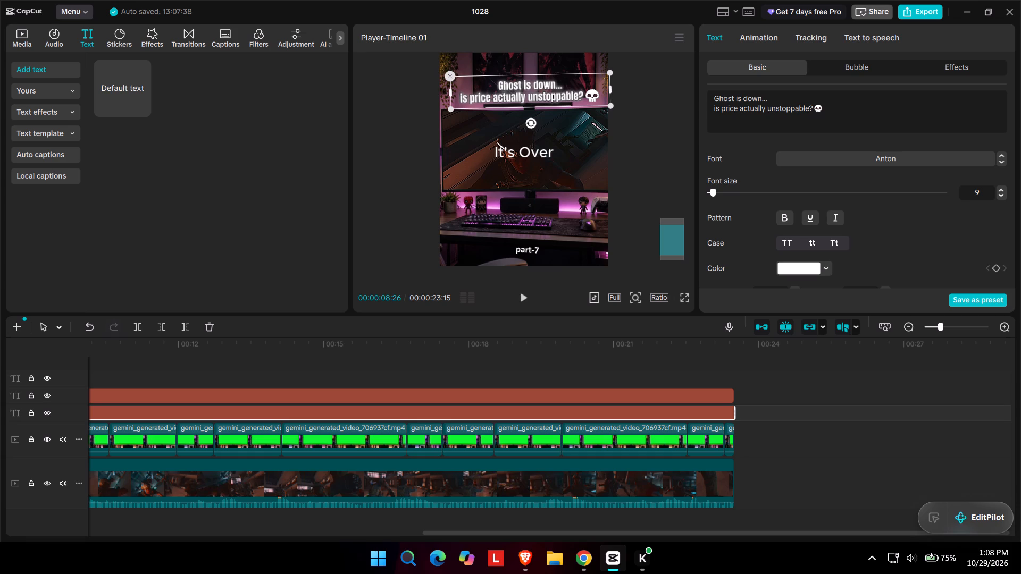
left_click_drag(816, 107, 712, 95)
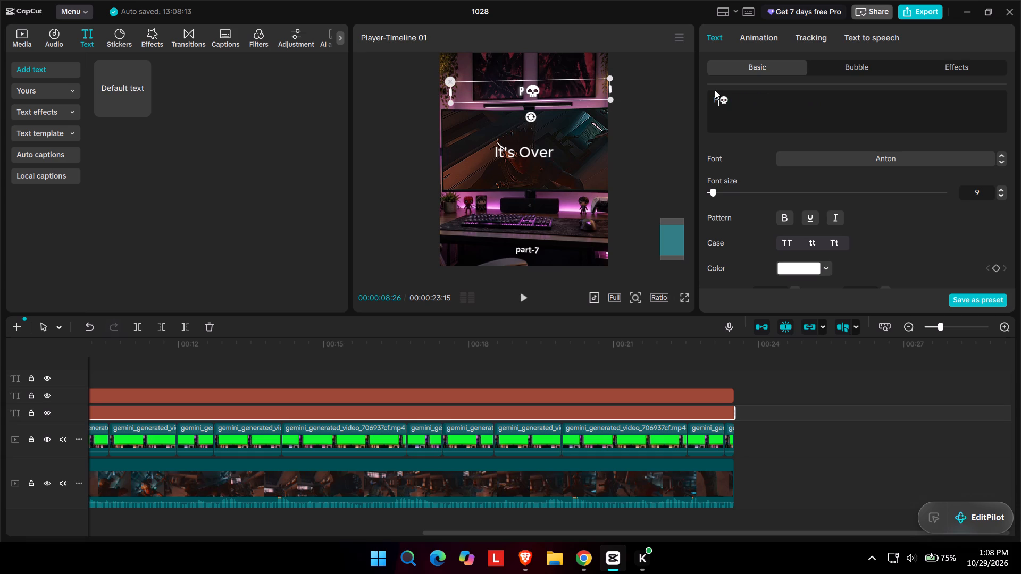
type("rice is cooking")
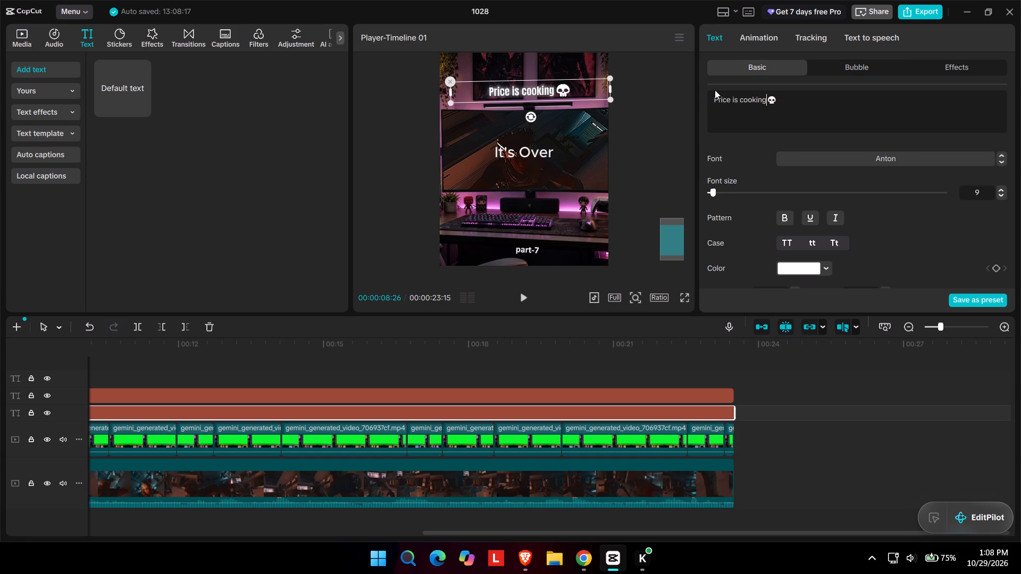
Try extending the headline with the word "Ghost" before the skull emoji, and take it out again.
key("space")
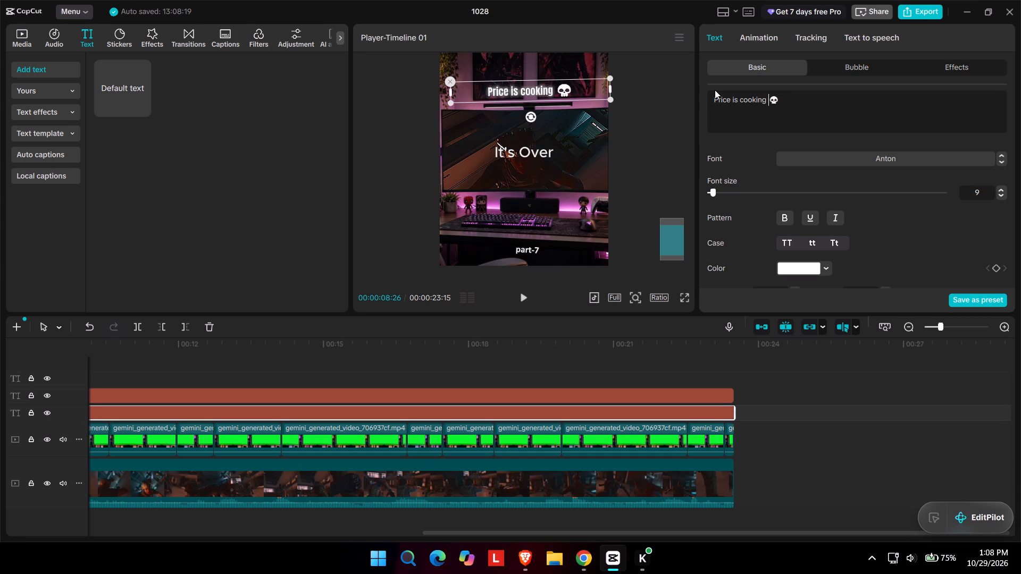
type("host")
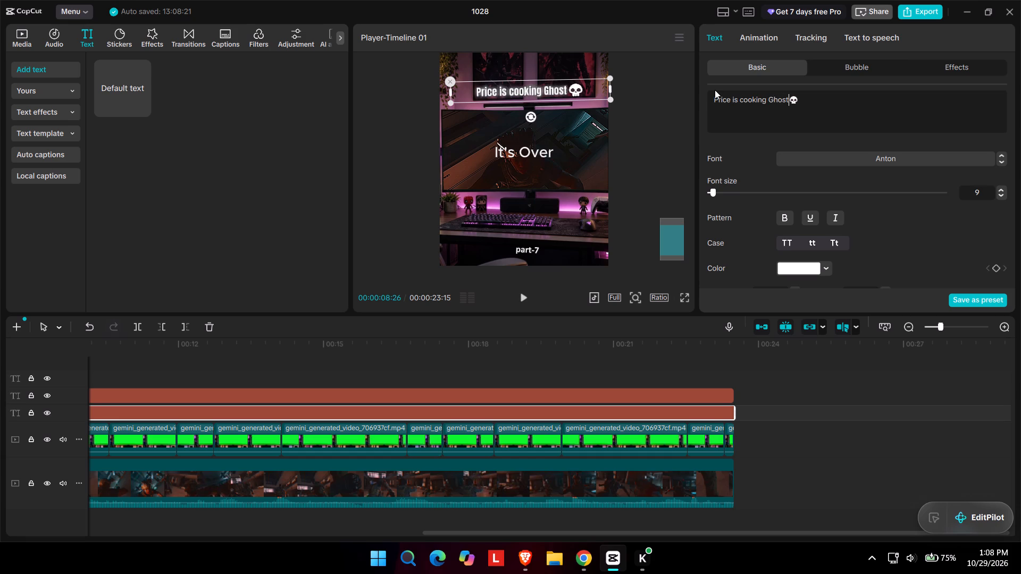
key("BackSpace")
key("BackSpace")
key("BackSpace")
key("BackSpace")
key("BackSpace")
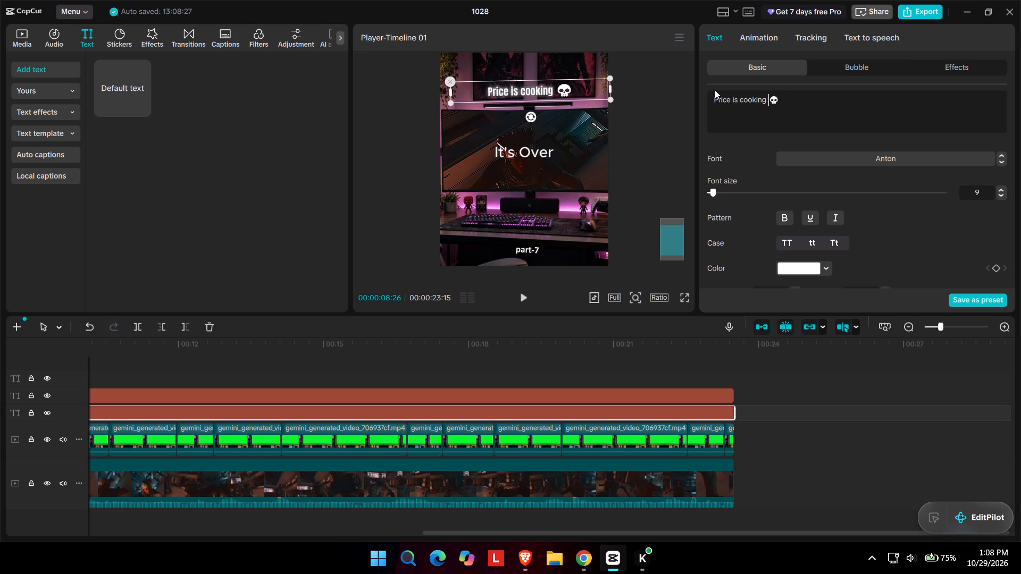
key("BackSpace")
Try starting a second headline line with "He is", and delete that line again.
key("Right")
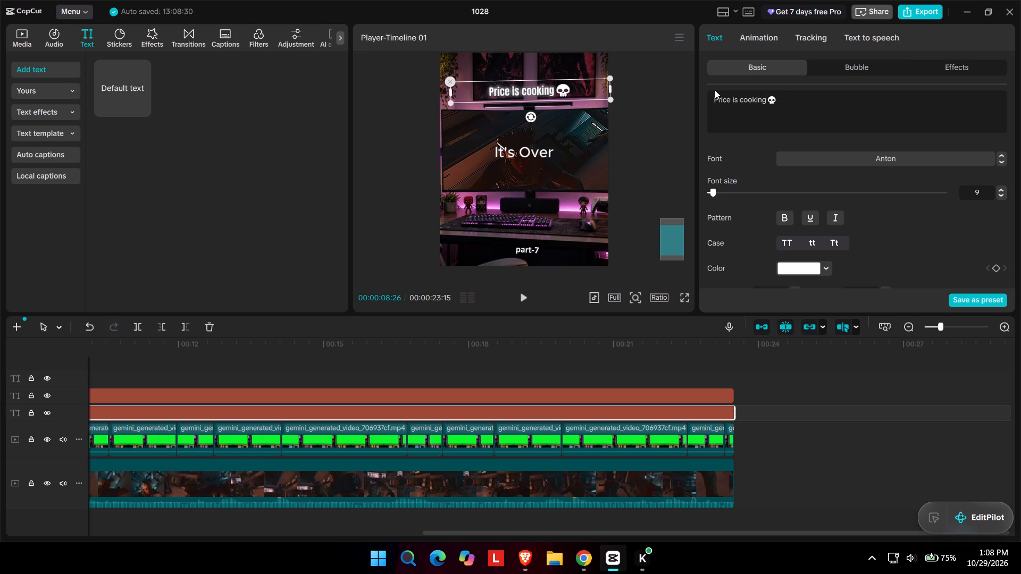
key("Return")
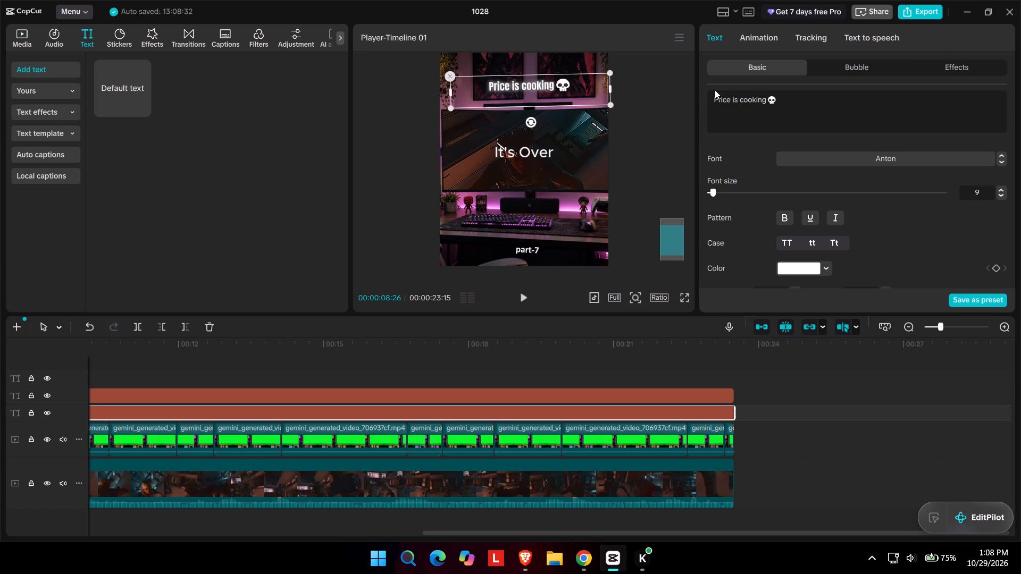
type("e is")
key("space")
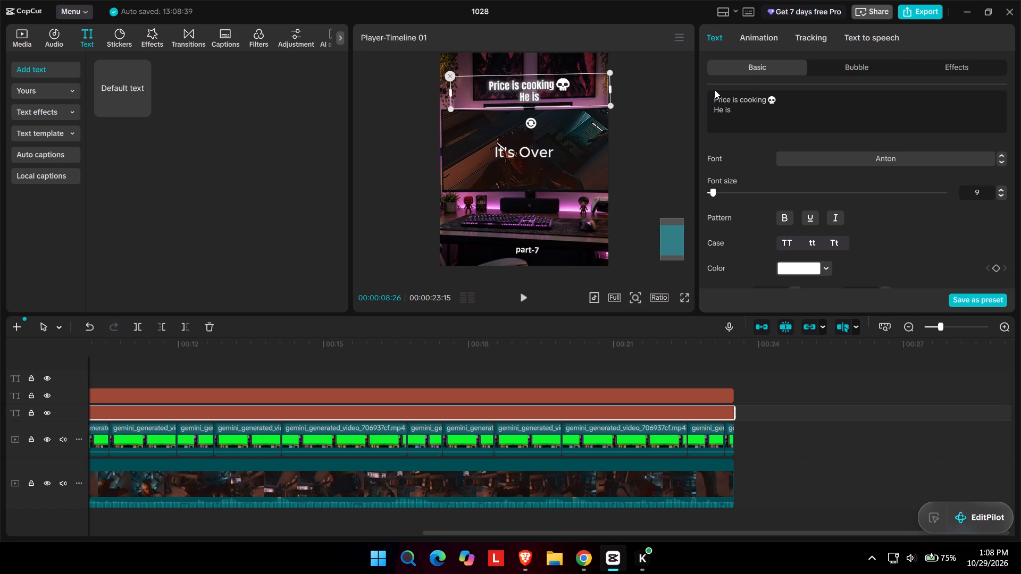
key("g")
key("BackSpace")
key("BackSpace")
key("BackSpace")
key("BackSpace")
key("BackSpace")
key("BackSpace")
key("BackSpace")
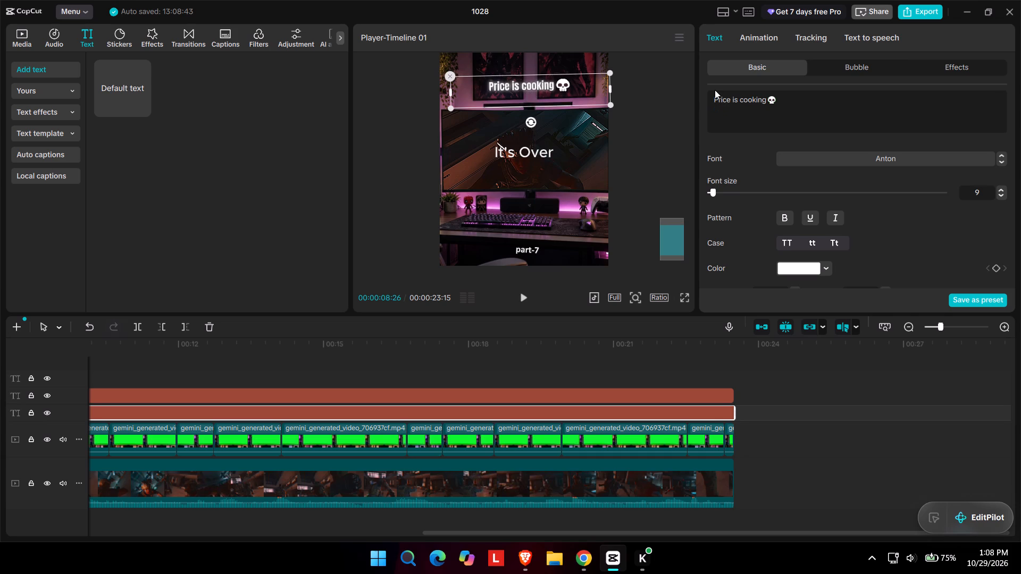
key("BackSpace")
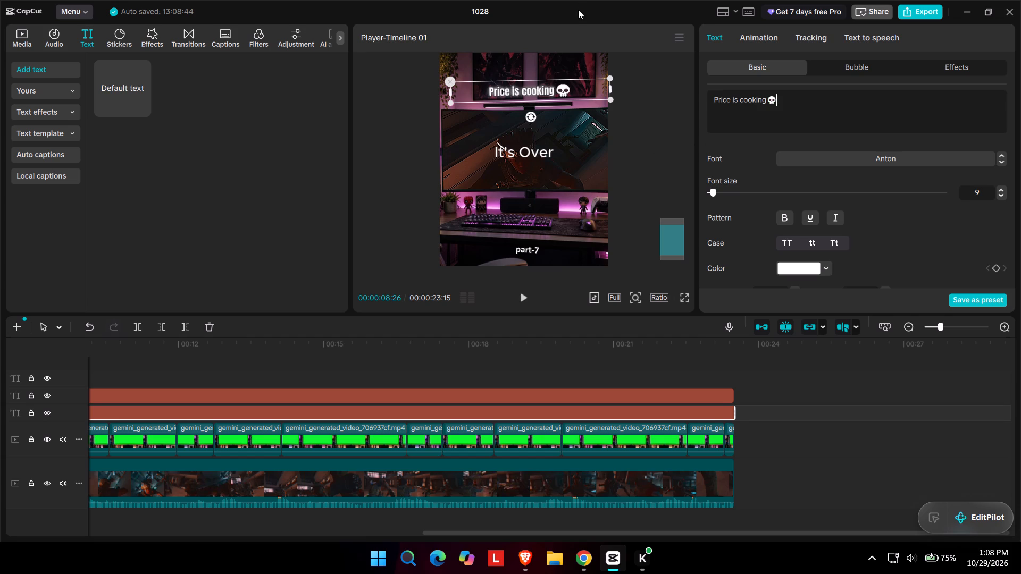
Preview the edit in full screen, playing briefly from 00:00:08:26 and scrubbing back to about 00:00:02:00 to check the footage and texts.
left_click(553, 86)
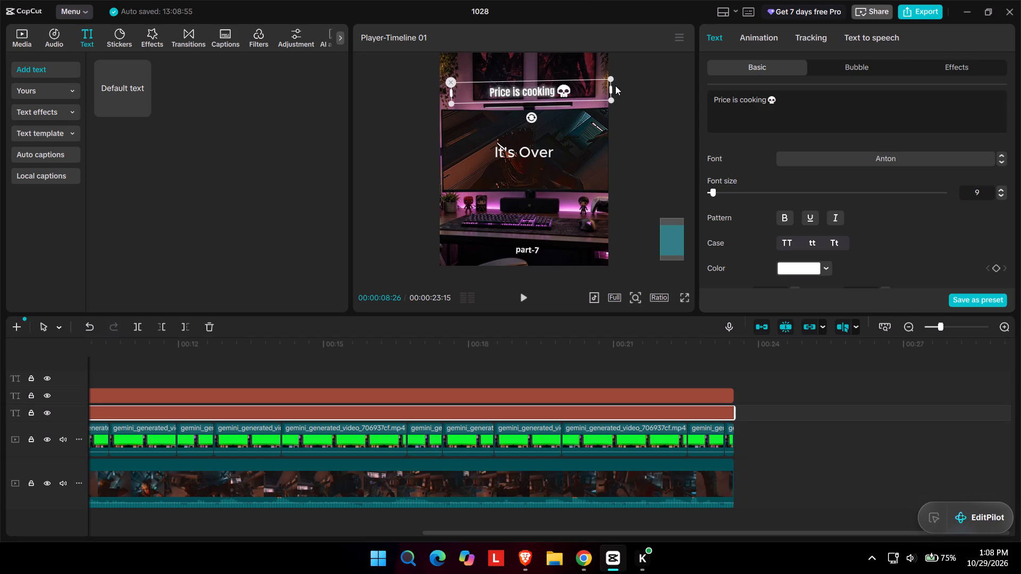
left_click(680, 295)
key("space")
key("space")
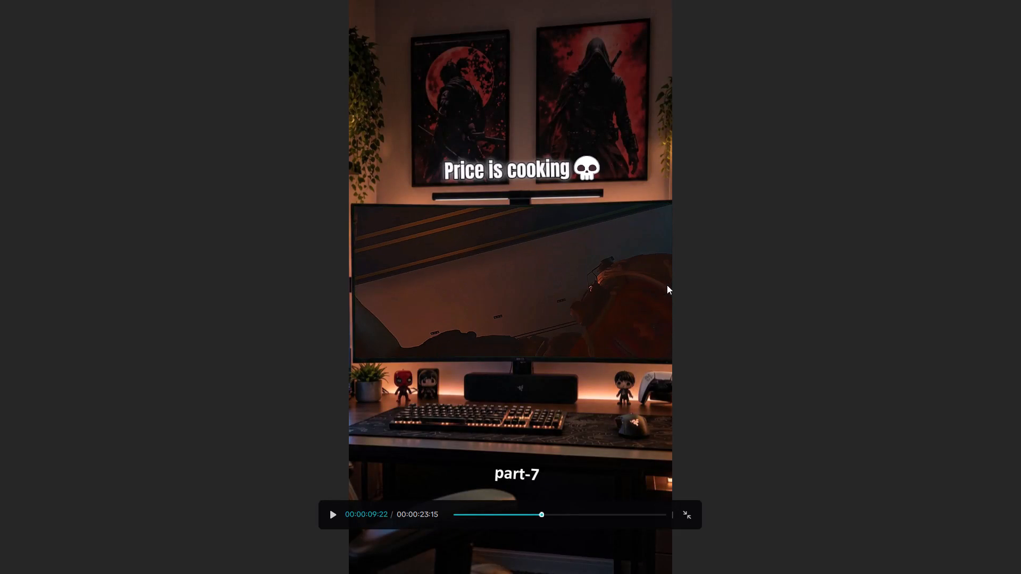
left_click(501, 518)
left_click_drag(486, 516, 473, 516)
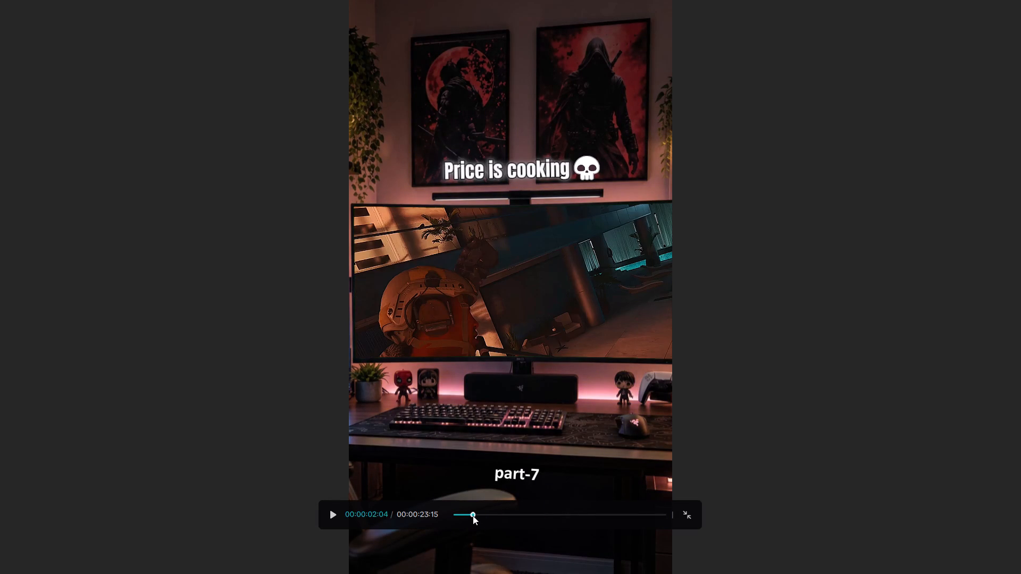
left_click_drag(473, 516, 472, 516)
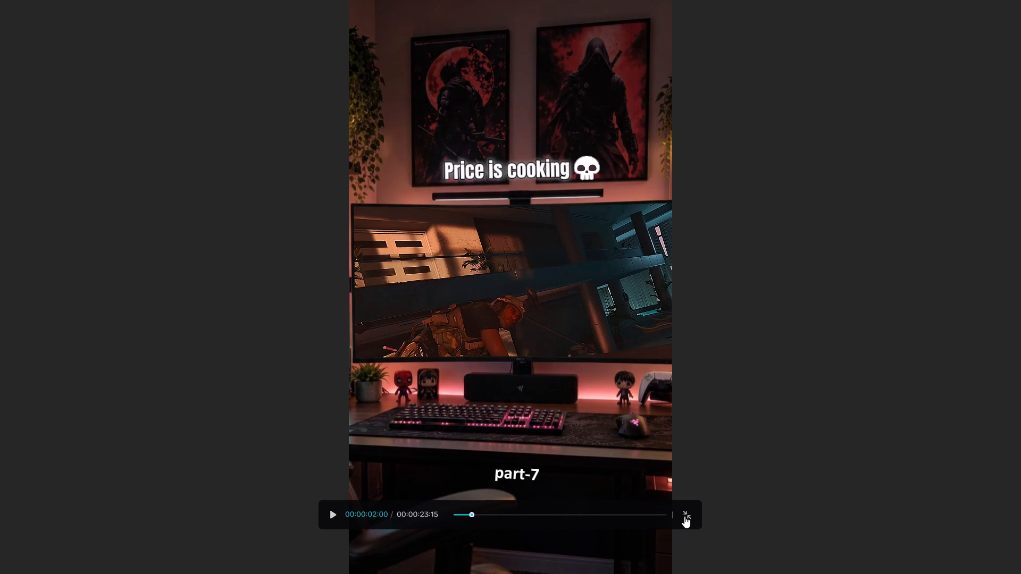
Move the "It's Over" subtitle down onto the speaker below the monitor and shrink it to about 63% scale.
left_click(684, 516)
left_click(178, 367)
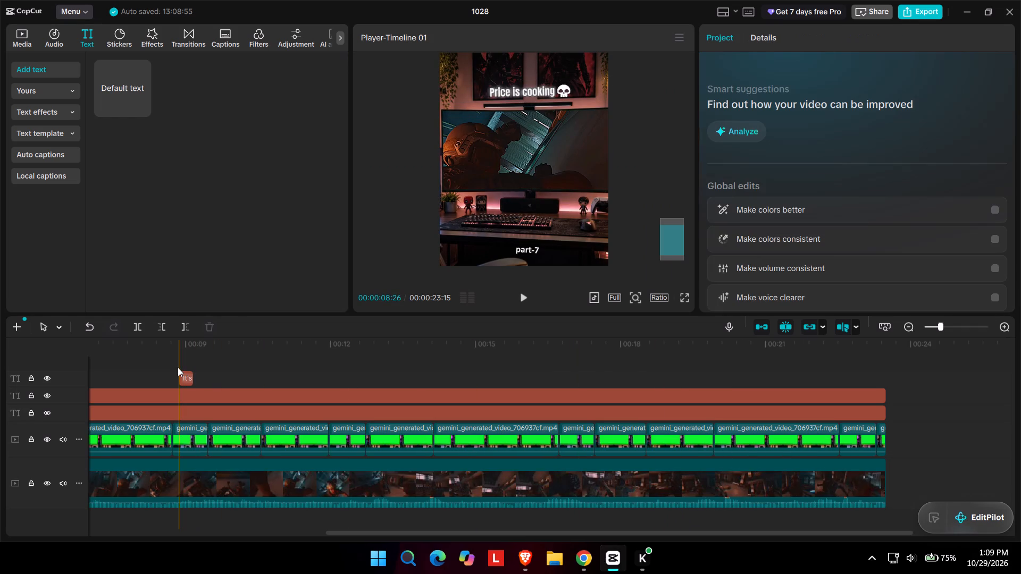
left_click(182, 375)
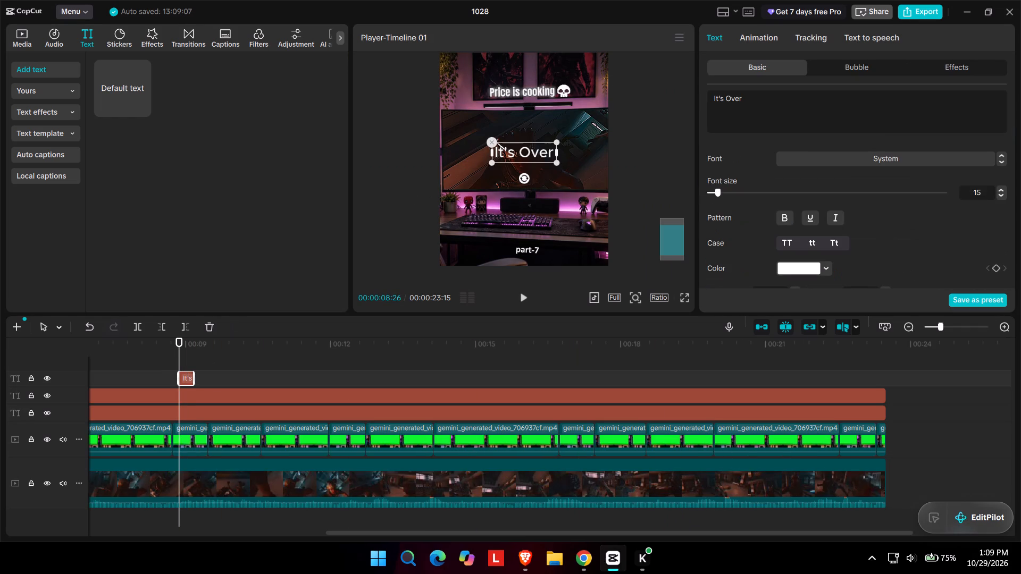
left_click_drag(518, 148, 524, 202)
left_click_drag(495, 215, 495, 214)
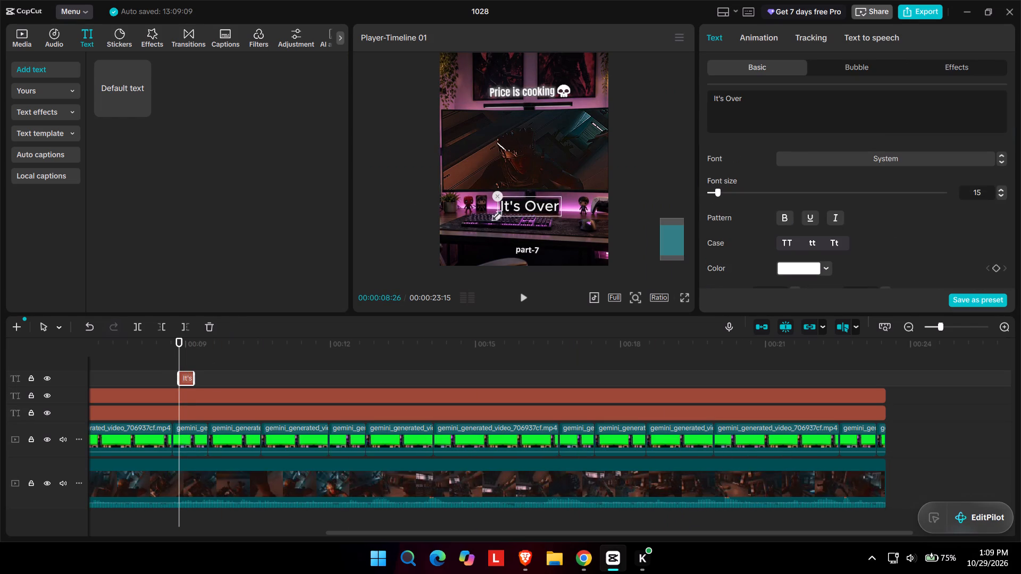
left_click_drag(495, 214, 513, 207)
Set the "It's Over" subtitle's font to Anton and make it bold.
left_click(796, 158)
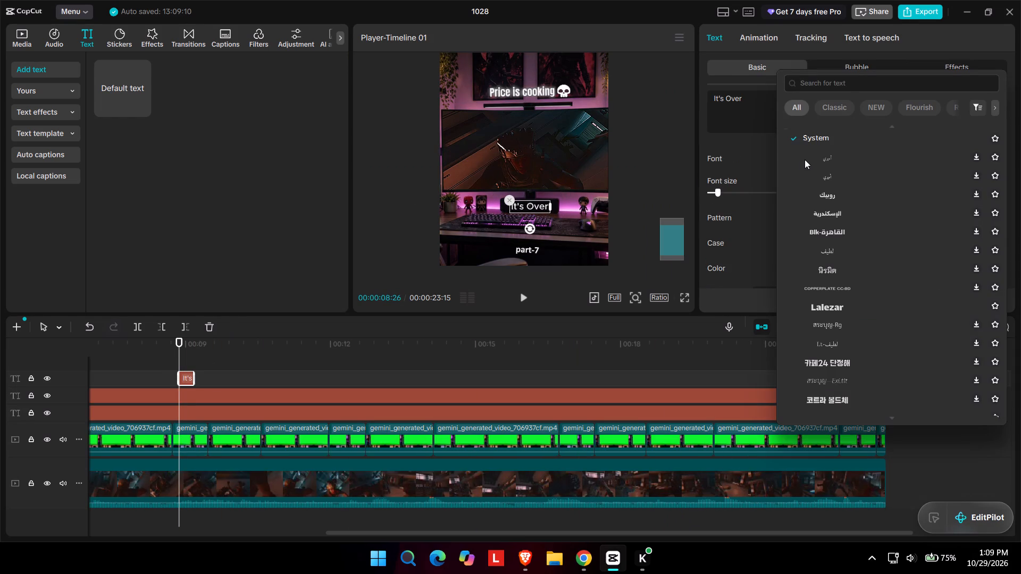
scroll(838, 156, "up", 6)
left_click(838, 156)
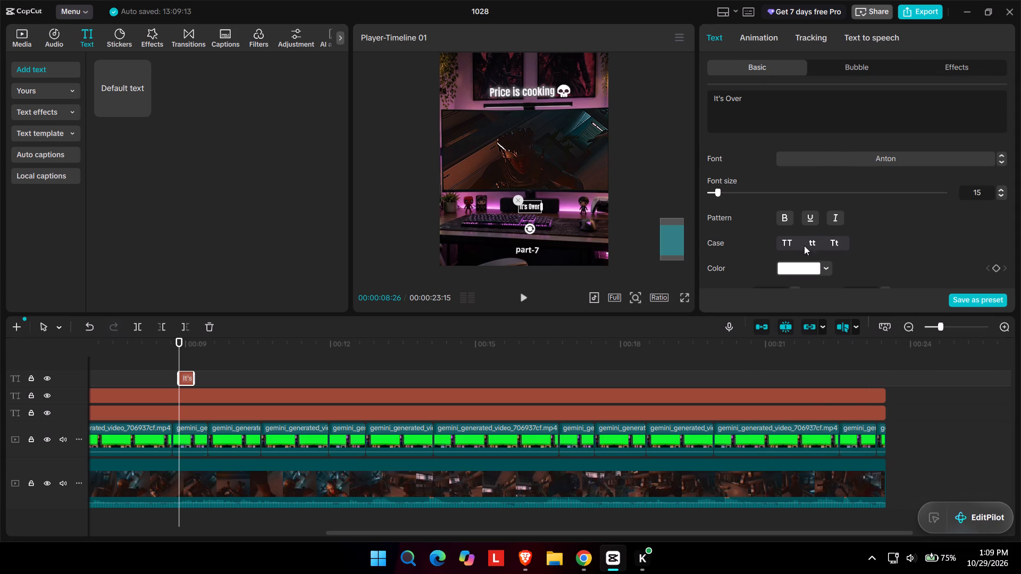
left_click(791, 218)
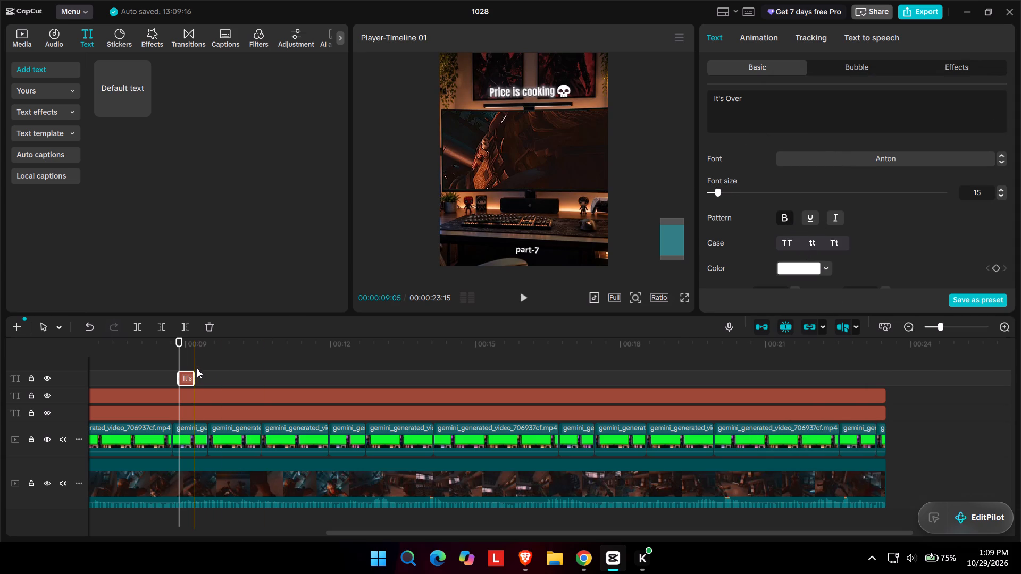
Duplicate the "It's Over" subtitle directly after itself, replace the copy's wording with "John", and play the passage briefly.
key("ctrl+c")
key("ctrl+v")
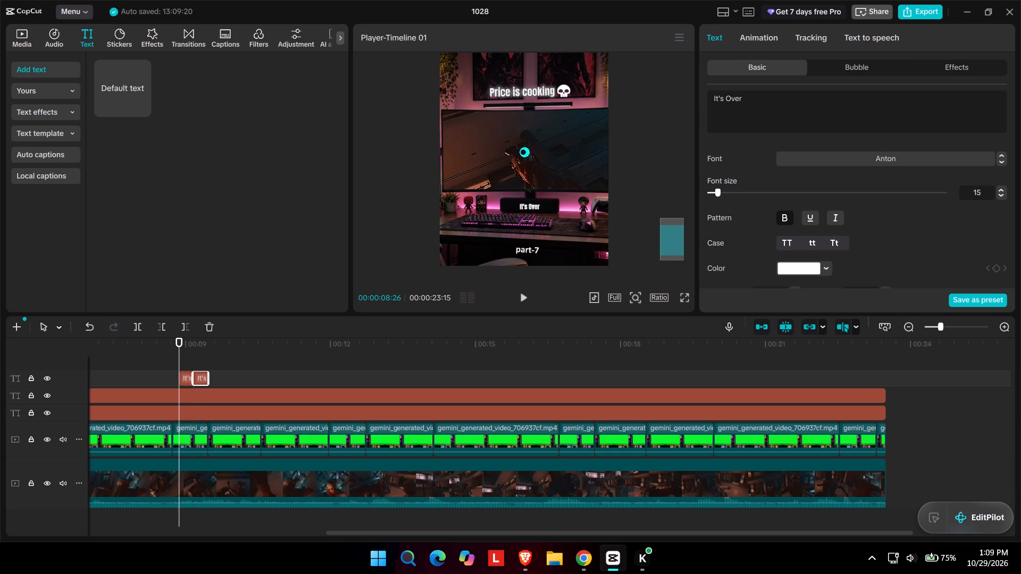
left_click_drag(751, 103, 710, 102)
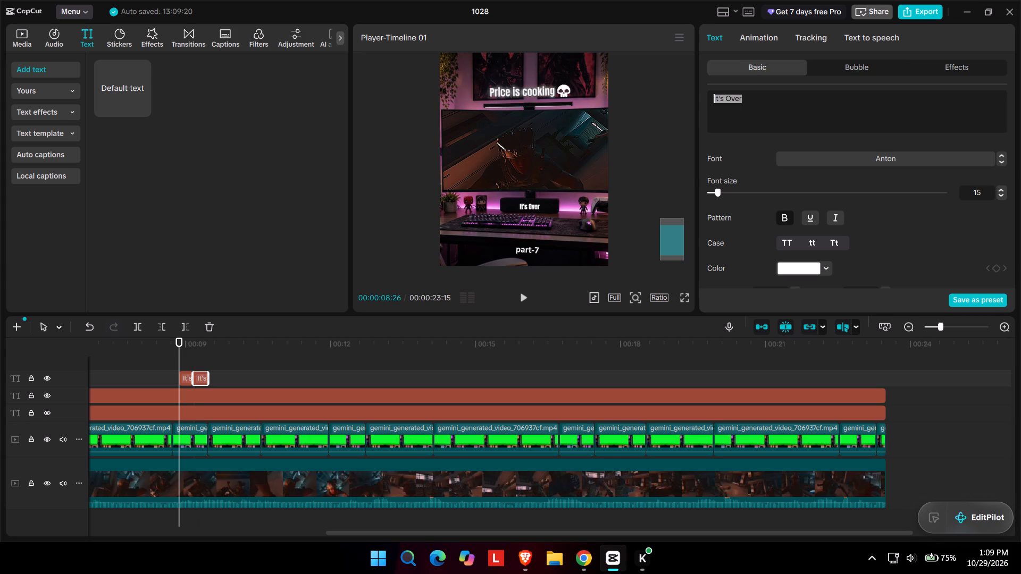
type("ohn")
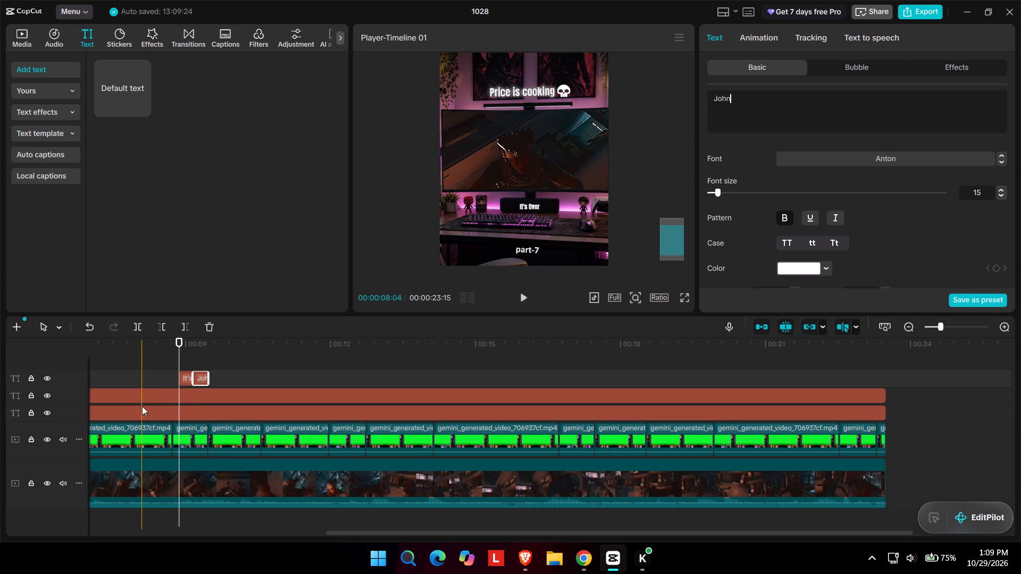
left_click(174, 361)
key("space")
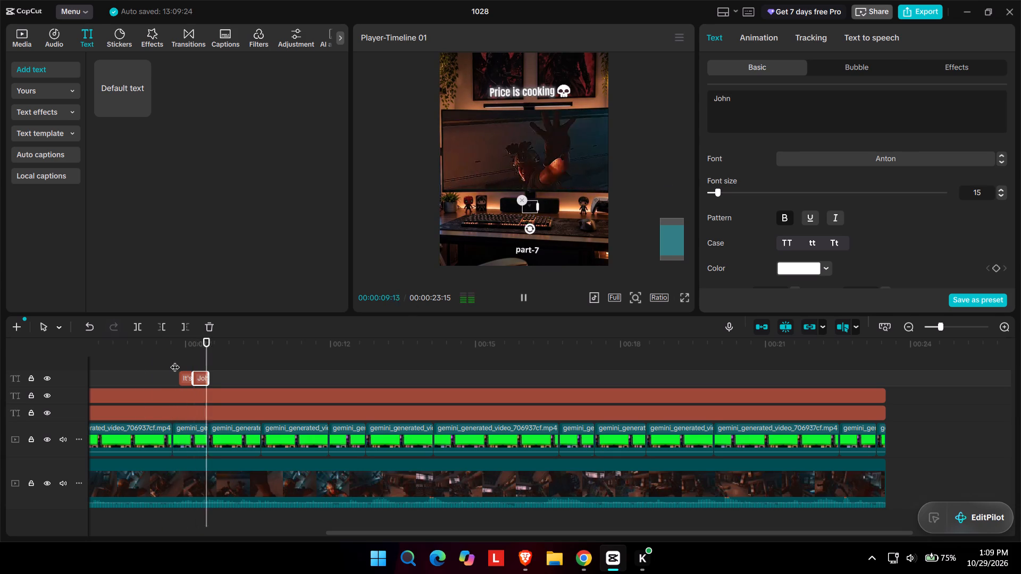
key("space")
Colour the "It's Over" and "John" subtitles yellow together and play them back briefly.
scroll(175, 360, "up", 7, "ctrl")
left_click(174, 375)
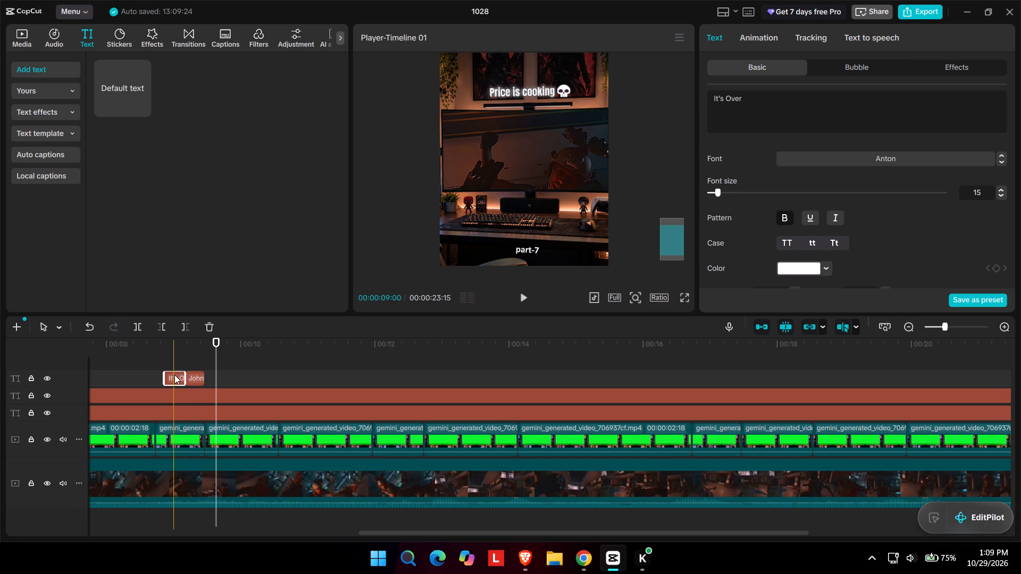
left_click(191, 378, "ctrl")
left_click(796, 209)
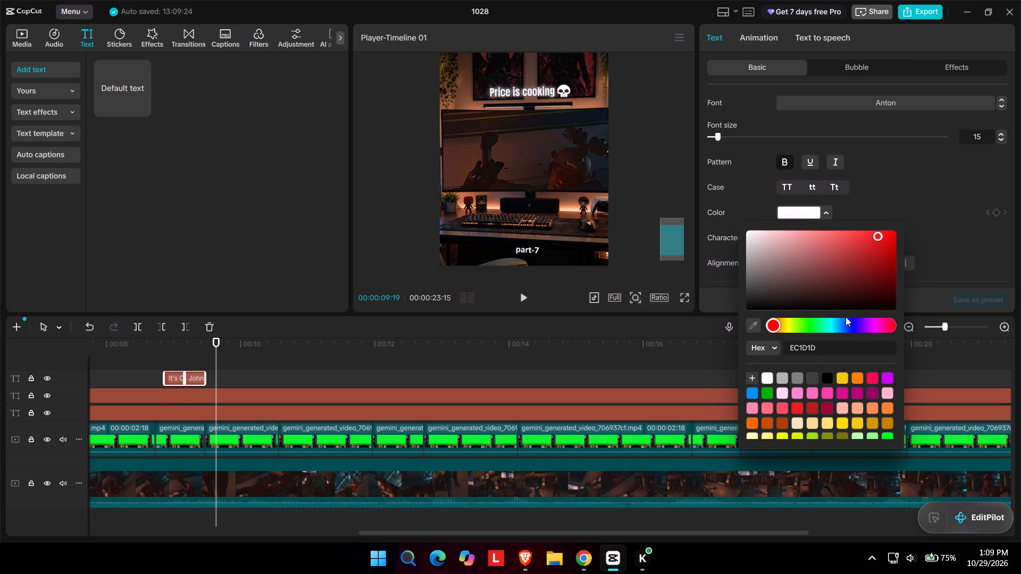
left_click(847, 376)
left_click(923, 238)
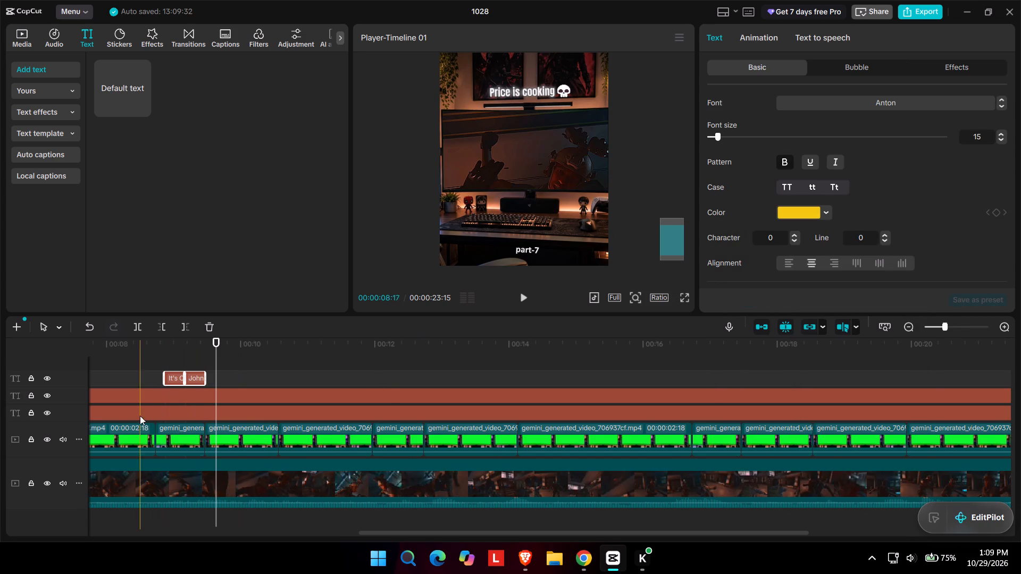
left_click(157, 385)
key("space")
key("space")
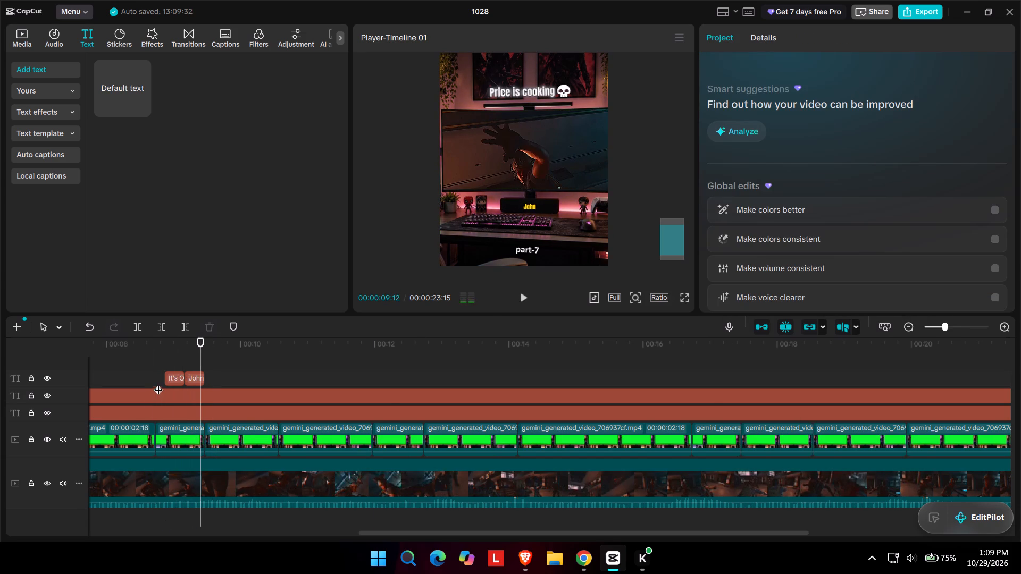
Enlarge both subtitles, "It's Over" and "John", to font size 26.
left_click(174, 378)
left_click(191, 380, "ctrl")
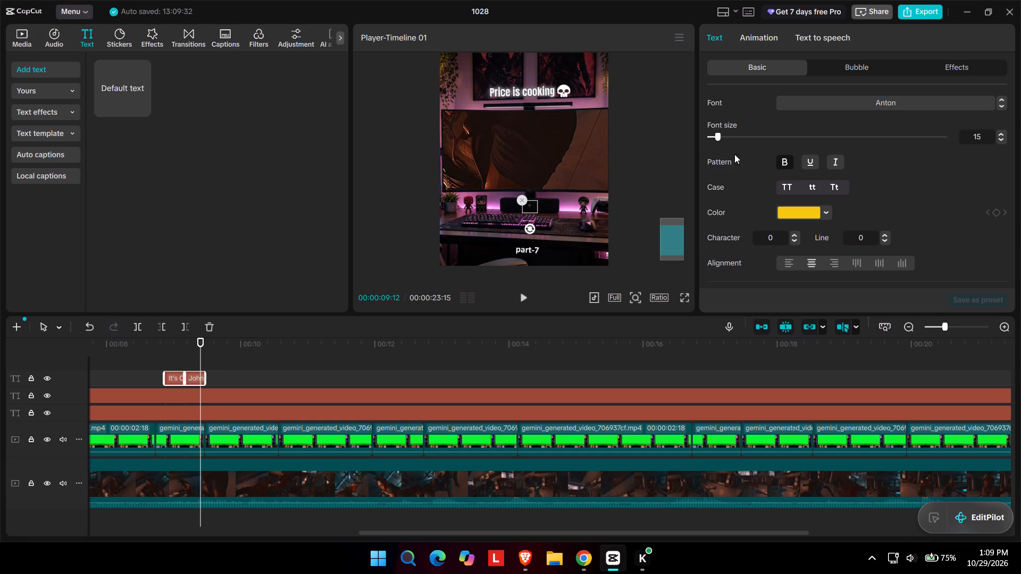
left_click_drag(718, 136, 725, 136, "ctrl")
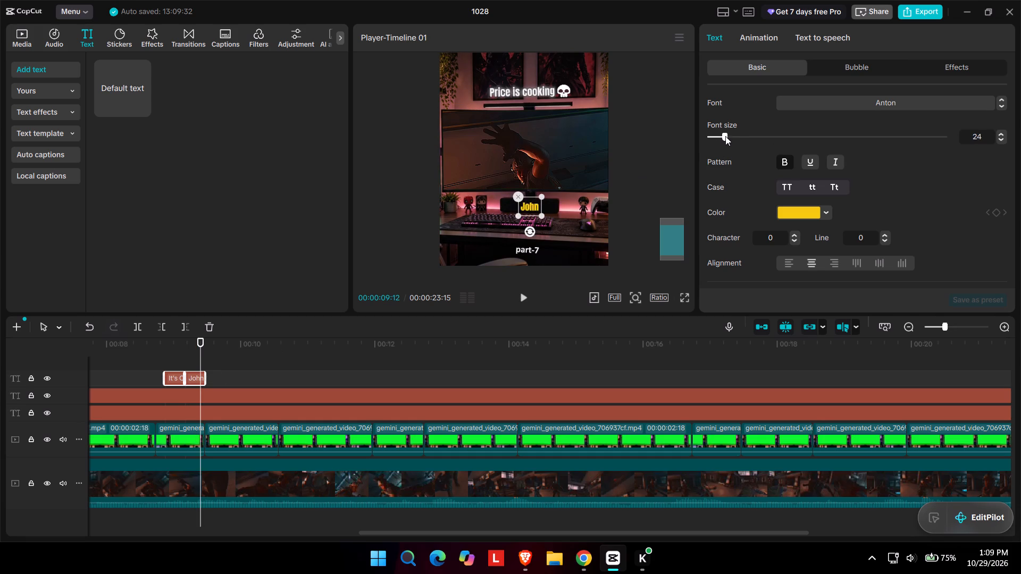
left_click_drag(725, 136, 727, 138, "ctrl")
Preview the edit in full screen, going back to about 00:00:08 and playing through the two yellow subtitles.
left_click(687, 299)
key("space")
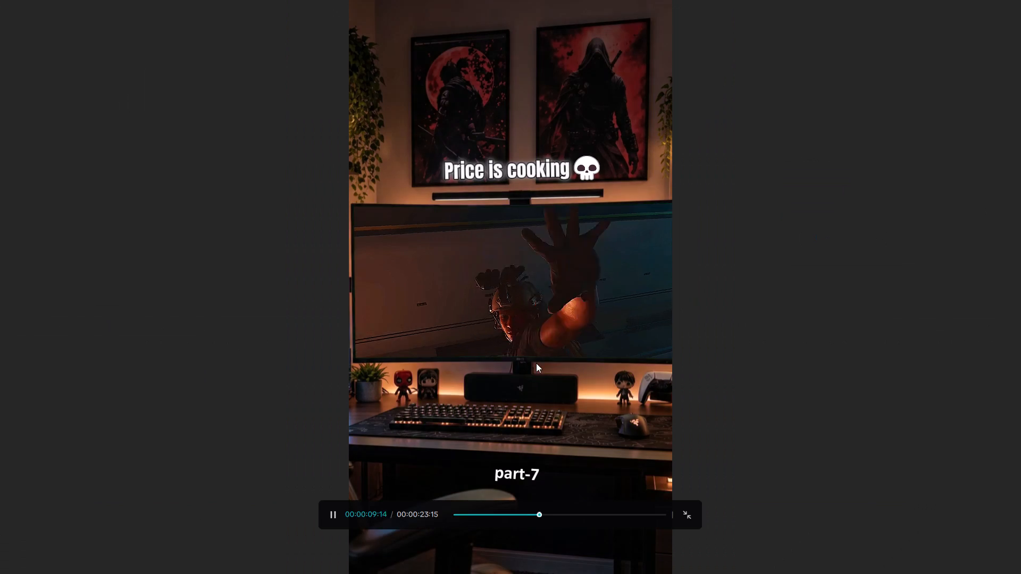
key("space")
left_click(524, 515)
key("space")
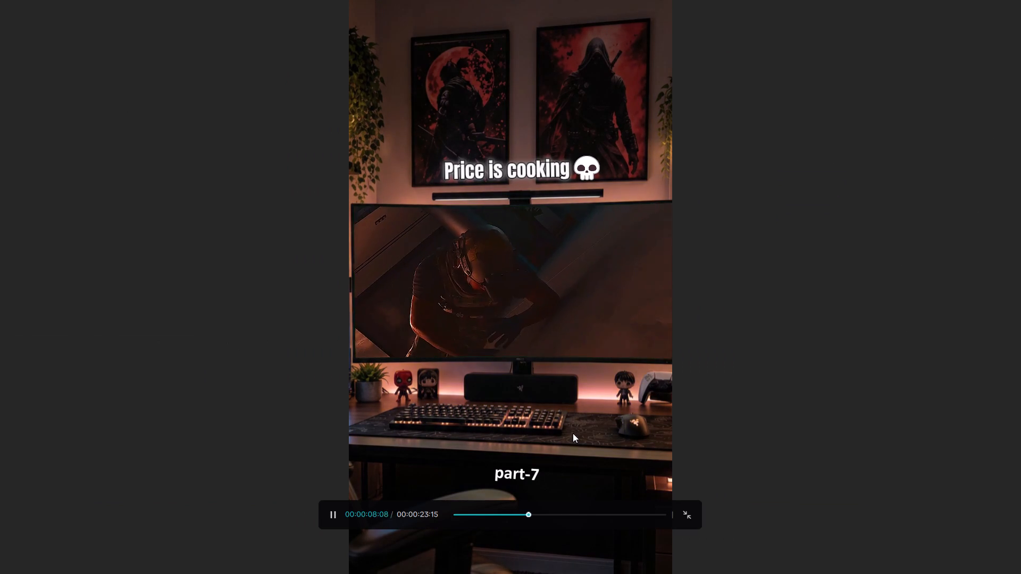
key("space")
key("space")
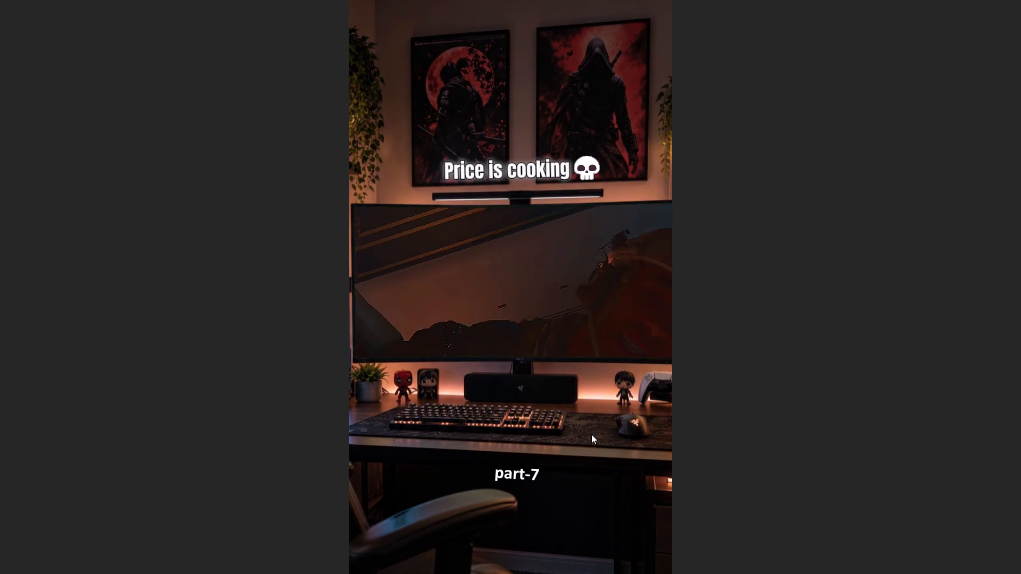
left_click(629, 449)
key("space")
left_click(689, 514)
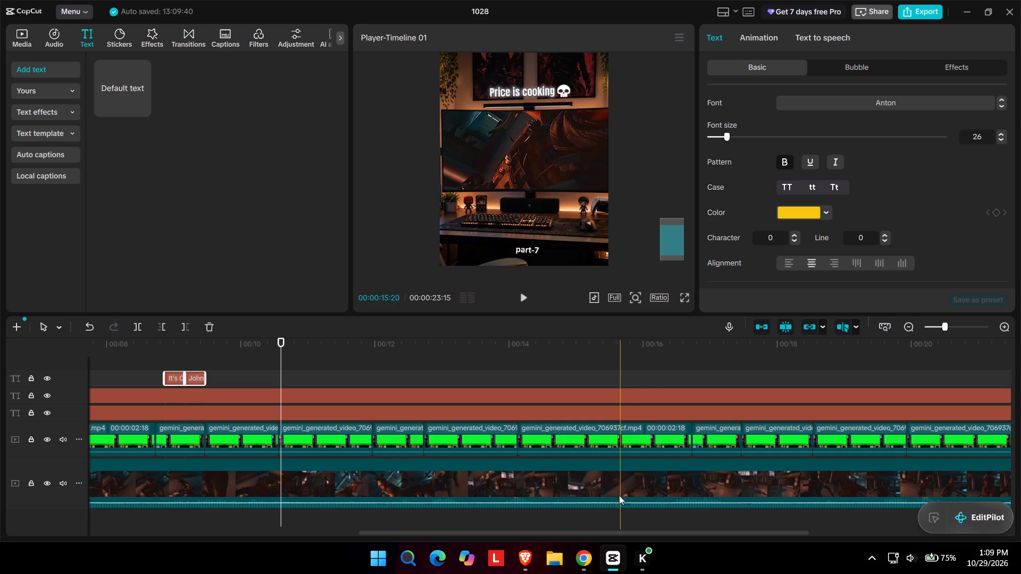
Raise both yellow subtitles slightly to a Y position of -681 and check them in a short full-screen preview.
scroll(868, 232, "down", 1)
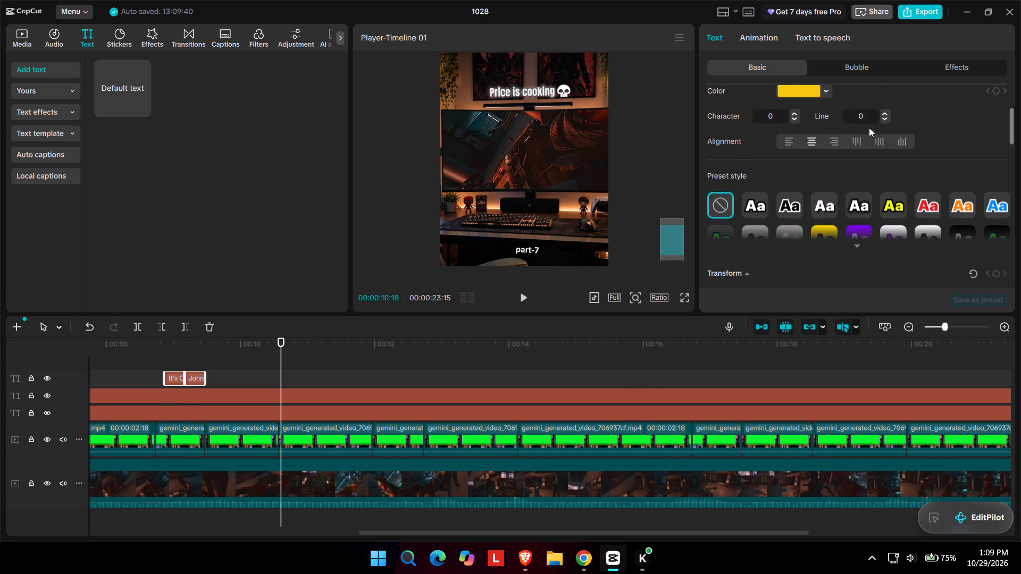
scroll(869, 128, "down", 1)
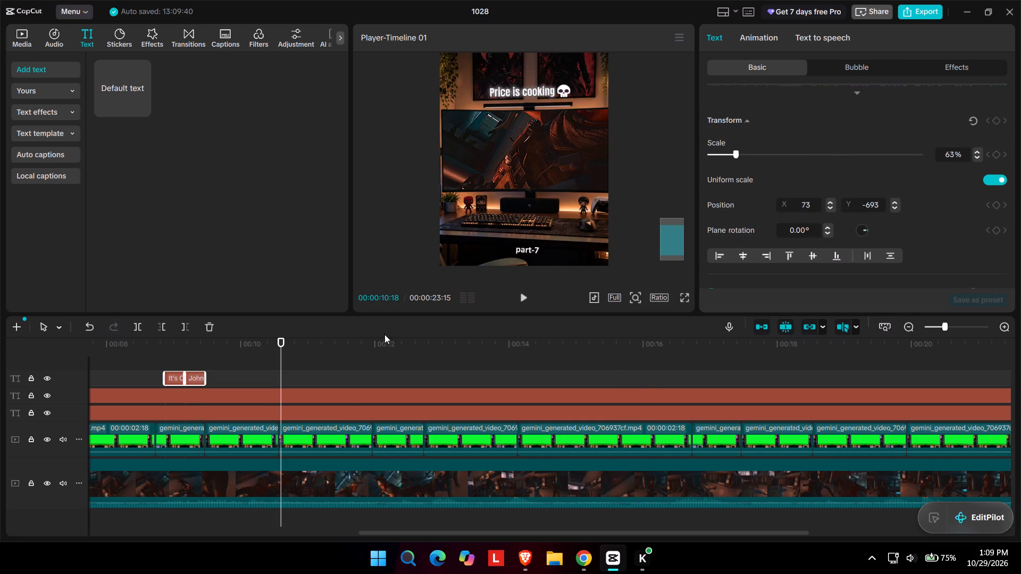
left_click(191, 347)
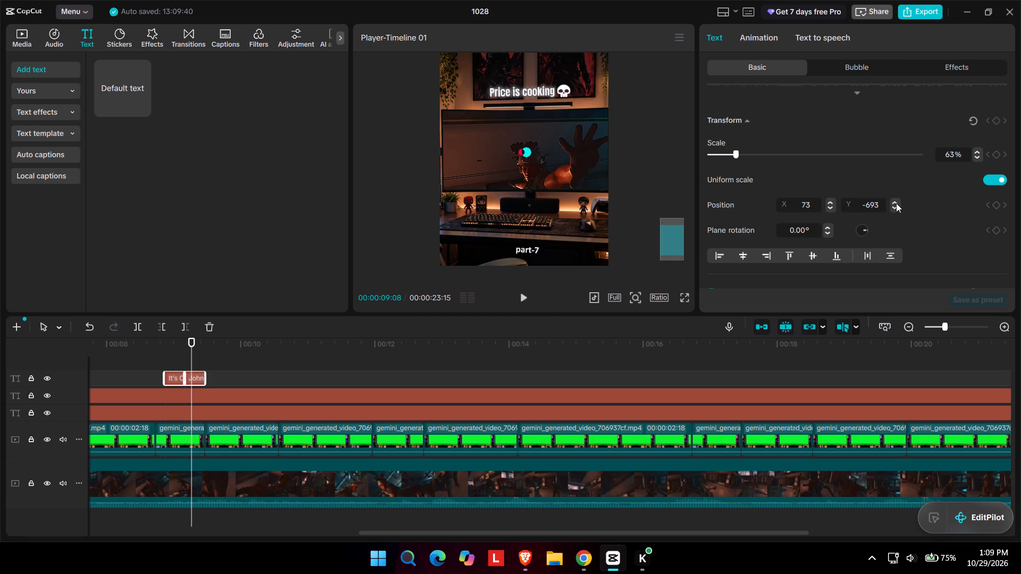
triple_click(896, 202)
triple_click(896, 202)
triple_click(896, 202)
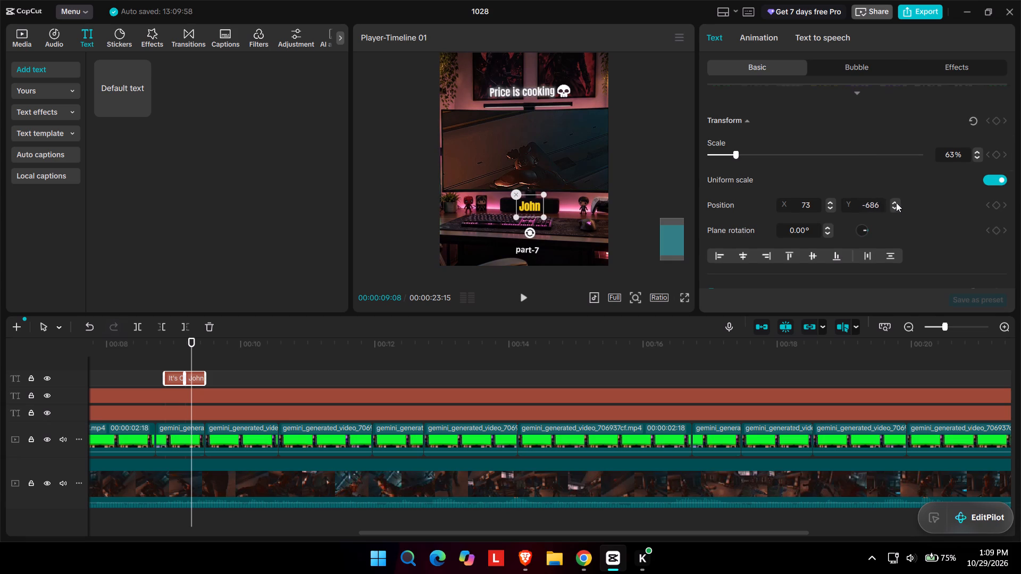
triple_click(896, 202)
left_click(687, 296)
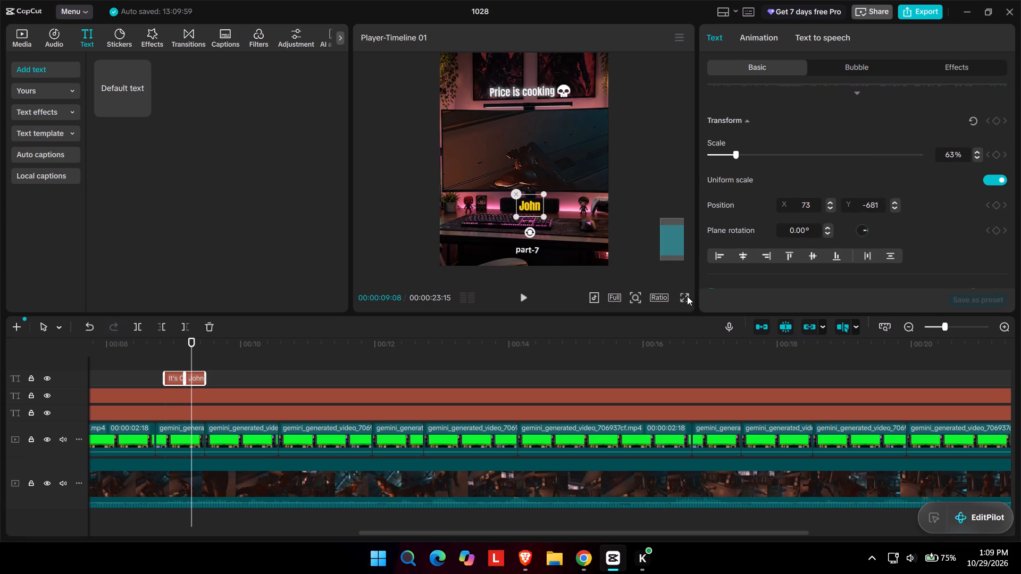
key("space")
key("space")
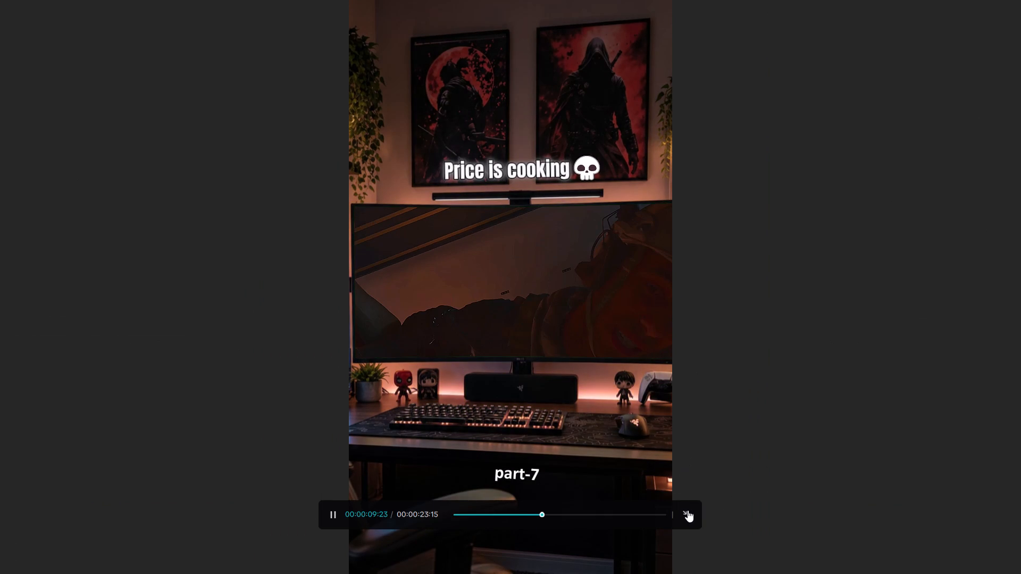
left_click(688, 510)
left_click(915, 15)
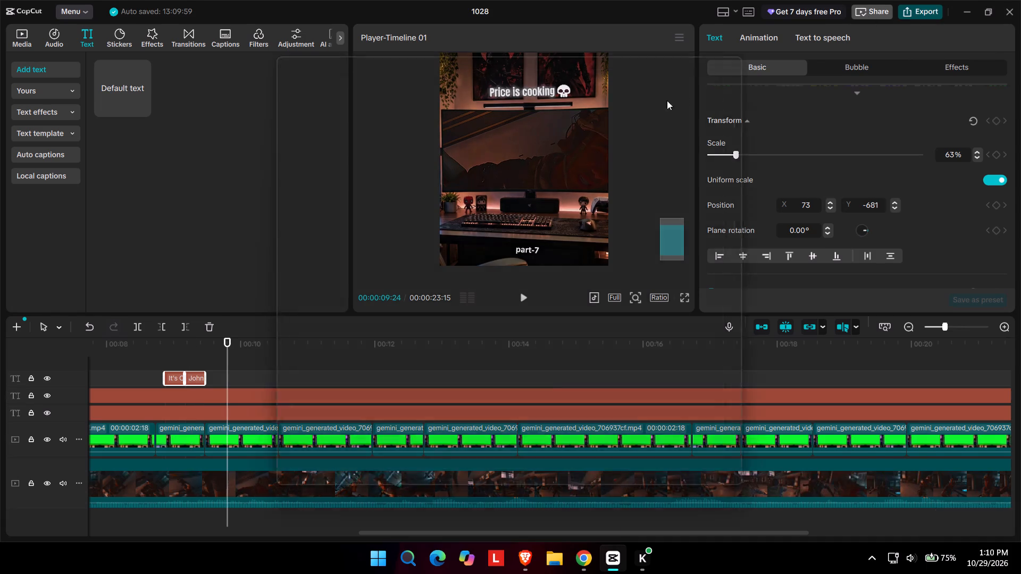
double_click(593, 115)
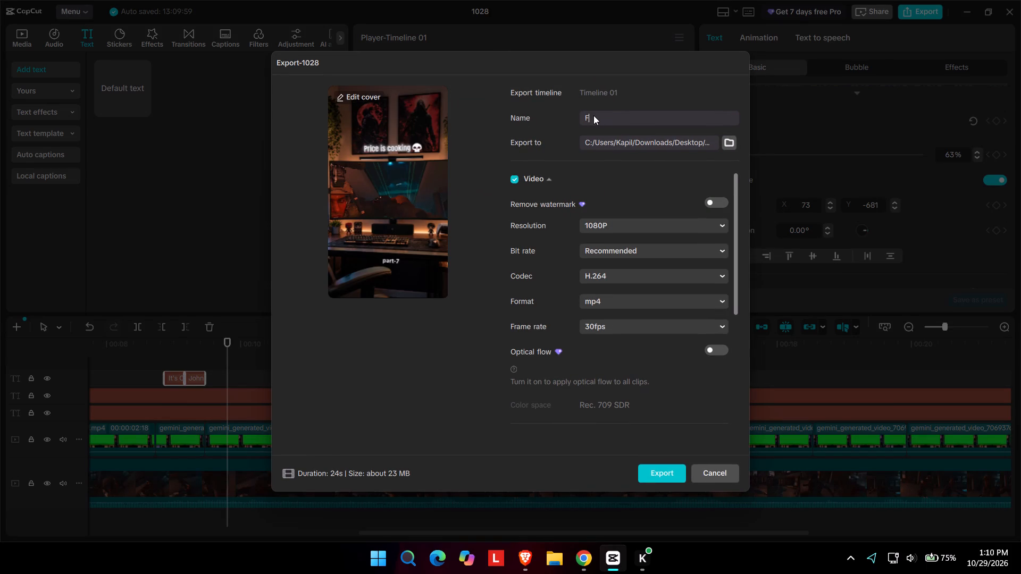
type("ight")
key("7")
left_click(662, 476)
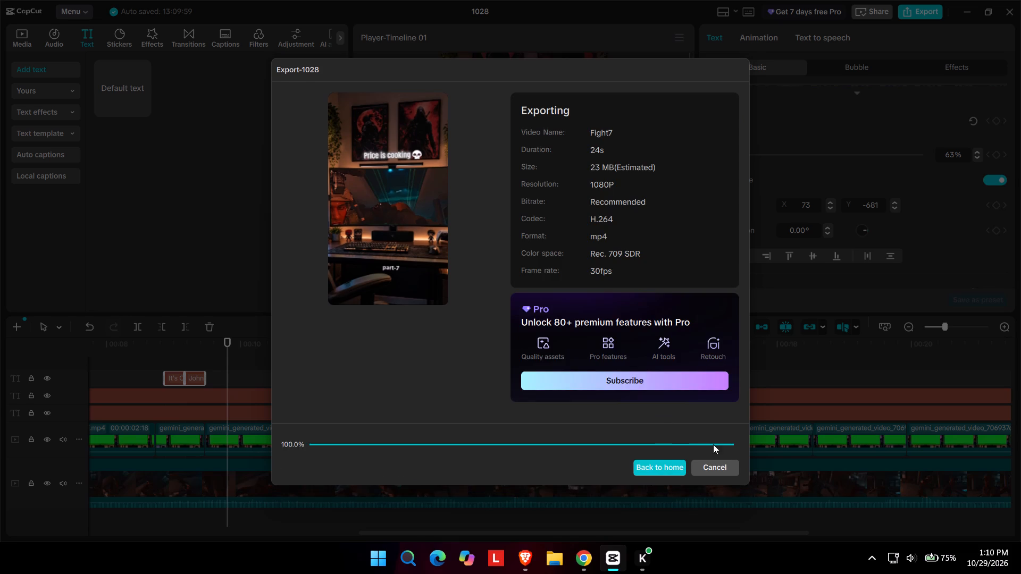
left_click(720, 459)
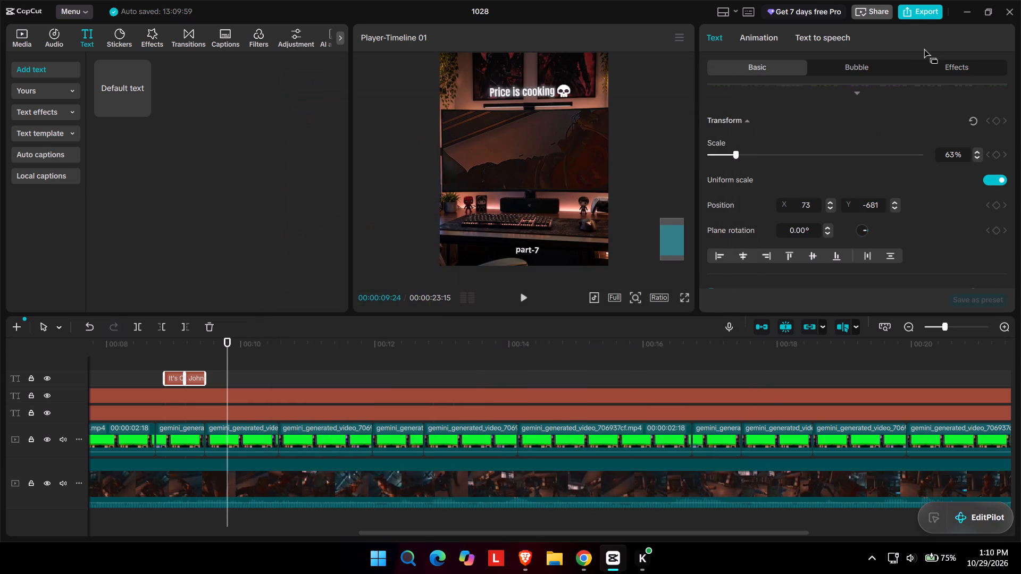
Export the video under the name "F7" at 4K resolution in mp4 format.
left_click(905, 14)
double_click(621, 120)
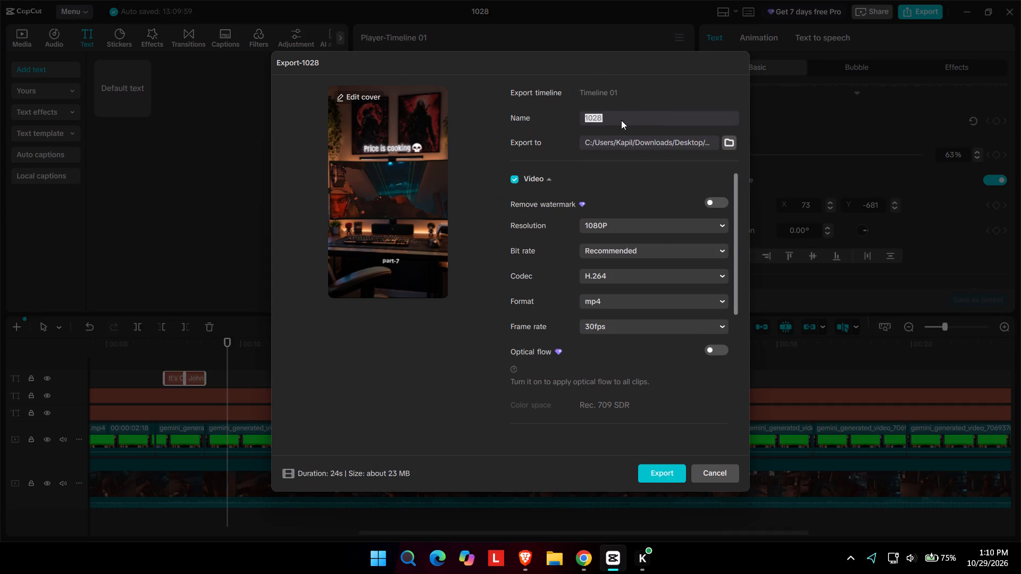
key("7")
left_click(631, 223)
left_click(613, 336)
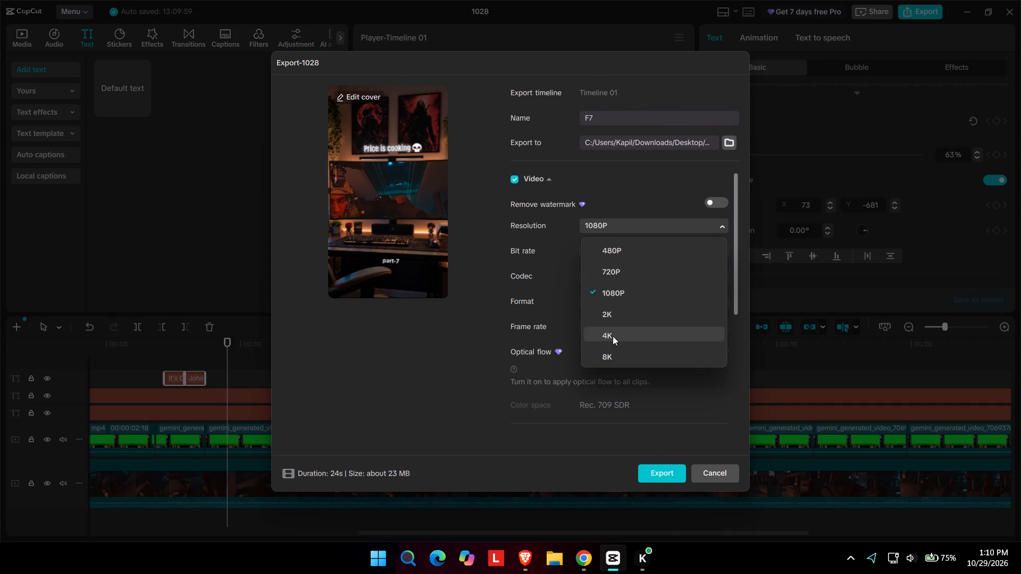
left_click(648, 466)
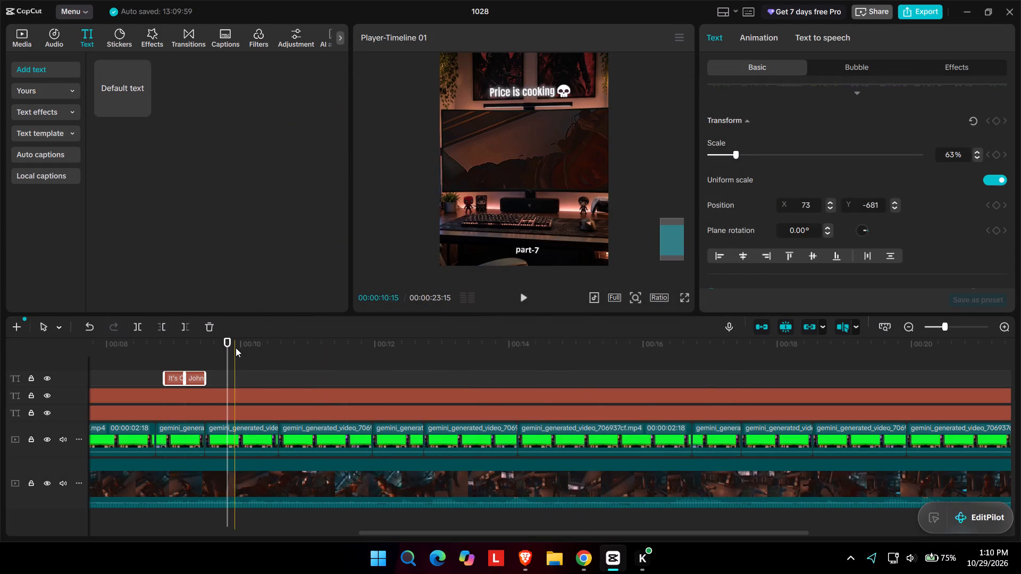
Delete both yellow subtitles, "It's Over" and "John", from the timeline.
scroll(193, 379, "right", 1)
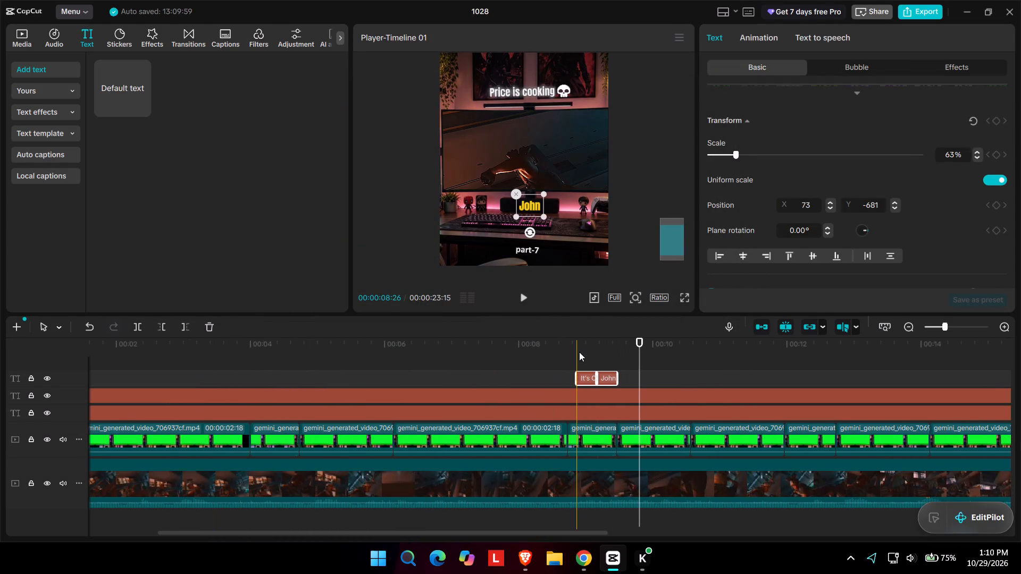
key("Delete")
Examine the imported MW clips, especially MW8 to MW10, against the current edit to determine the next source clip.
scroll(524, 411, "down", 2, "ctrl")
scroll(275, 414, "down", 3, "ctrl")
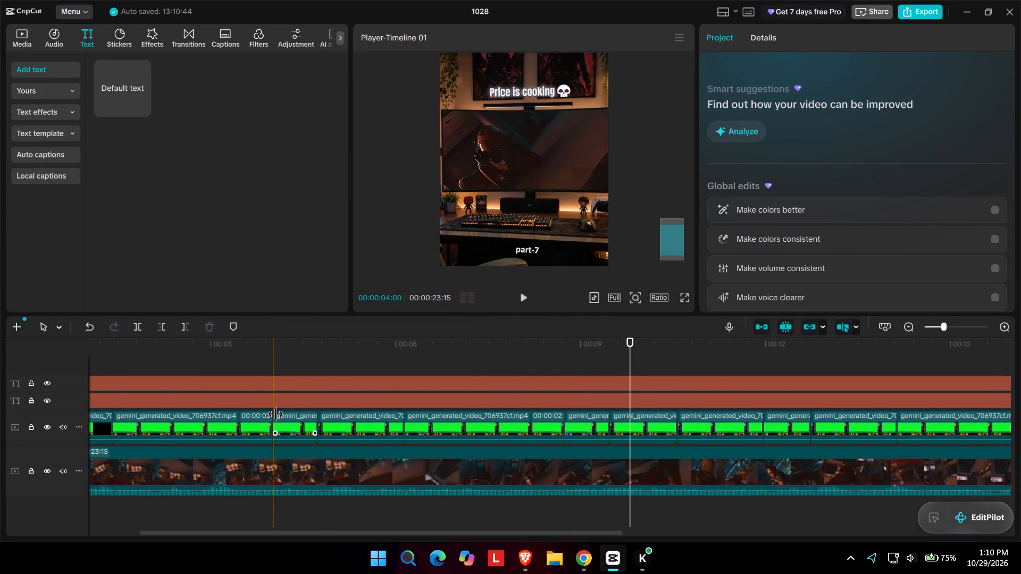
scroll(275, 414, "down", 3, "ctrl")
left_click(16, 43)
scroll(214, 240, "down", 1)
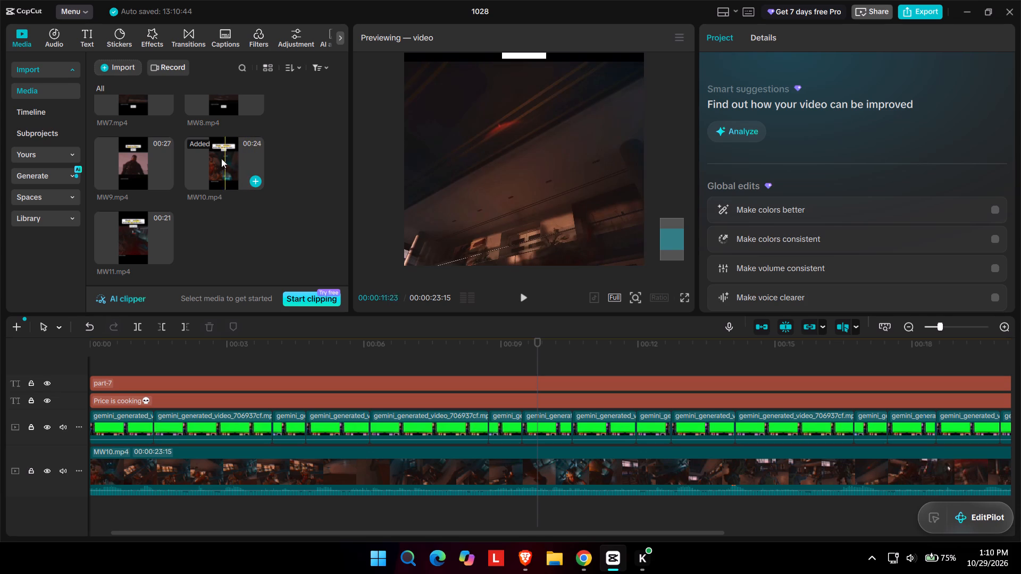
scroll(223, 158, "up", 1)
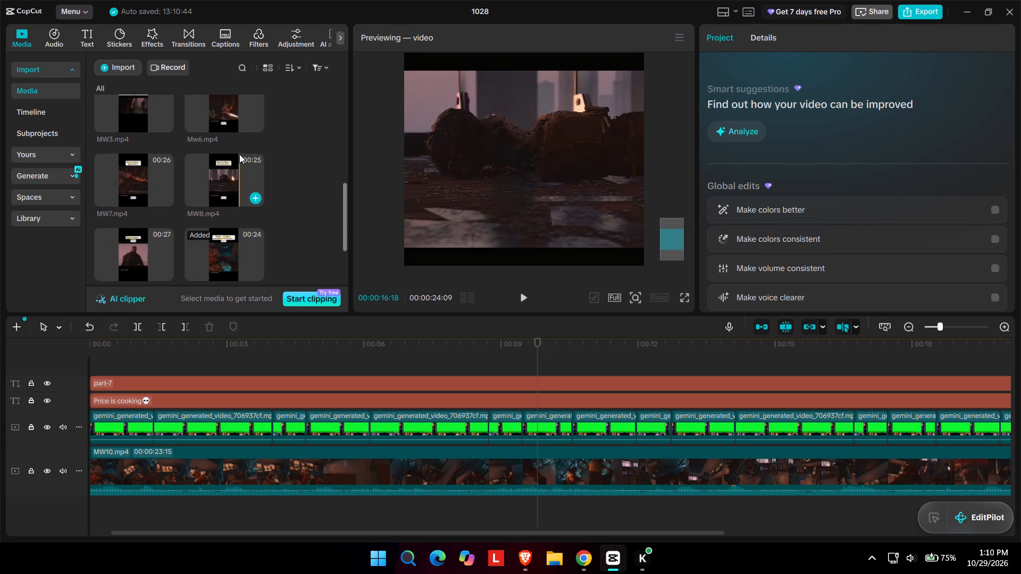
scroll(240, 155, "down", 2)
scroll(482, 148, "down", 2, "ctrl")
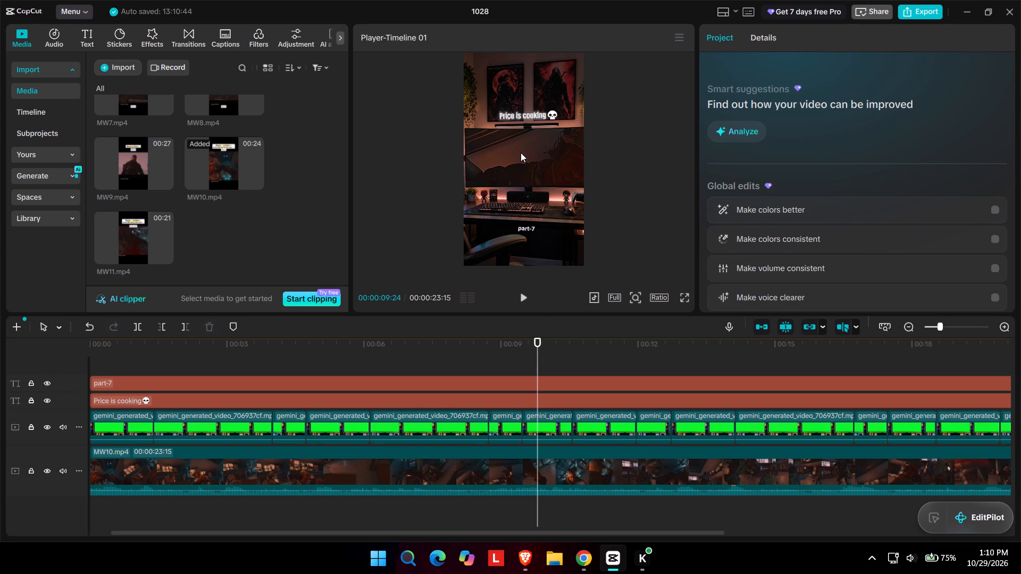
left_click(537, 348)
left_click(465, 173)
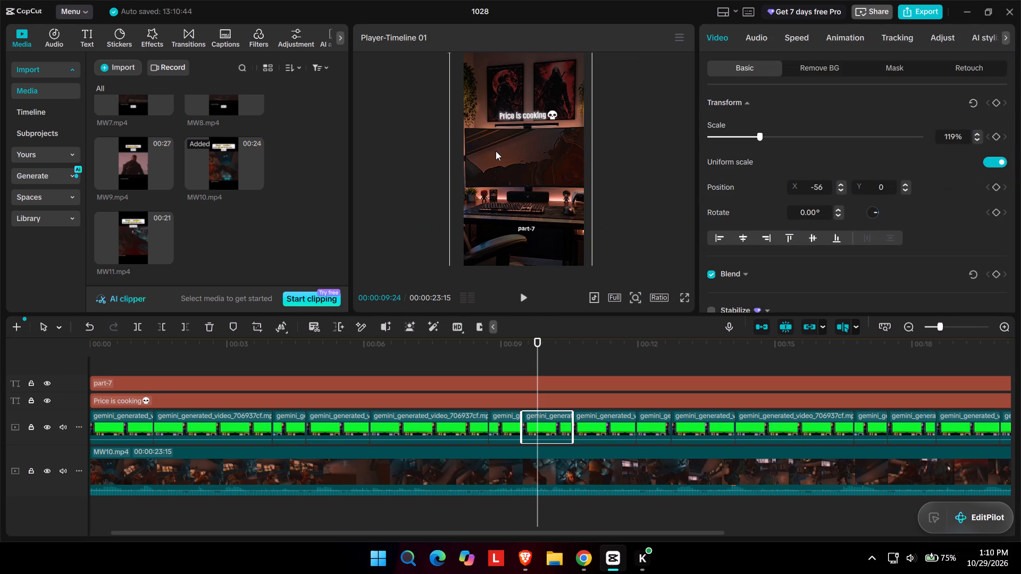
scroll(496, 151, "down", 1, "ctrl")
left_click(587, 153)
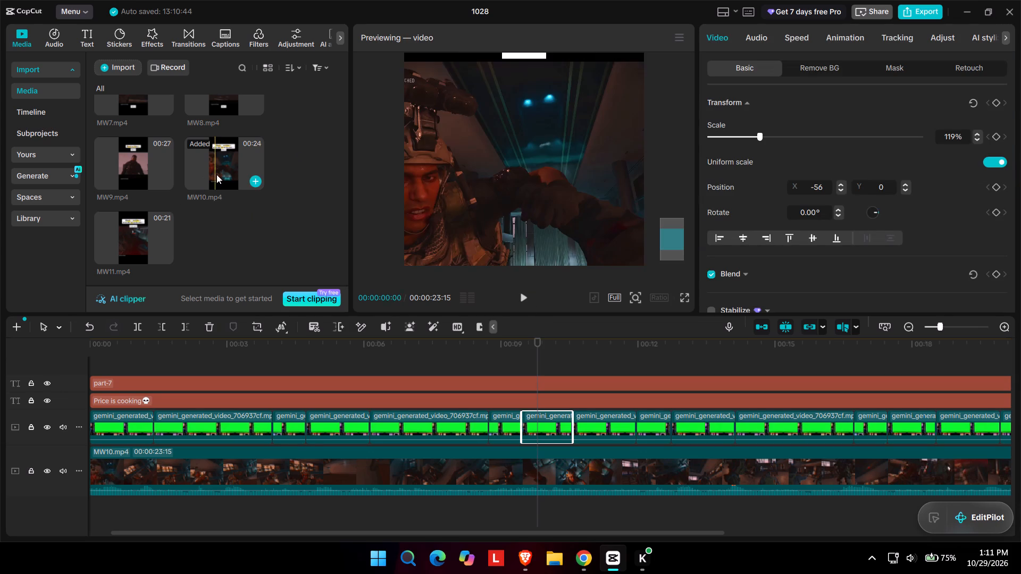
left_click(144, 153)
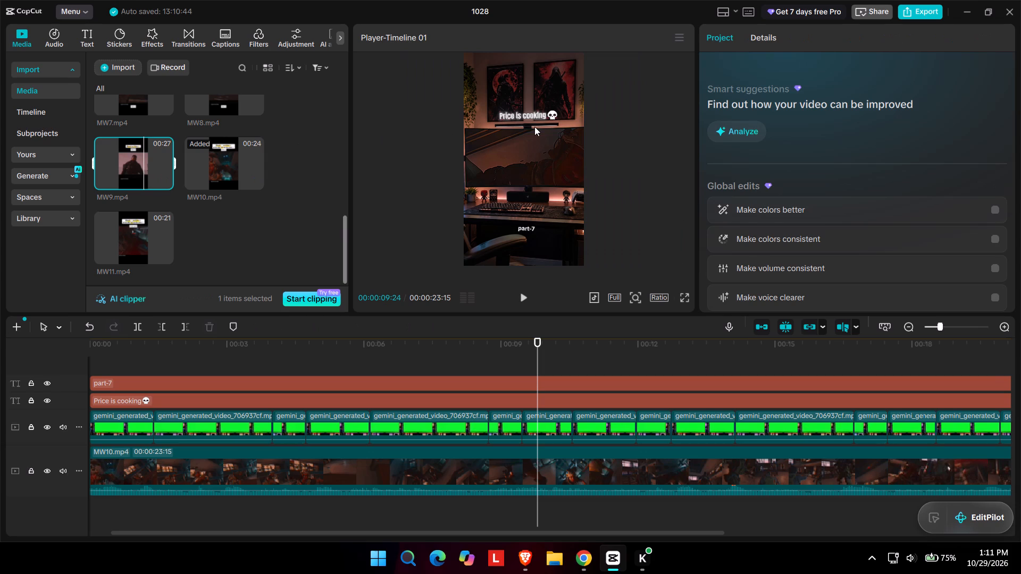
scroll(154, 162, "down", 7, "ctrl")
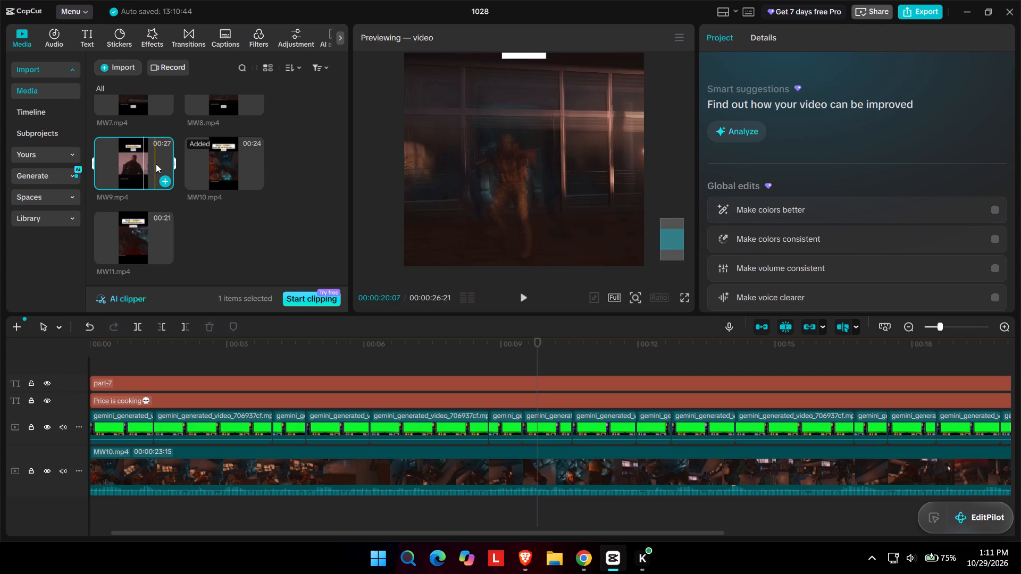
scroll(158, 166, "up", 3, "ctrl")
scroll(160, 170, "down", 1)
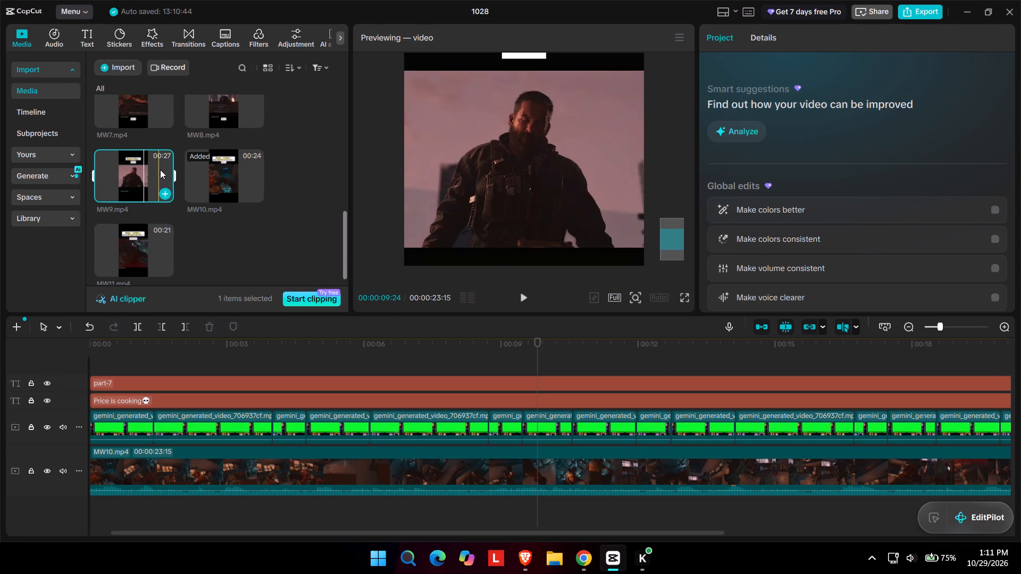
scroll(160, 170, "down", 1)
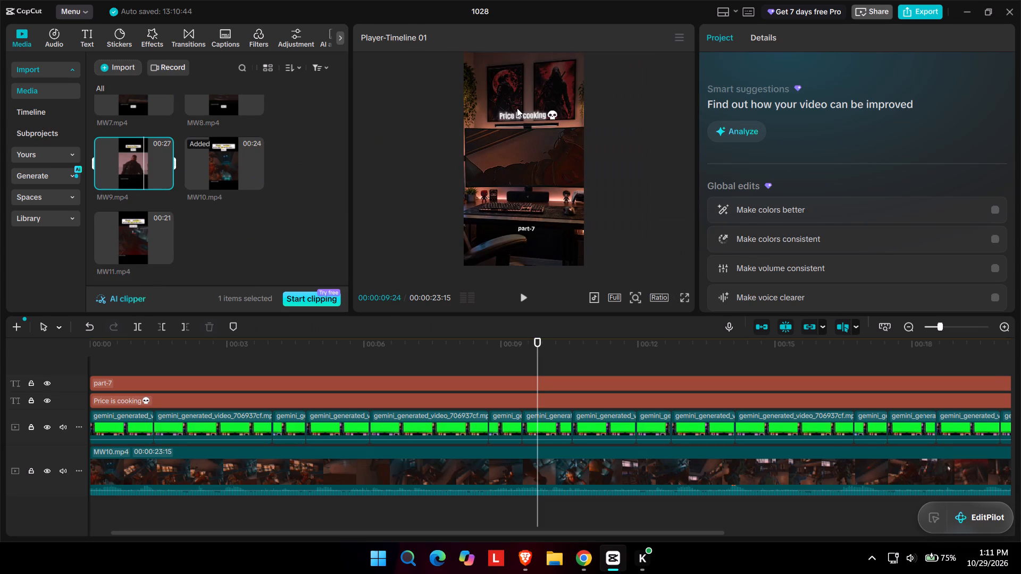
scroll(517, 108, "up", 1)
left_click(505, 382)
left_click(490, 459)
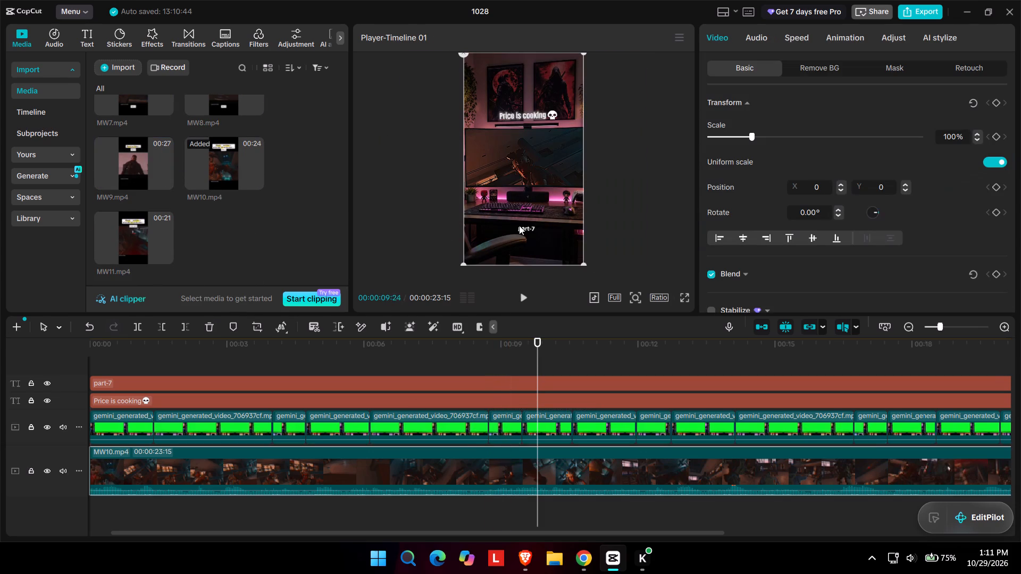
left_click(624, 171)
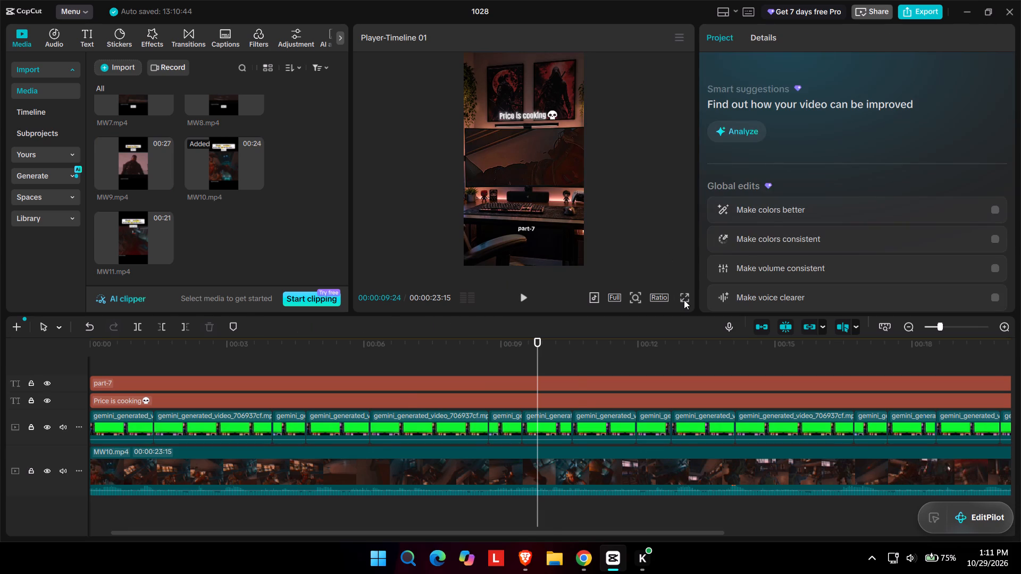
left_click(684, 300)
left_click(689, 517)
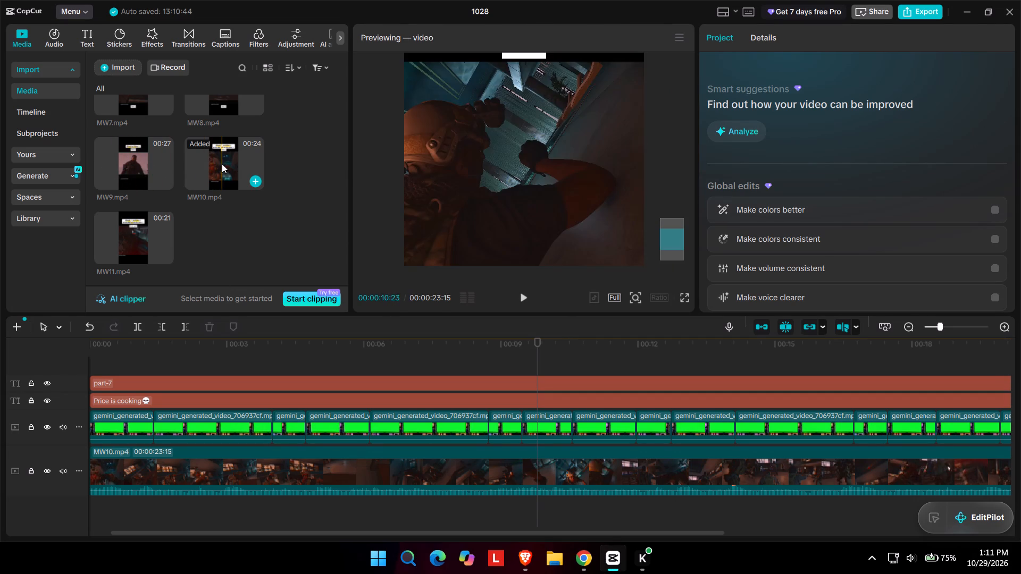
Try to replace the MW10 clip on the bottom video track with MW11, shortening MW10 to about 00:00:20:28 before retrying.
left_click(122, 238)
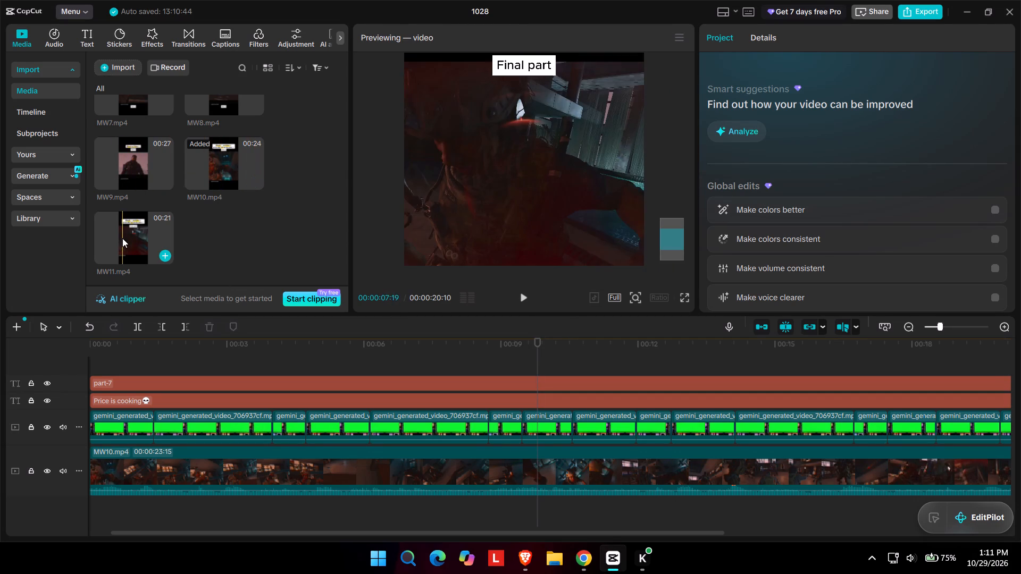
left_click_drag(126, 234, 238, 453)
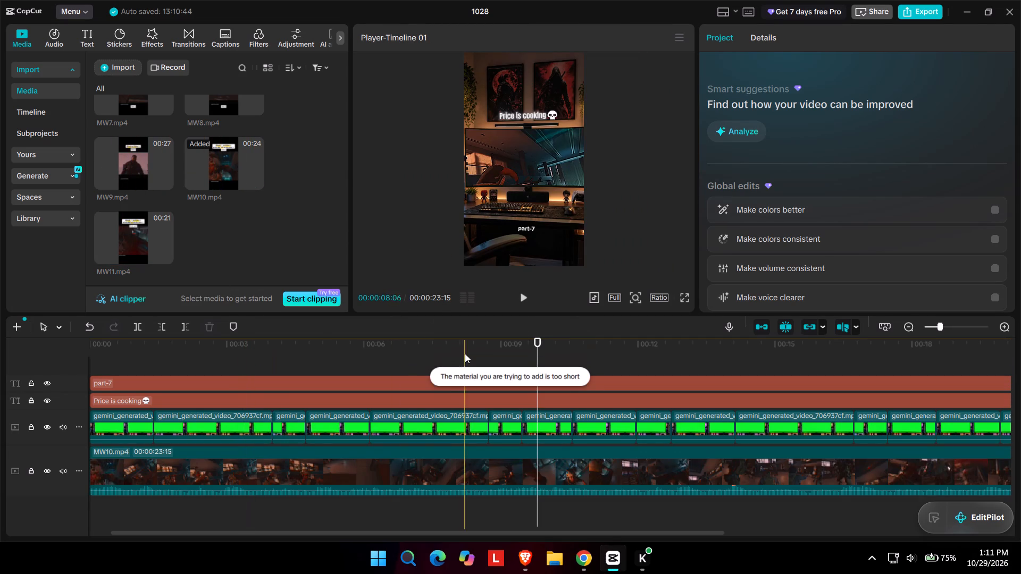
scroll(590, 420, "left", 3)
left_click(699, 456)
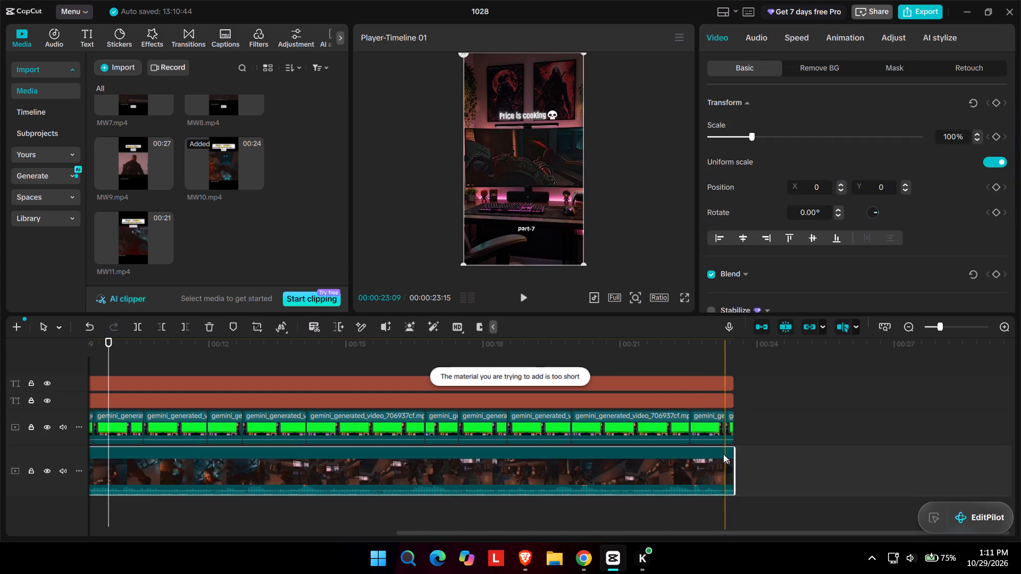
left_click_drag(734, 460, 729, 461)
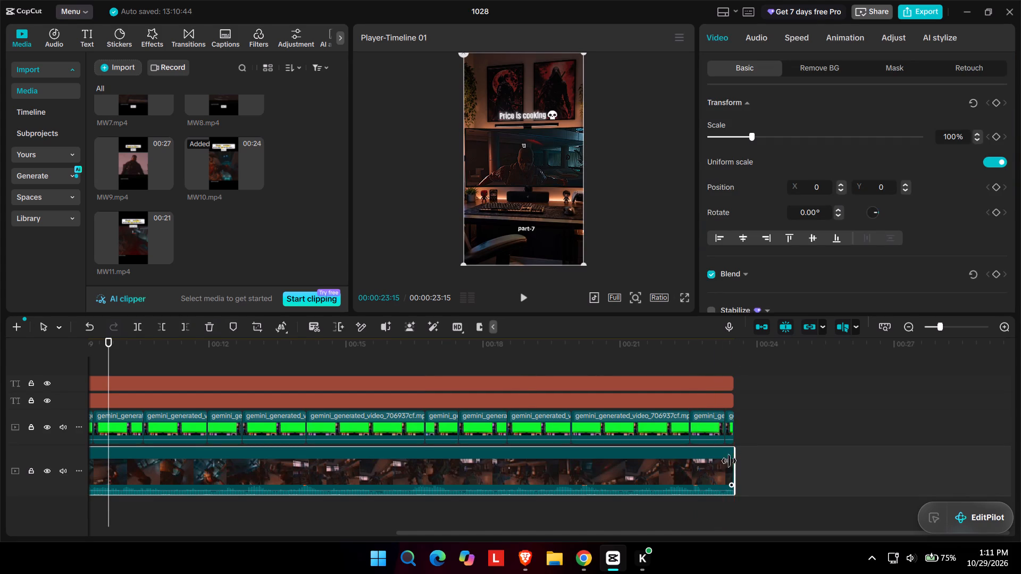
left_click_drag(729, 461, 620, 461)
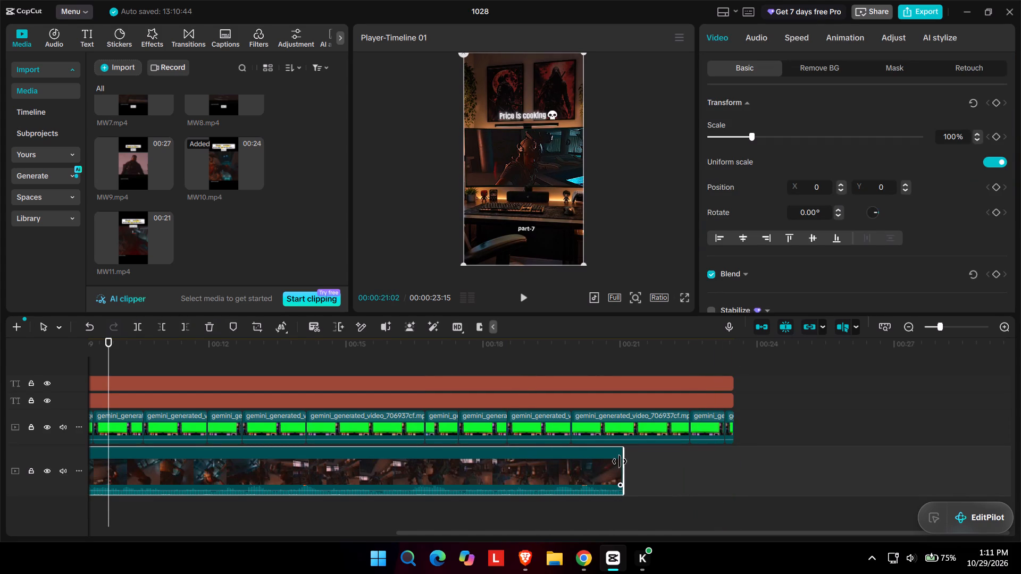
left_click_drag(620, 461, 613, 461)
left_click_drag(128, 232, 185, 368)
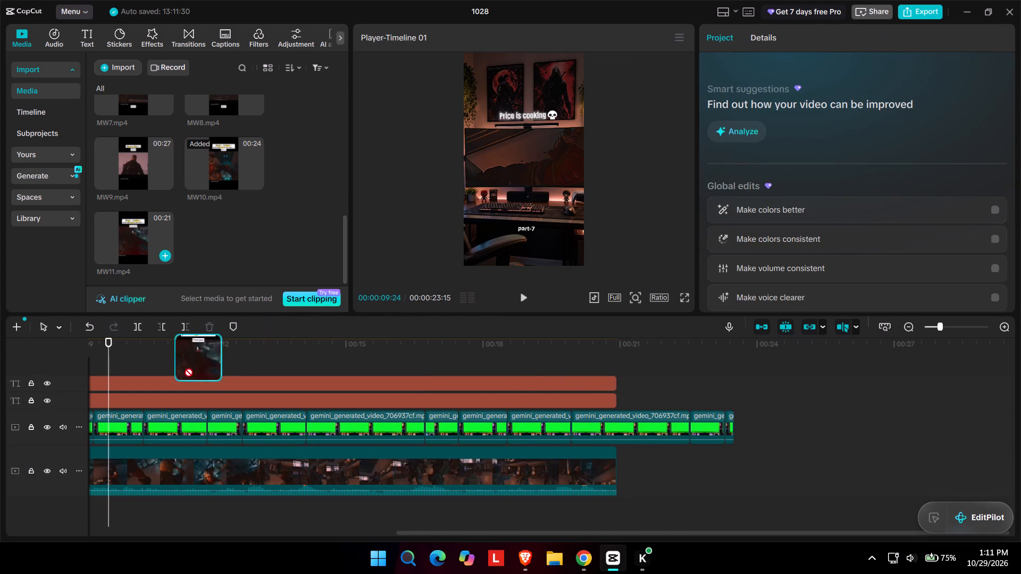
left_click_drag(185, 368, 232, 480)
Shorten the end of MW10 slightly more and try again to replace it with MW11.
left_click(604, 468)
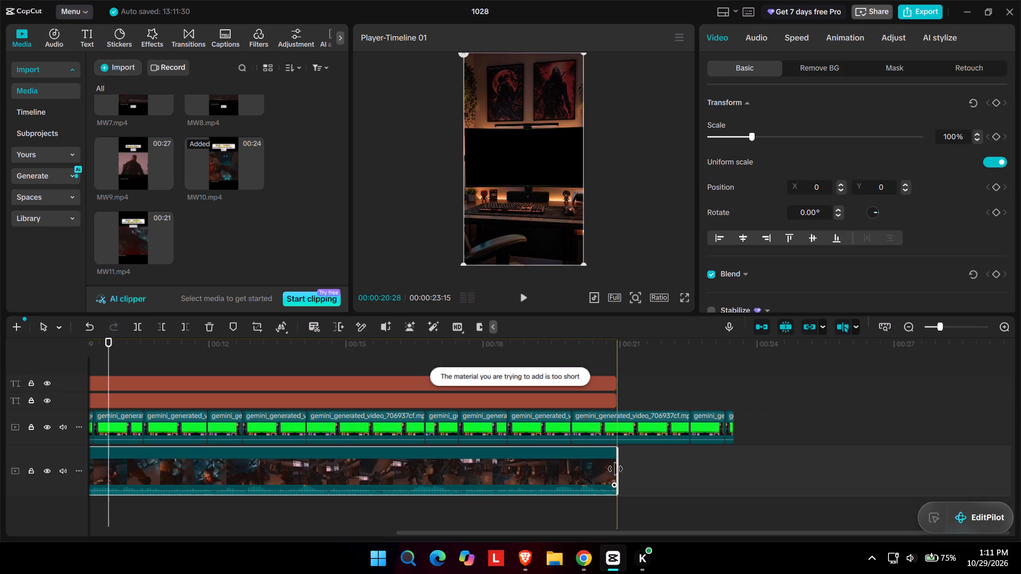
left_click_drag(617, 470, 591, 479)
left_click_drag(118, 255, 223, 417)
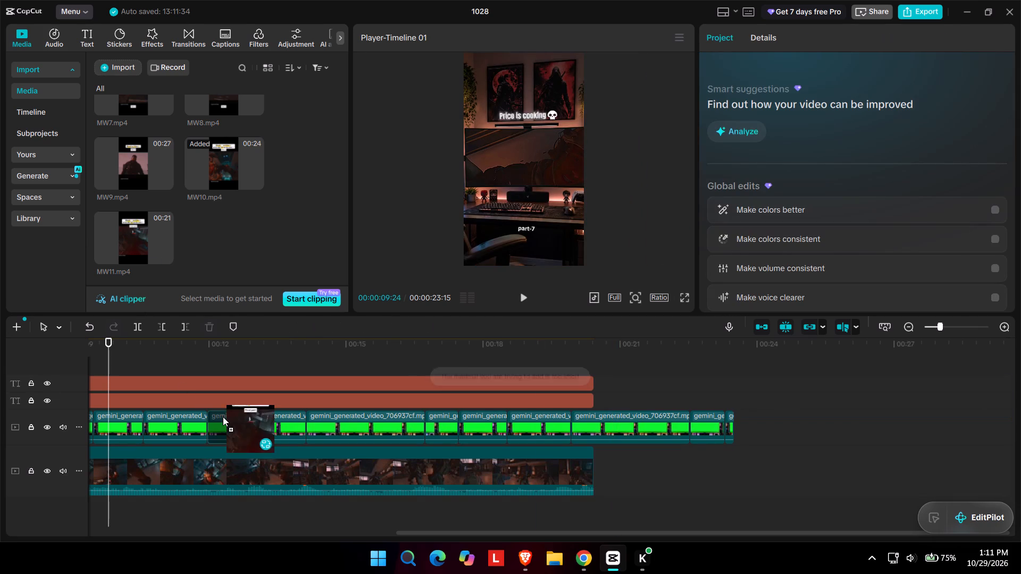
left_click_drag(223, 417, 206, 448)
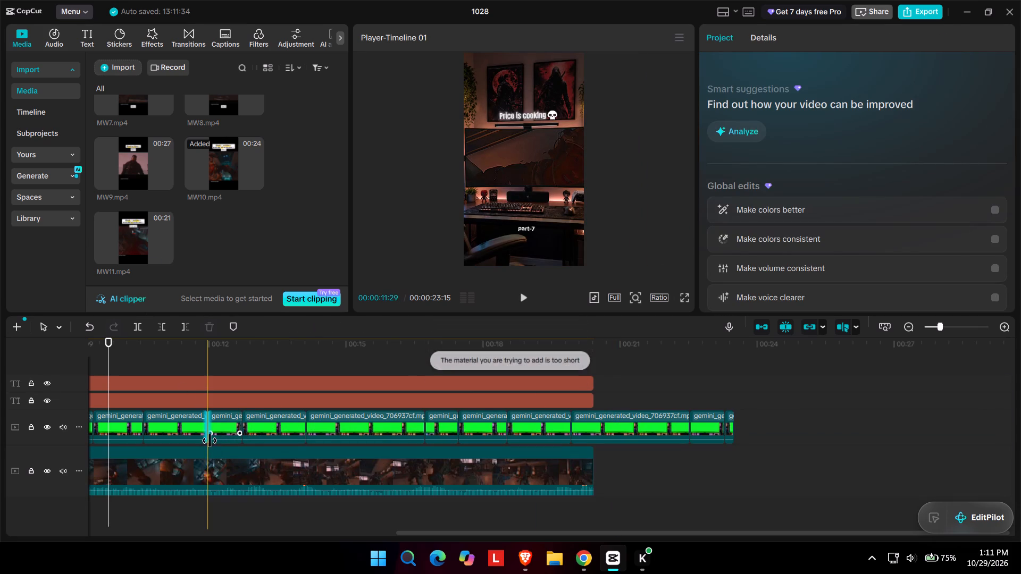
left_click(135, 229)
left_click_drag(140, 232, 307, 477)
Shorten MW10 to about 20 seconds and replace it on the bottom video track with MW11.
left_click(579, 463)
left_click_drag(589, 466, 579, 467)
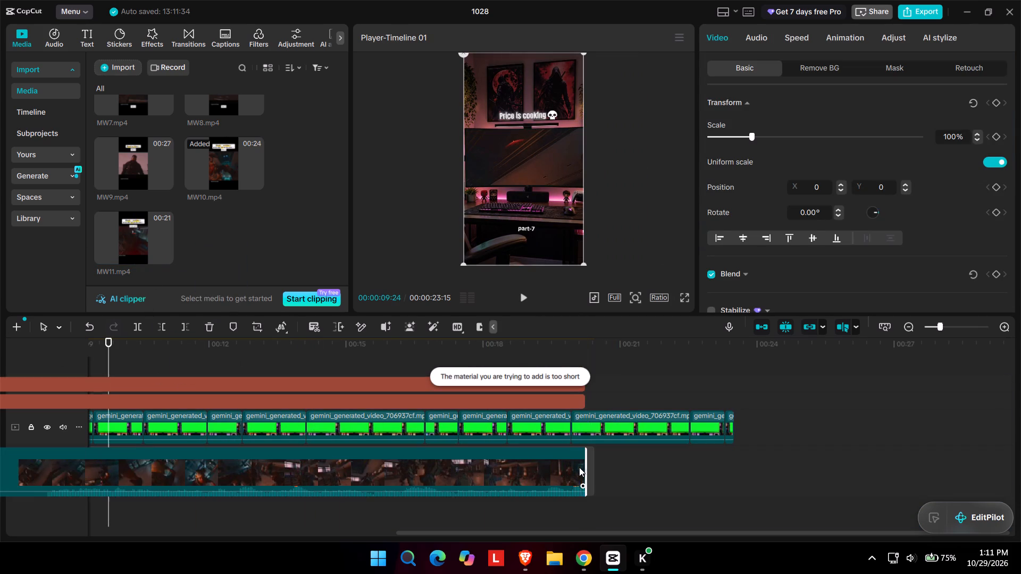
left_click_drag(579, 467, 574, 468)
left_click_drag(597, 461, 572, 463)
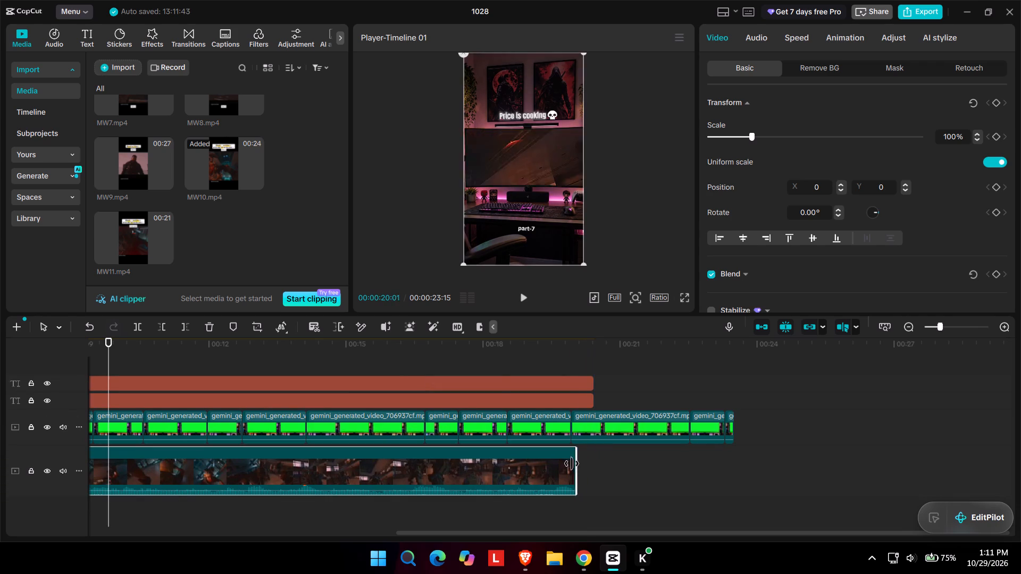
left_click_drag(572, 463, 570, 463)
left_click(118, 246)
left_click_drag(131, 241, 261, 441)
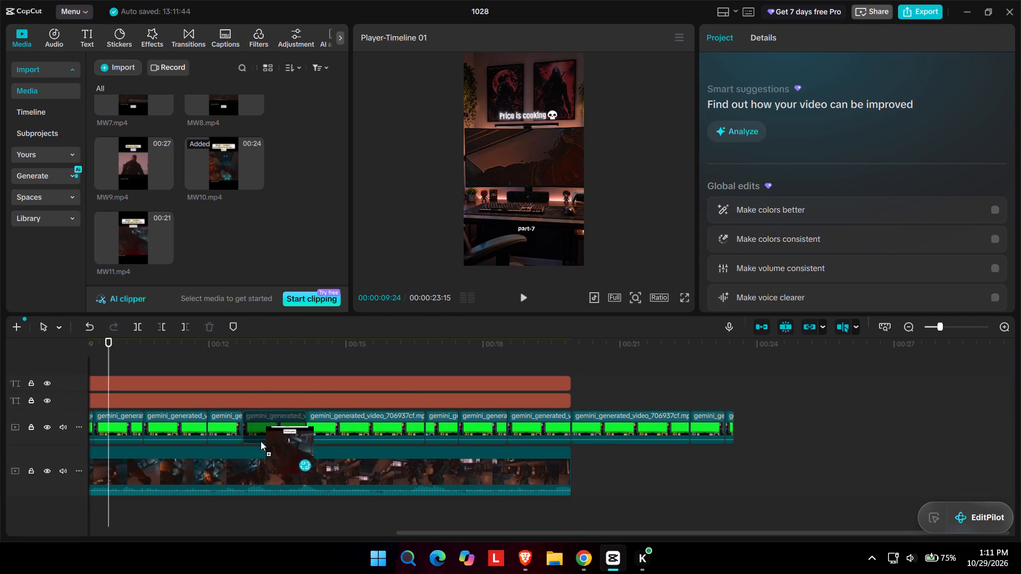
left_click_drag(261, 441, 254, 460)
left_click(551, 410)
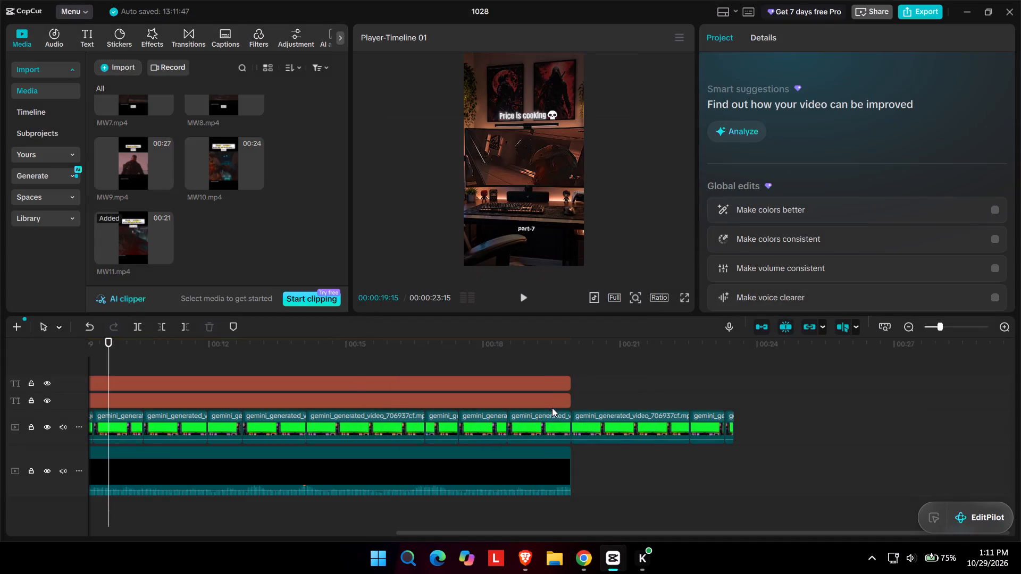
Extend the end of the MW11 clip to its full length at 00:00:20:10.
left_click(559, 462)
left_click_drag(572, 460, 629, 465)
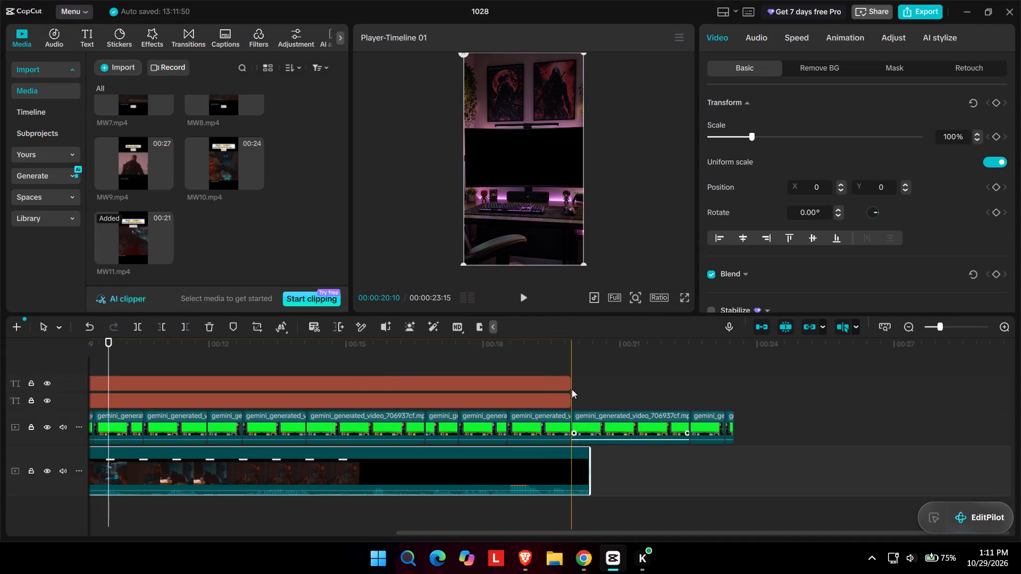
Extend both text layers, "part-7" and "Price is cooking", together to the end of the MW11 clip.
left_click(568, 379, "ctrl")
left_click(570, 399, "ctrl")
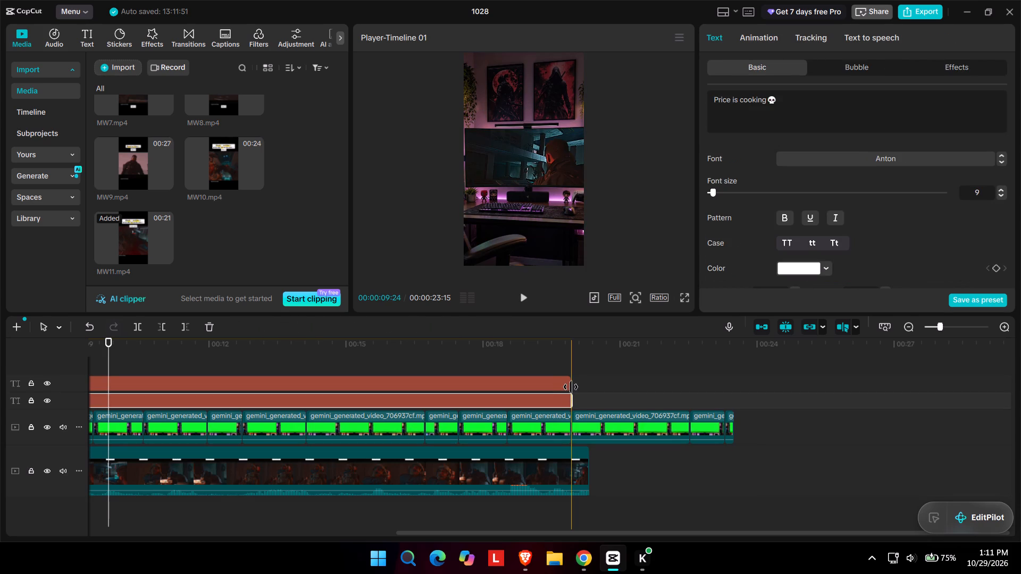
left_click(568, 386, "ctrl")
left_click(567, 396, "ctrl")
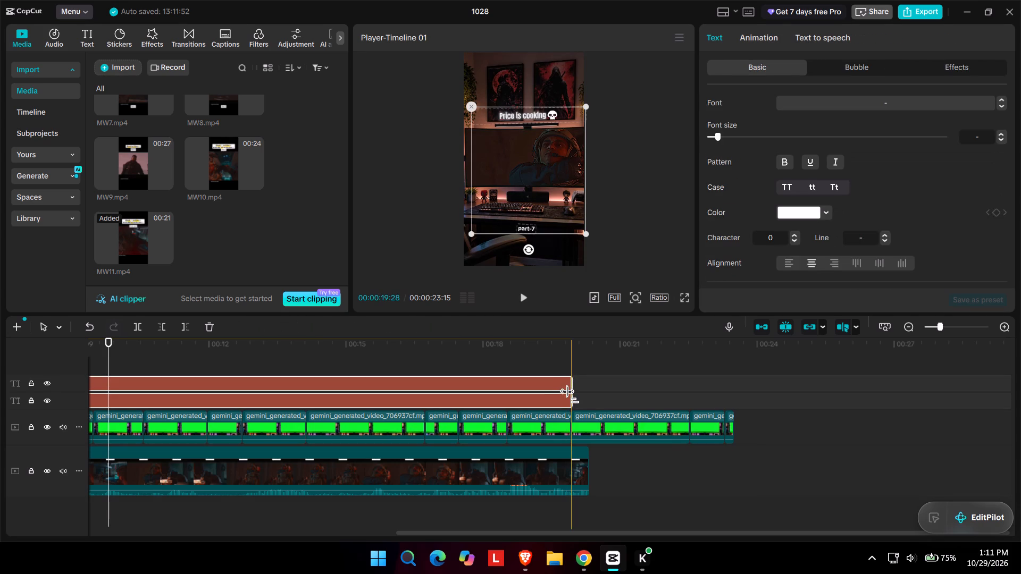
left_click_drag(572, 399, 590, 403)
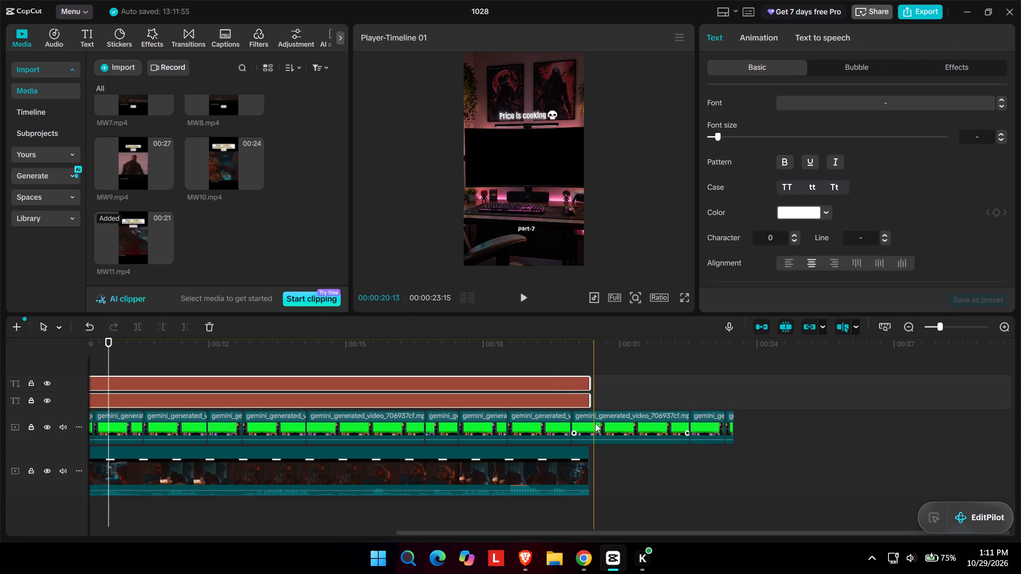
Split the green-screen desk overlay at the end of MW11, 00:00:20:10, and delete all overlay pieces beyond it.
left_click(593, 430)
key("ctrl+b")
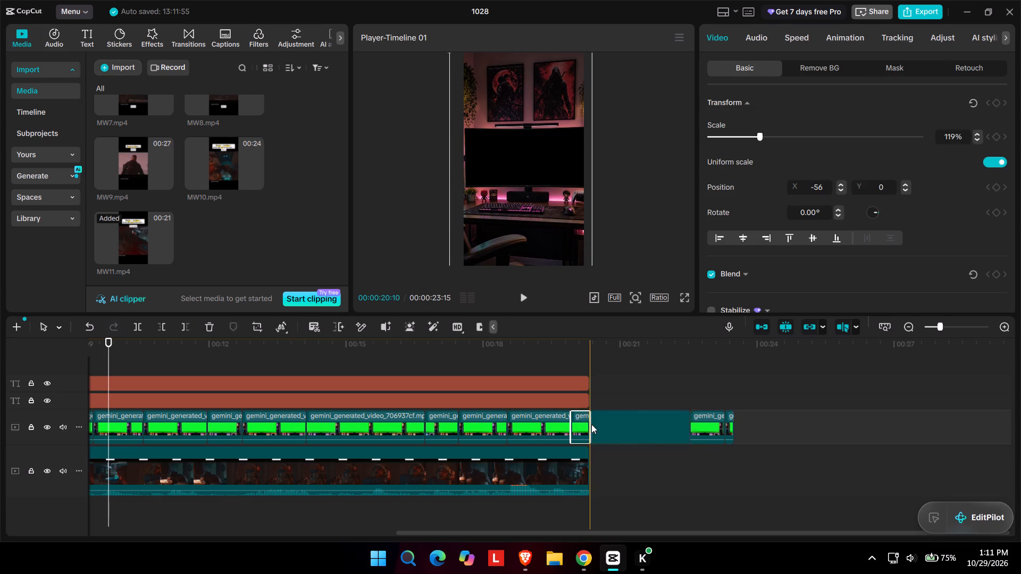
left_click(707, 425, "ctrl")
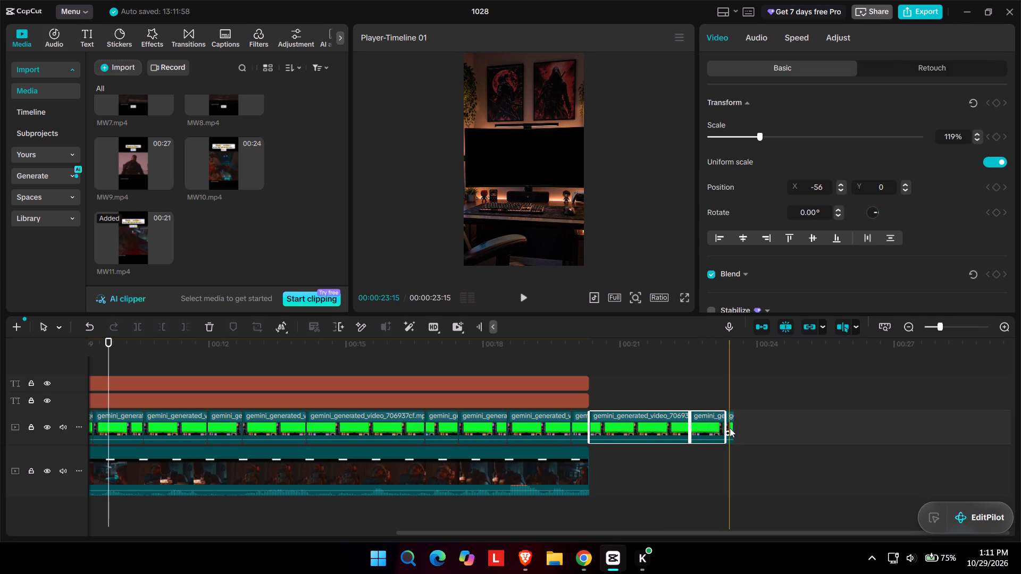
left_click(730, 428, "ctrl")
key("Delete")
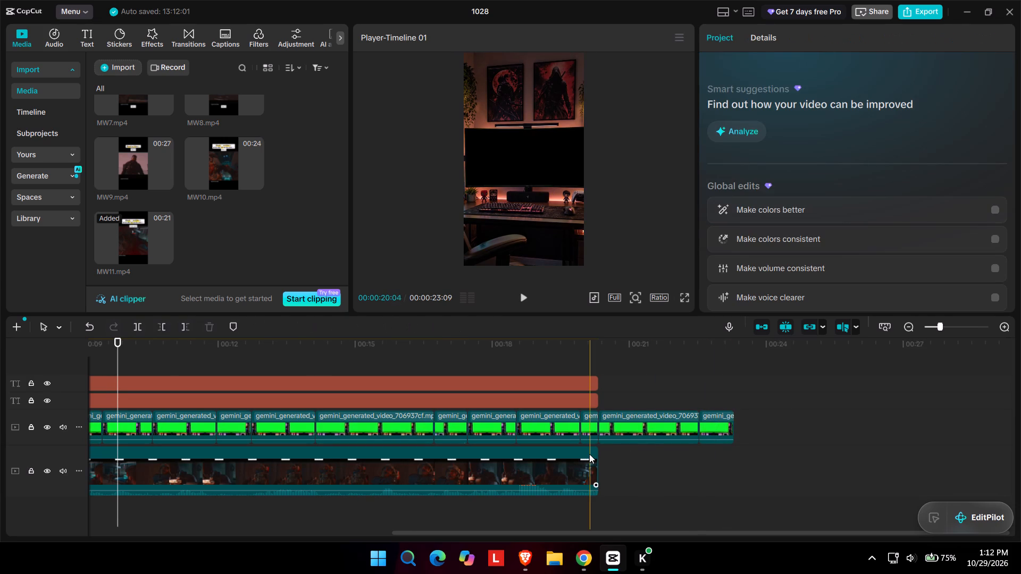
left_click_drag(650, 451, 735, 428)
key("Delete")
left_click(182, 354)
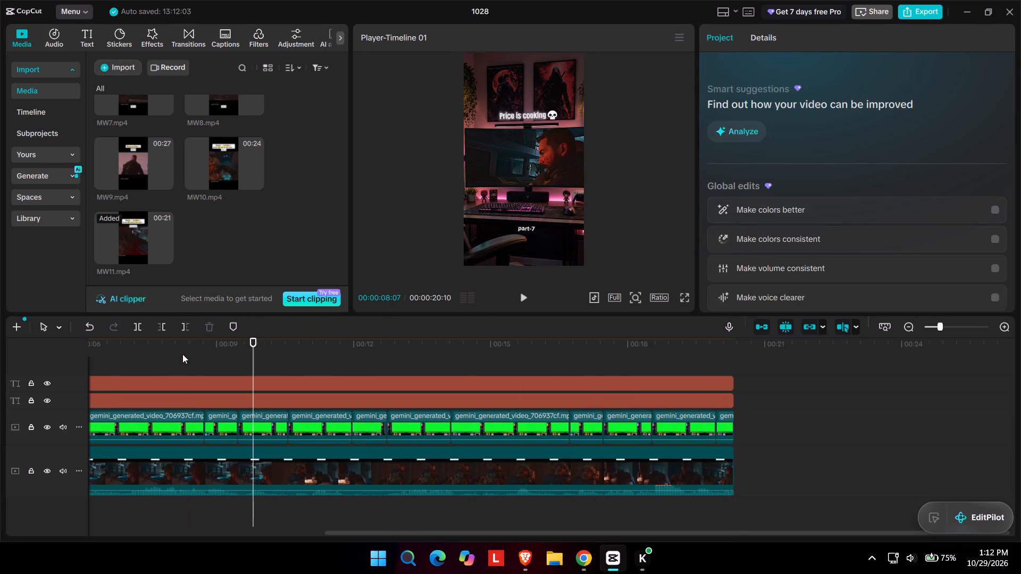
Play the edit full screen from the start to check the MW11 footage under the desk overlay and text.
scroll(112, 351, "right", 4)
left_click(107, 346)
scroll(104, 347, "right", 6)
left_click(103, 347)
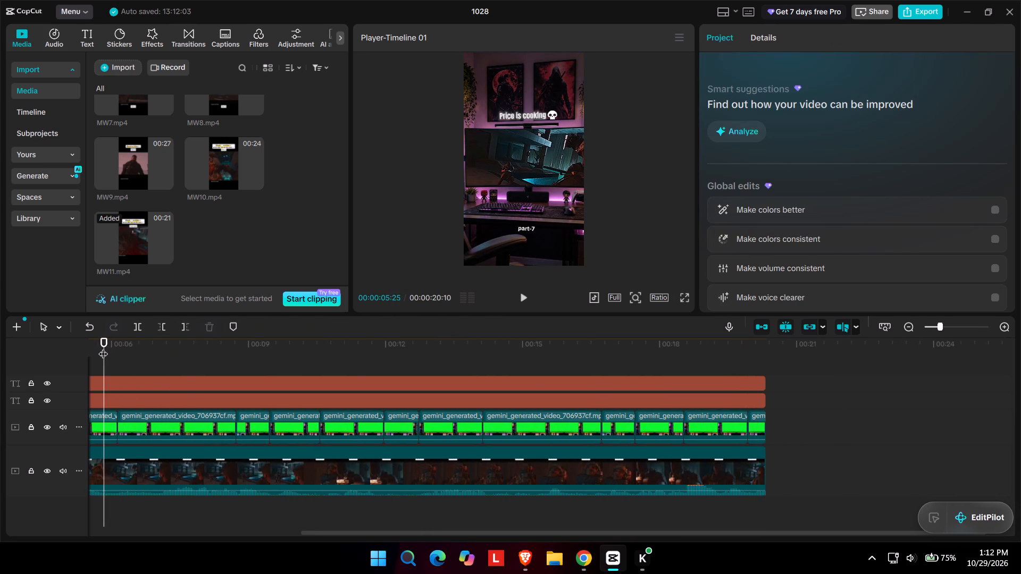
left_click_drag(101, 349, 29, 366)
left_click(682, 302)
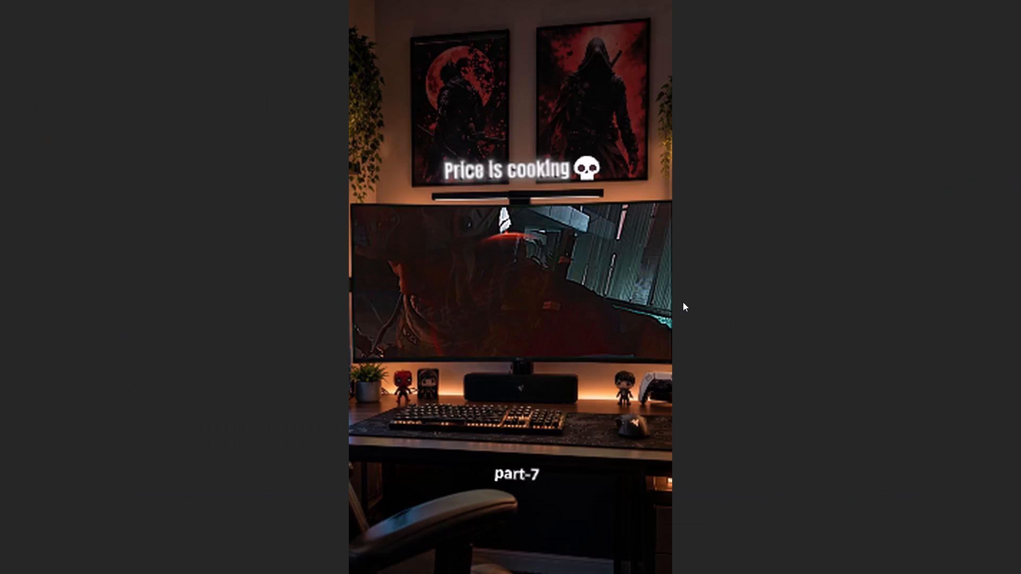
key("space")
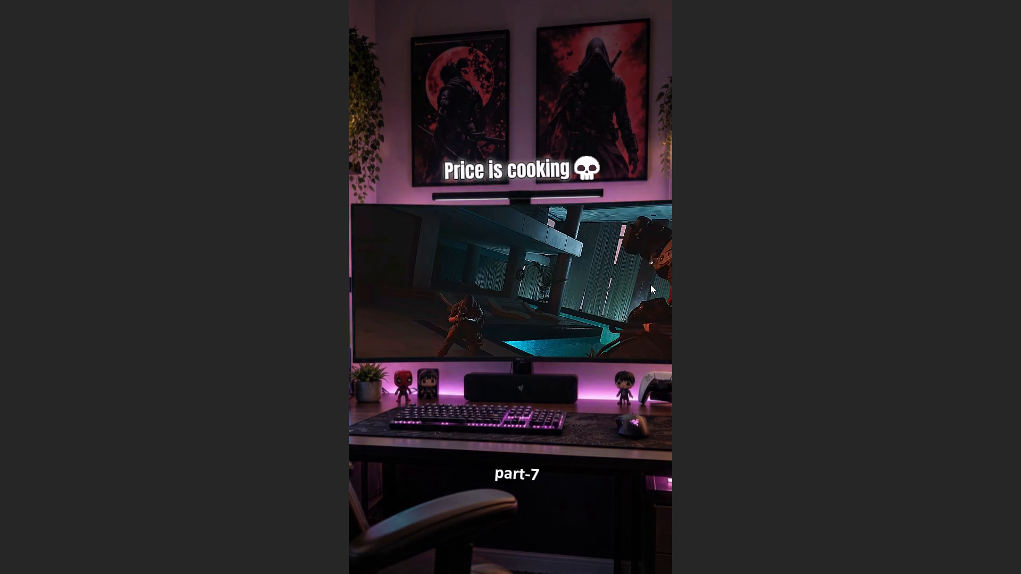
left_click(607, 307)
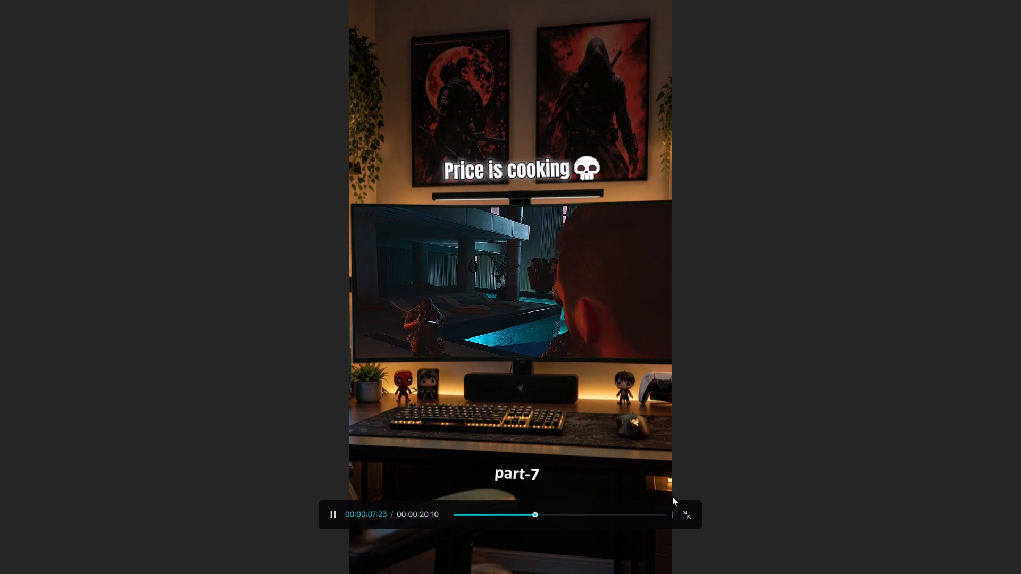
key("space")
left_click(688, 512)
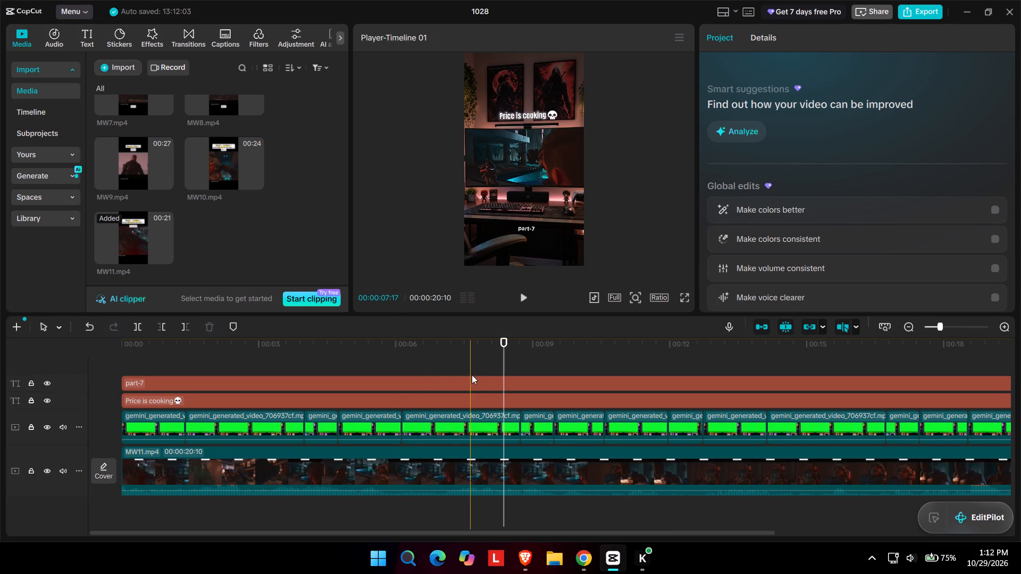
Copy the MW11 clip, paste it at the timeline start, and place the copy on the track above the green-screen overlay.
left_click(474, 373)
left_click(486, 377)
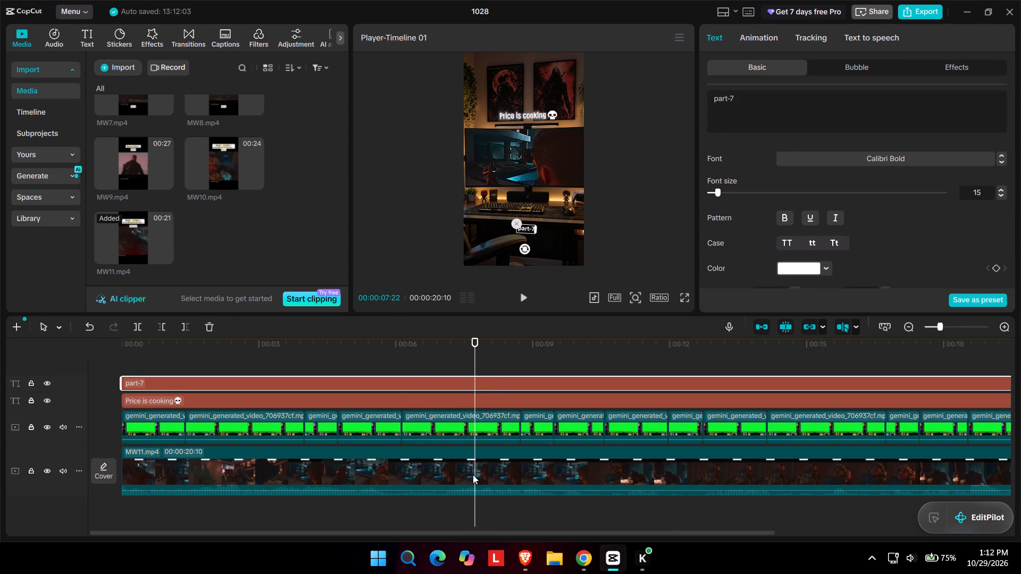
left_click(197, 474)
key("ctrl+c")
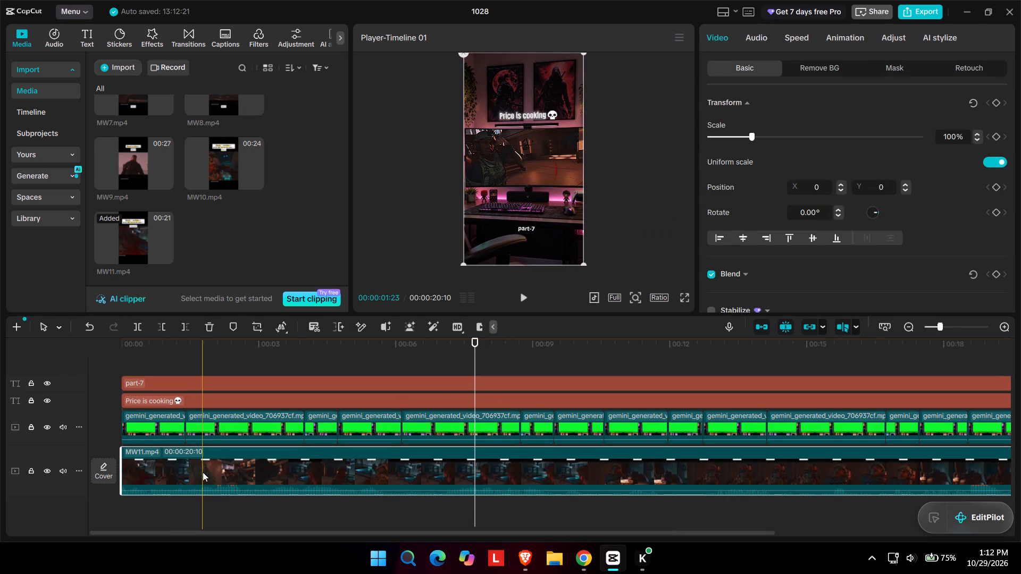
left_click(120, 353, "ctrl")
left_click(124, 356, "ctrl")
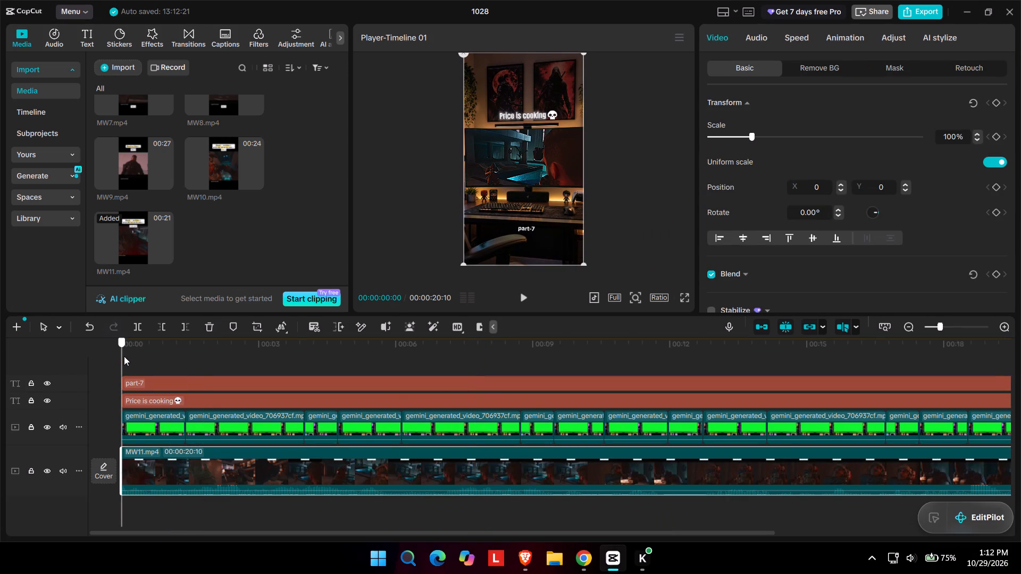
key("ctrl+v")
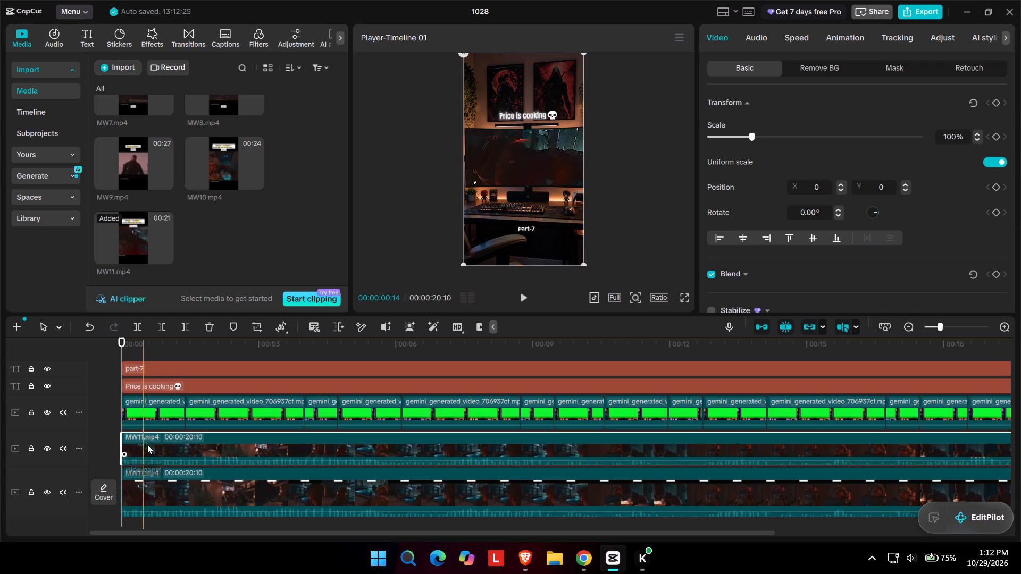
left_click_drag(149, 445, 148, 402)
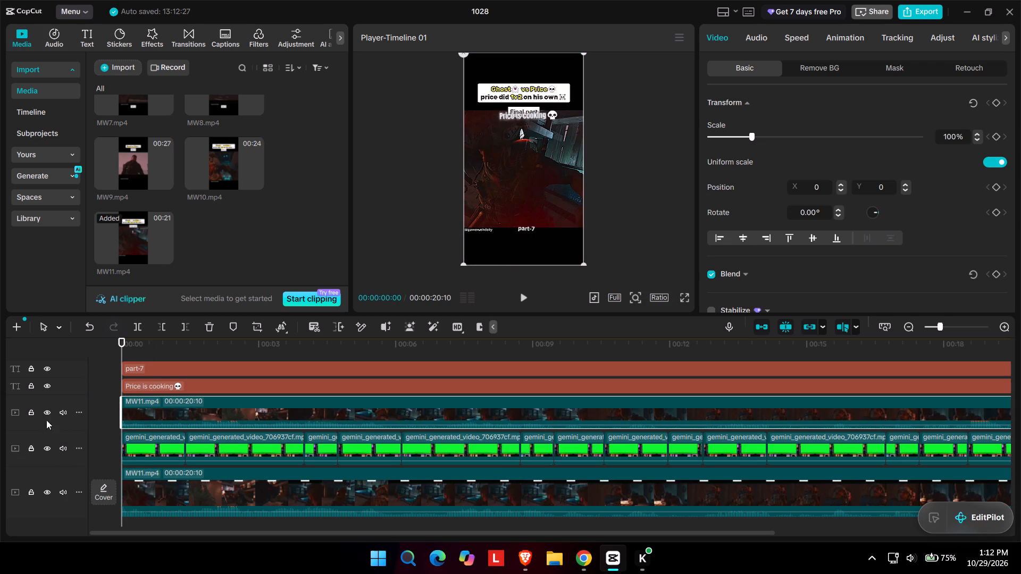
Hide the green-screen overlay track and the bottom MW11 track.
left_click(47, 449)
left_click(45, 491)
Add a Rectangle mask to the upper MW11 copy, move it down over the "U gonna" caption, and reduce its height.
left_click(468, 339)
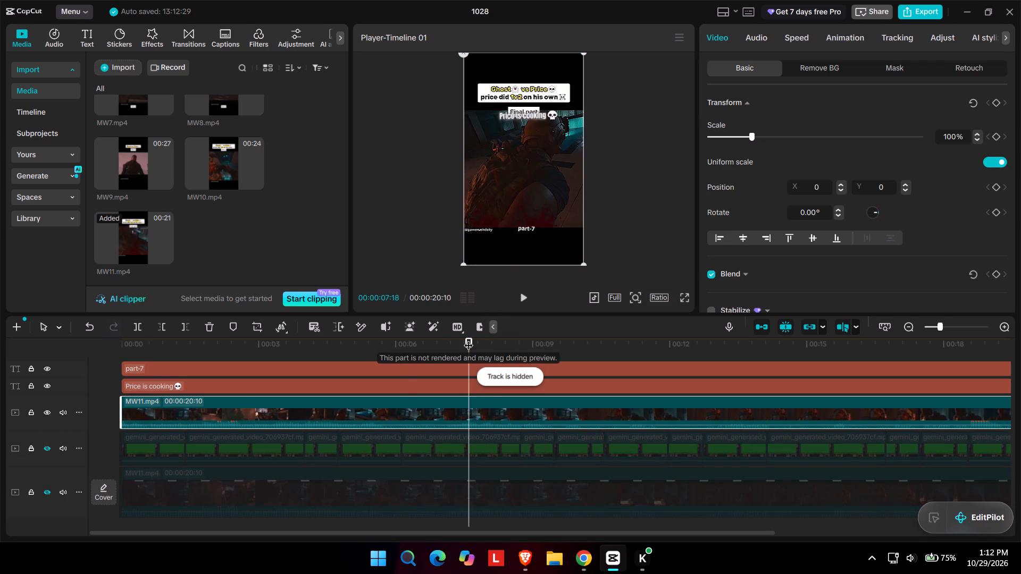
key("space")
key("space")
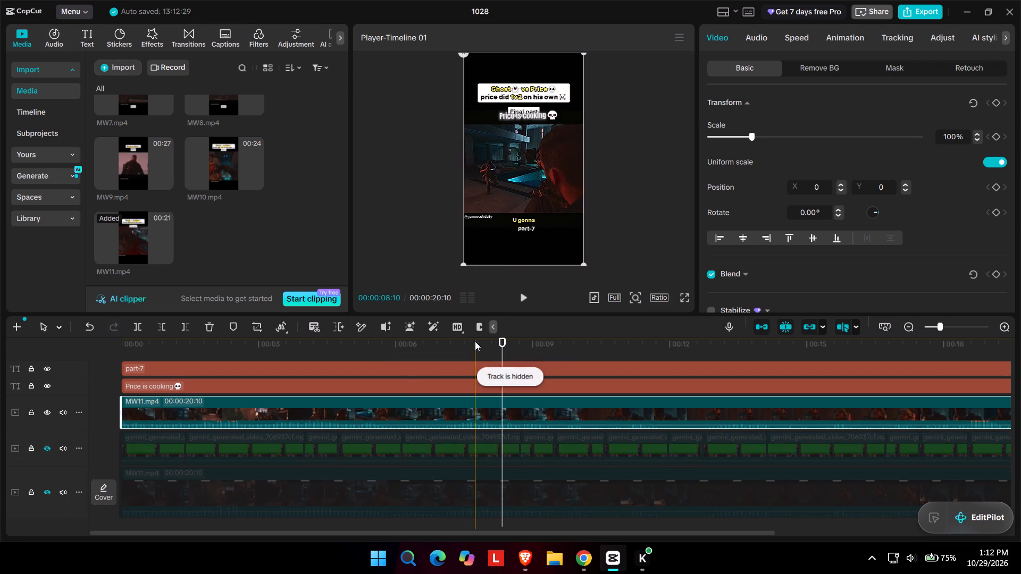
left_click(895, 63)
left_click(757, 125)
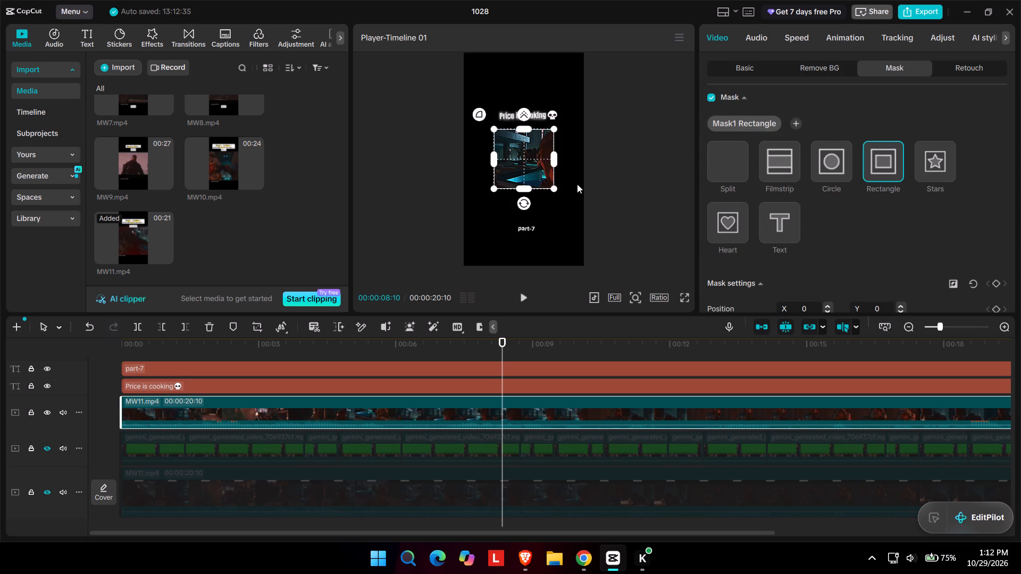
left_click_drag(540, 166, 537, 214)
left_click_drag(528, 178, 526, 191)
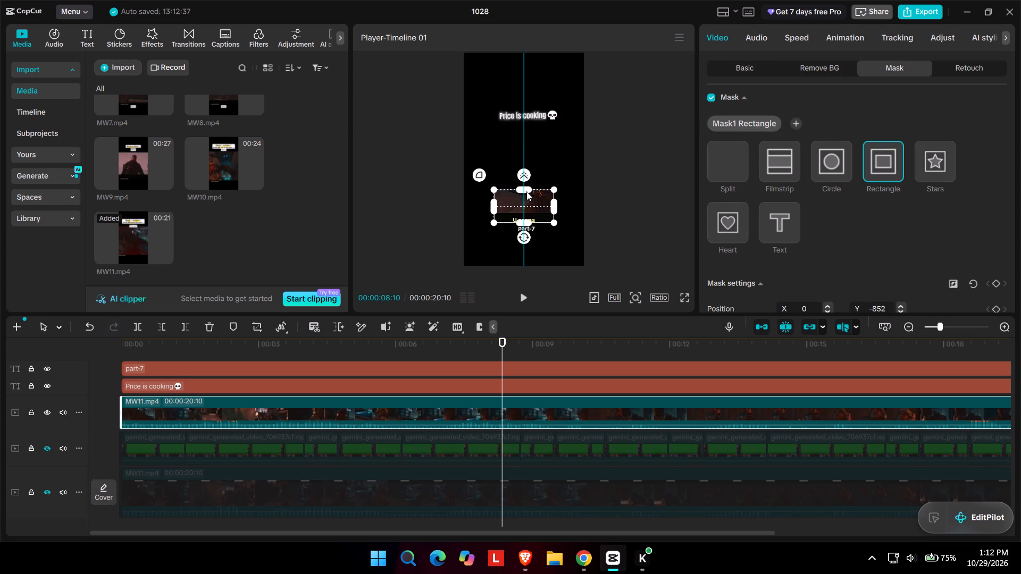
left_click_drag(526, 191, 534, 190)
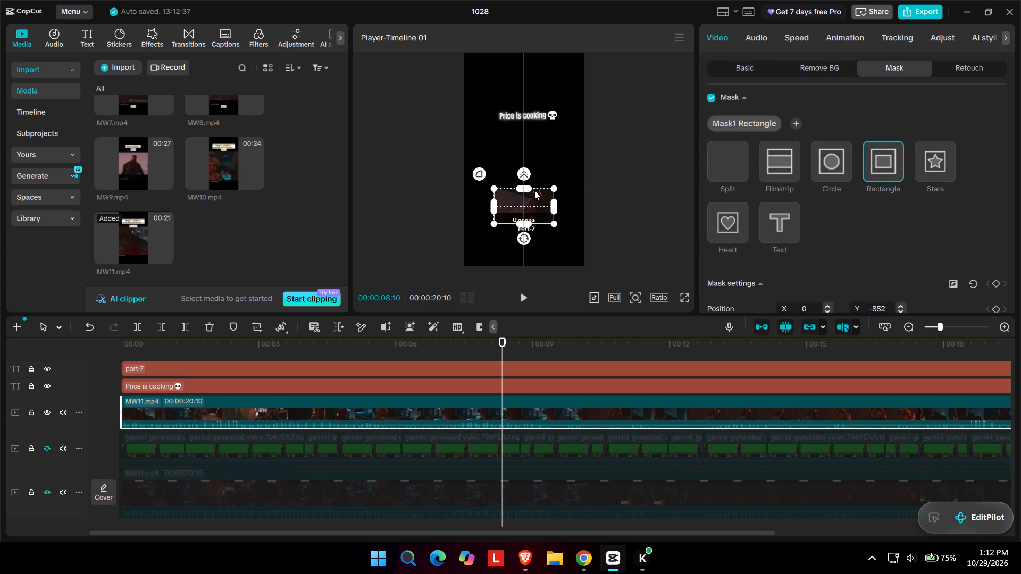
left_click_drag(526, 214, 526, 225)
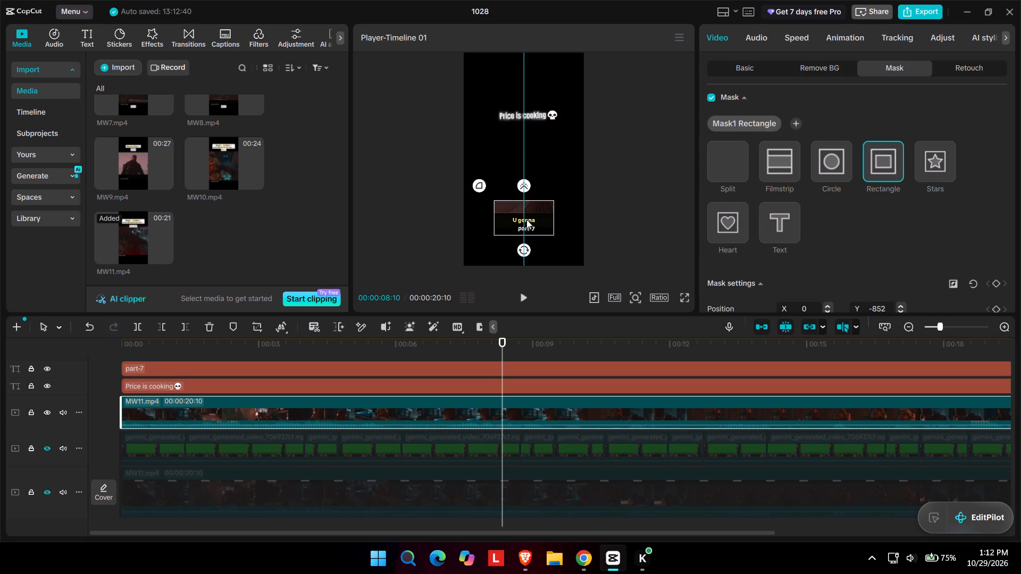
left_click(525, 196)
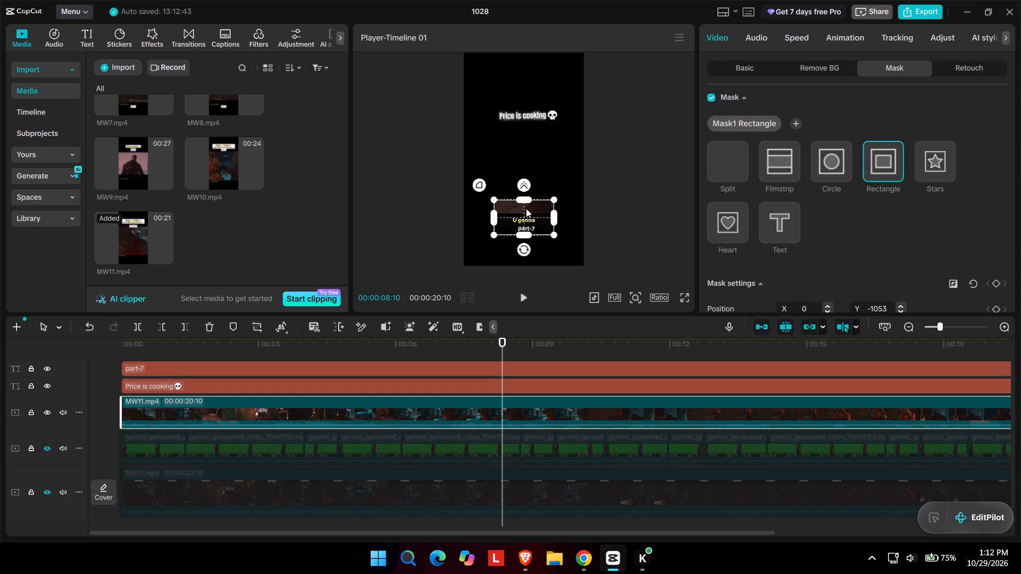
left_click_drag(525, 197, 525, 206)
Fine-tune the rectangle mask tightly around the "U gonna" caption, widening and flattening it slightly at Y -1102.
scroll(514, 232, "up", 8, "ctrl")
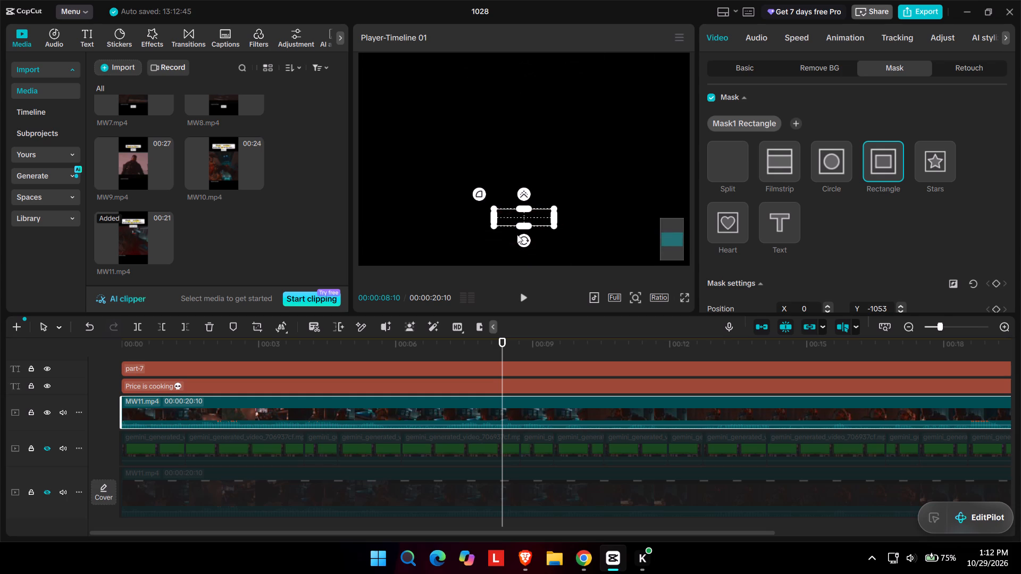
scroll(525, 230, "down", 1)
left_click_drag(545, 192, 543, 201)
left_click(543, 201)
left_click_drag(525, 176, 523, 181)
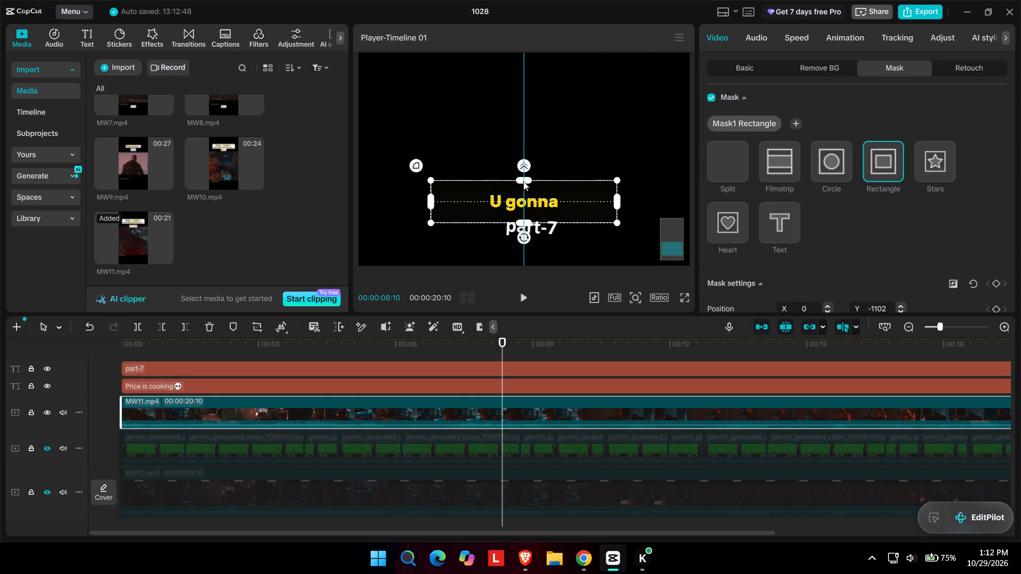
left_click_drag(523, 181, 523, 183)
left_click(617, 204)
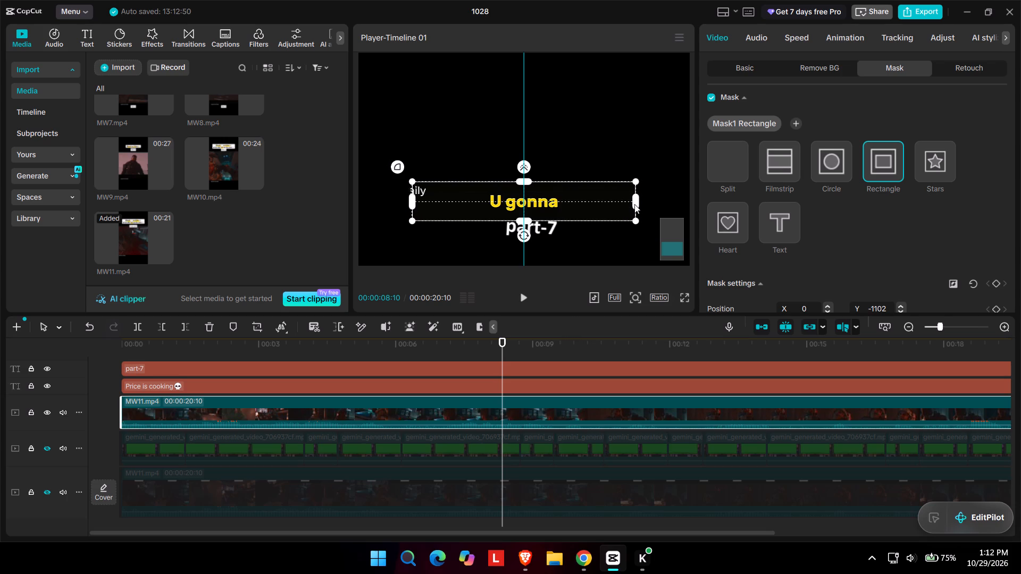
left_click(523, 182)
Trim the start of the masked MW11 copy to just before the first caption, leaving a duration of 00:00:12:29.
left_click(474, 340)
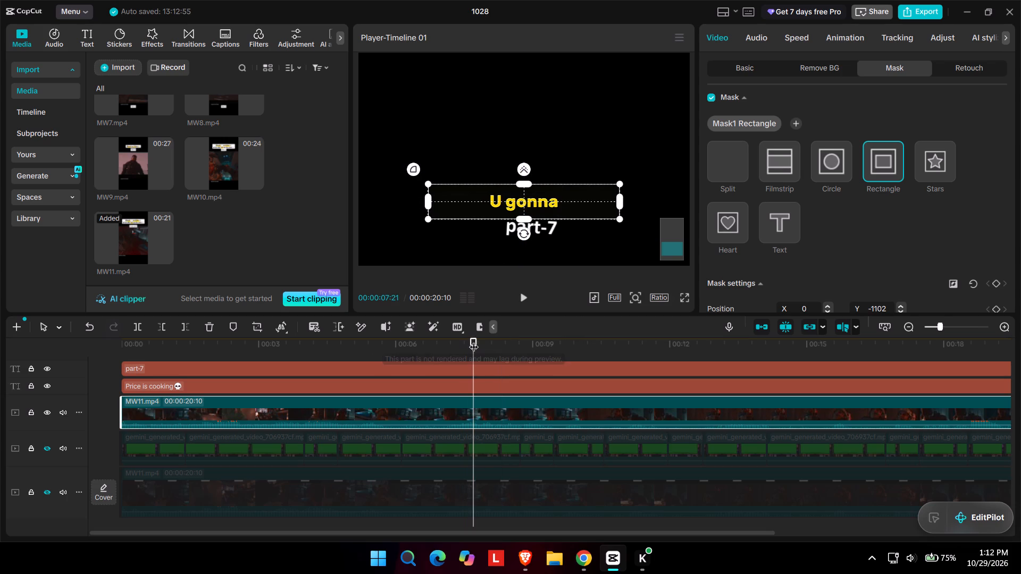
key("space")
key("space")
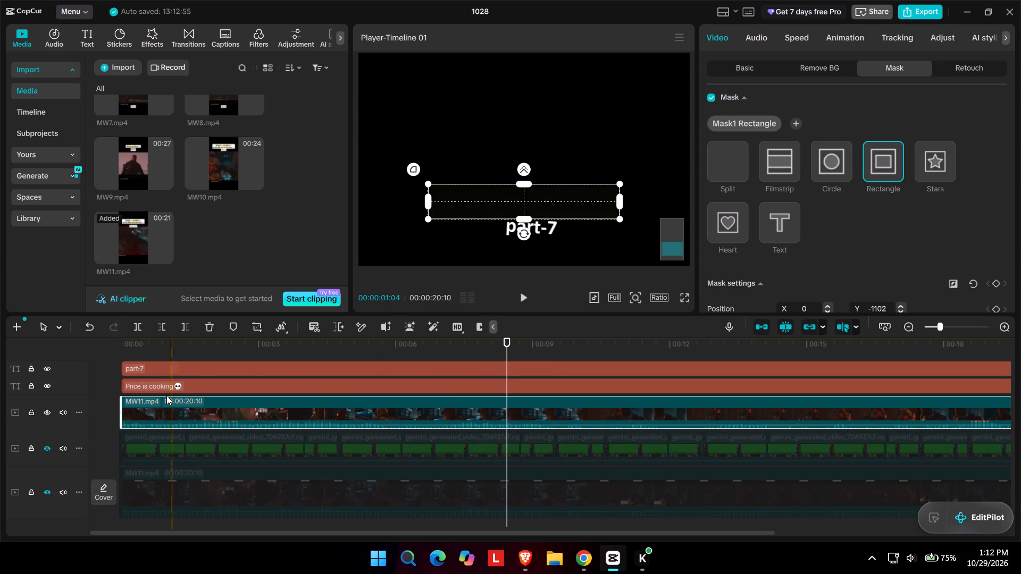
left_click_drag(120, 410, 459, 404)
left_click(456, 361)
Play through the captions and trim the end of the masked MW11 copy after the last one, to a duration of 00:00:08:28.
key("space")
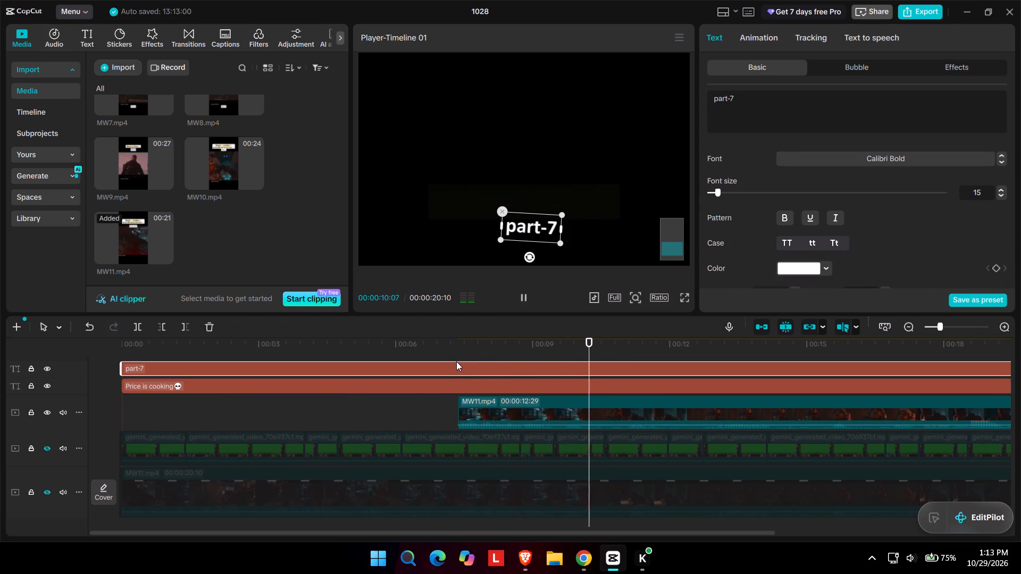
scroll(456, 361, "left", 1)
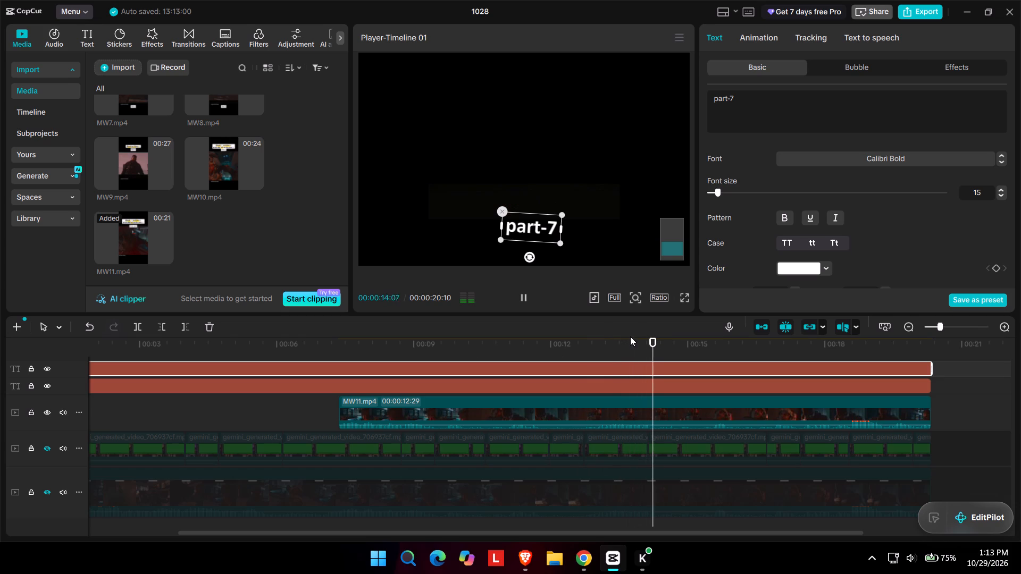
key("space")
key("space")
key("space")
key("space")
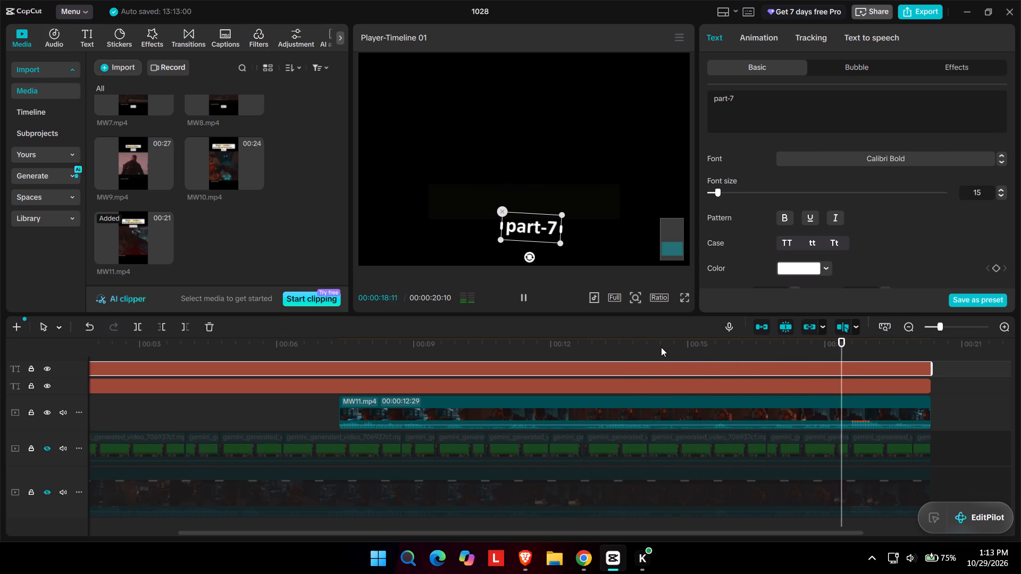
key("space")
left_click(831, 401)
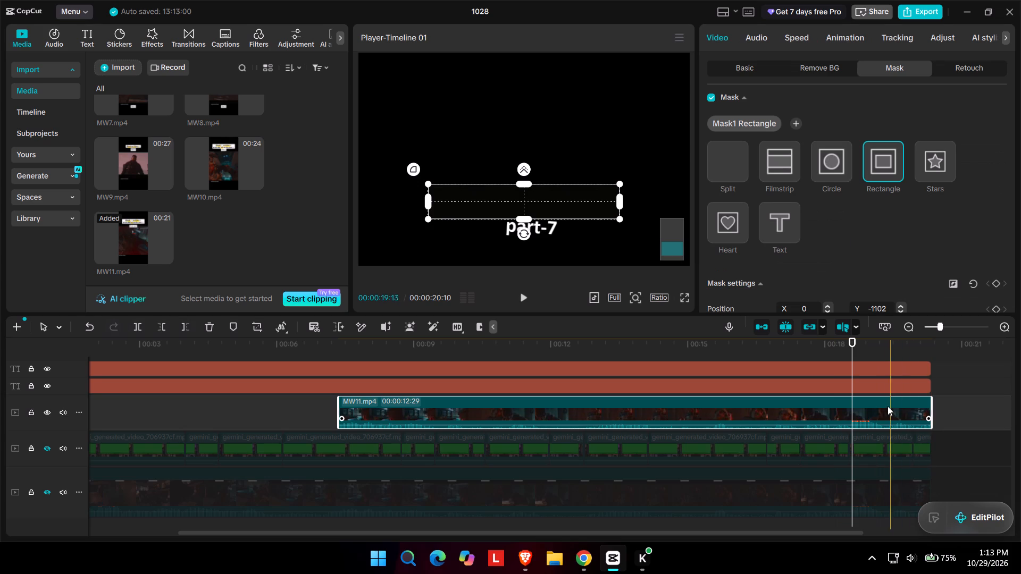
left_click_drag(934, 402, 791, 403)
left_click(757, 353)
key("space")
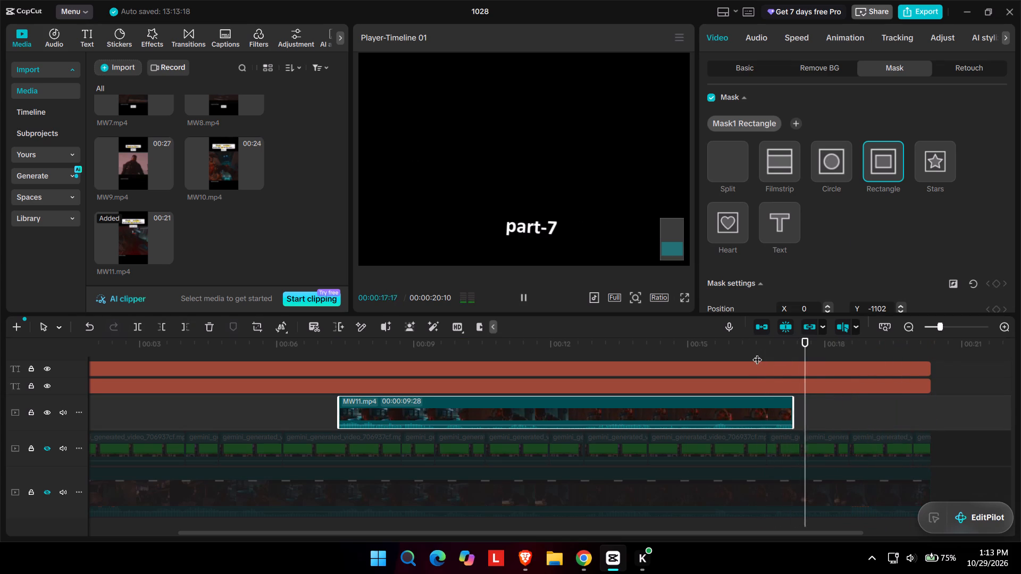
key("space")
left_click_drag(750, 352, 742, 352)
left_click(720, 345)
key("space")
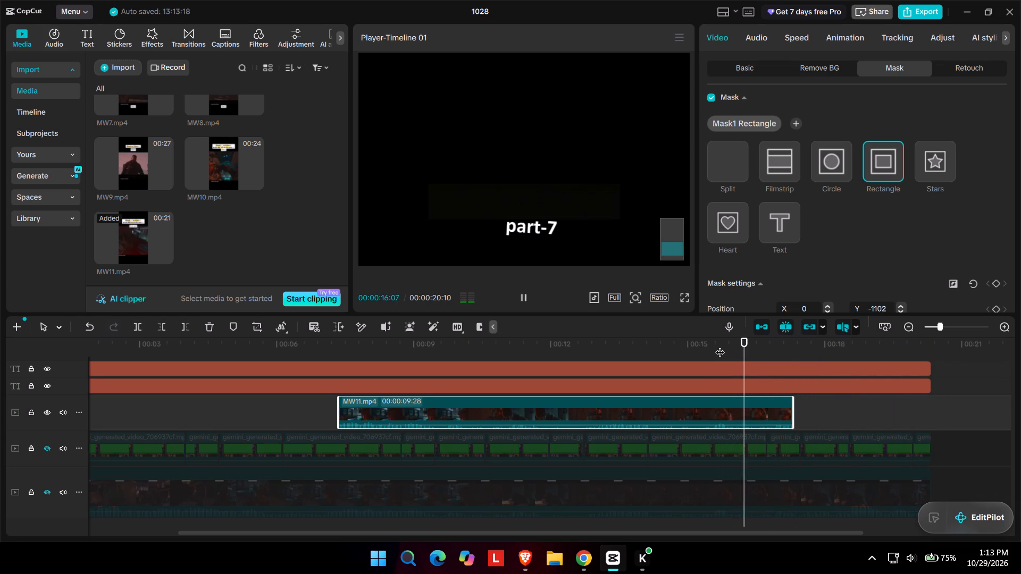
key("space")
left_click_drag(792, 407, 746, 410)
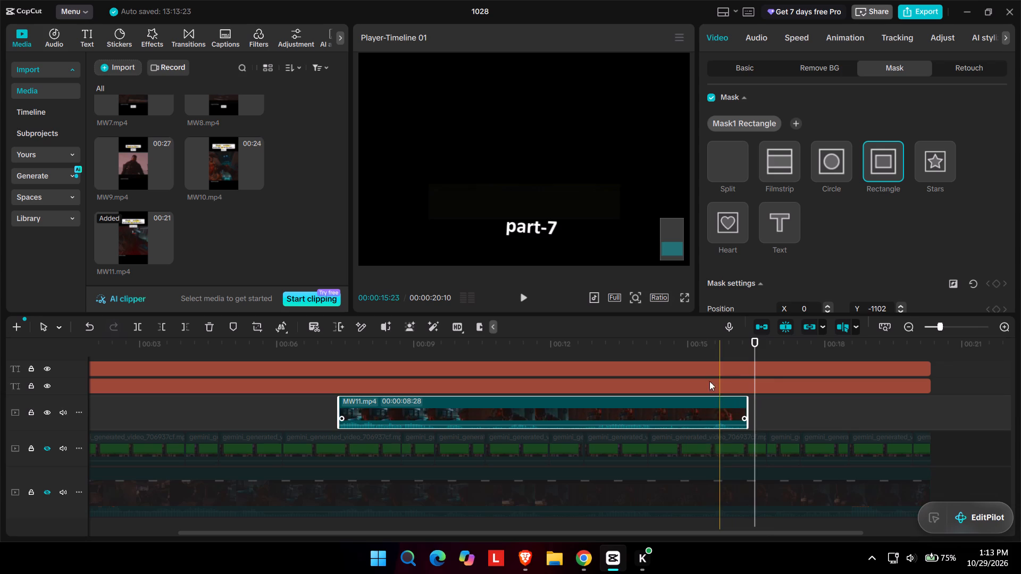
left_click(706, 346)
key("space")
key("space")
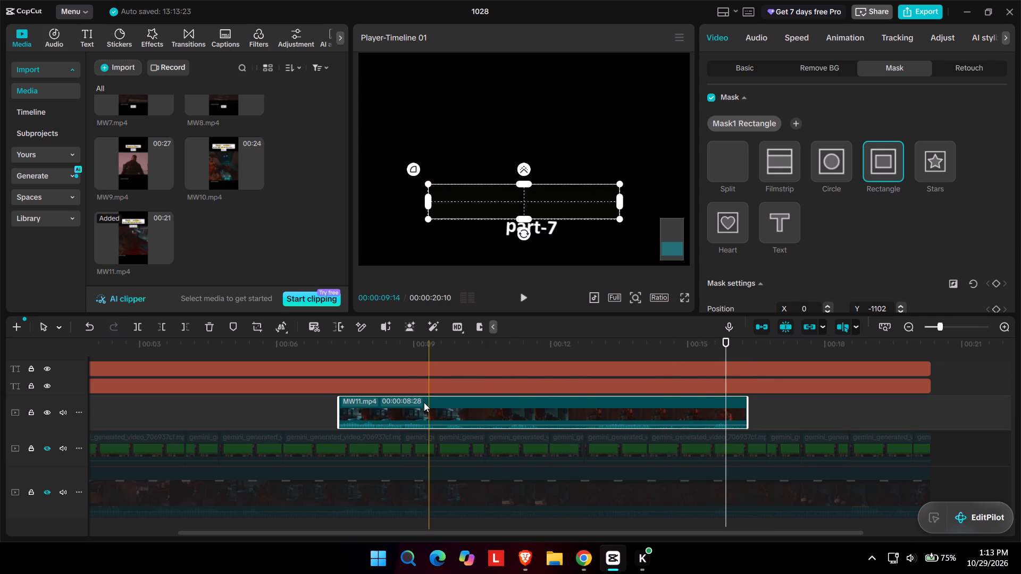
Lower the masked MW11 copy's audio volume to silence its duplicate sound.
left_click_drag(508, 426, 512, 436)
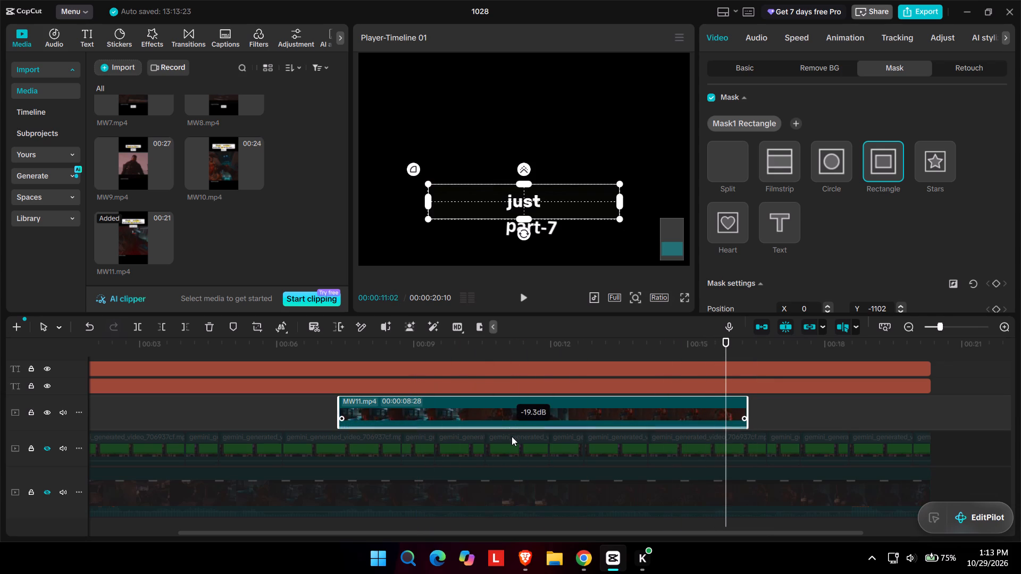
left_click_drag(512, 436, 512, 437)
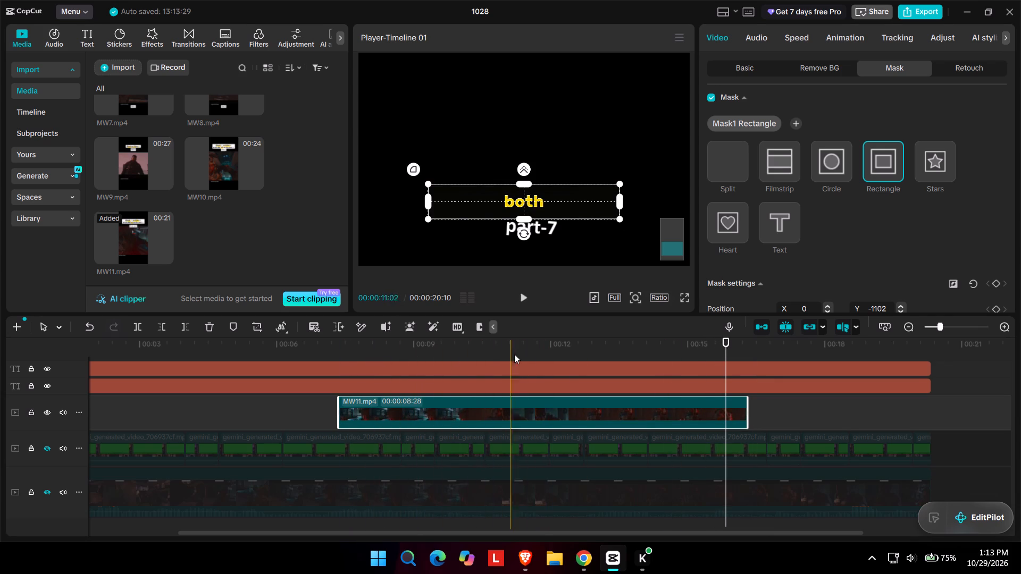
Apply a chroma key to the masked MW11 copy, sampling the black beside the caption and setting the intensity to 71.
left_click(804, 69)
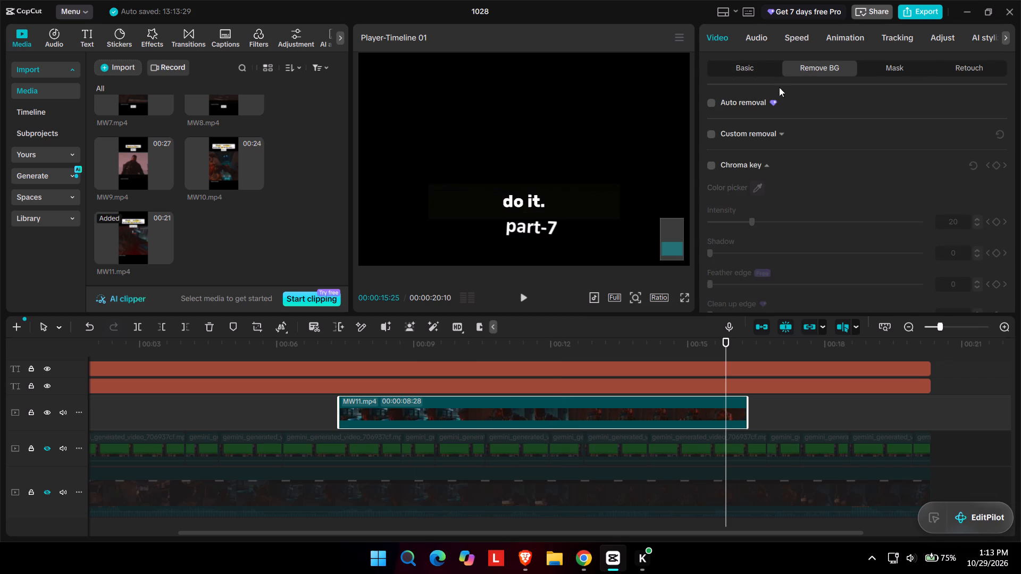
left_click(710, 167)
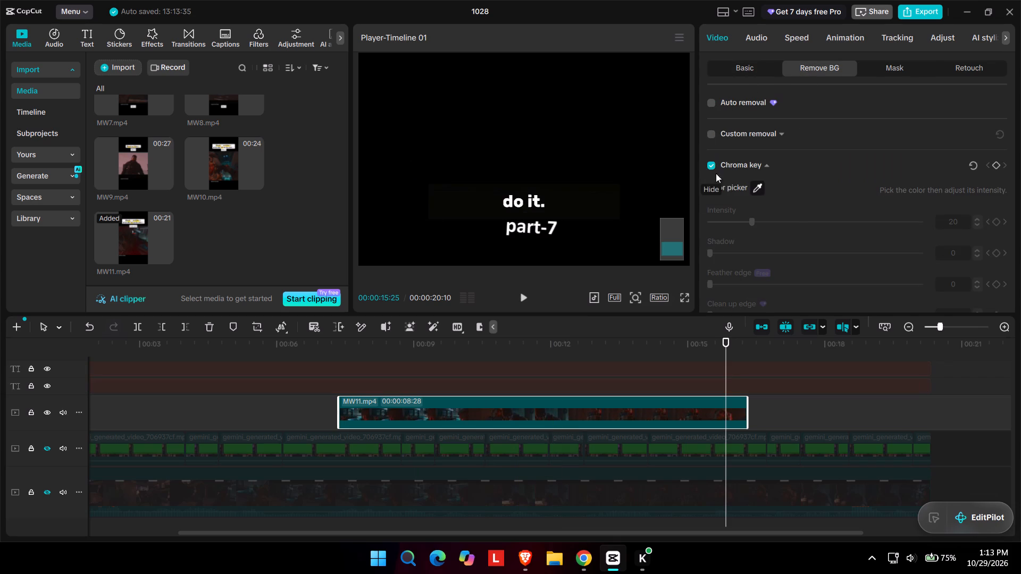
left_click(554, 199)
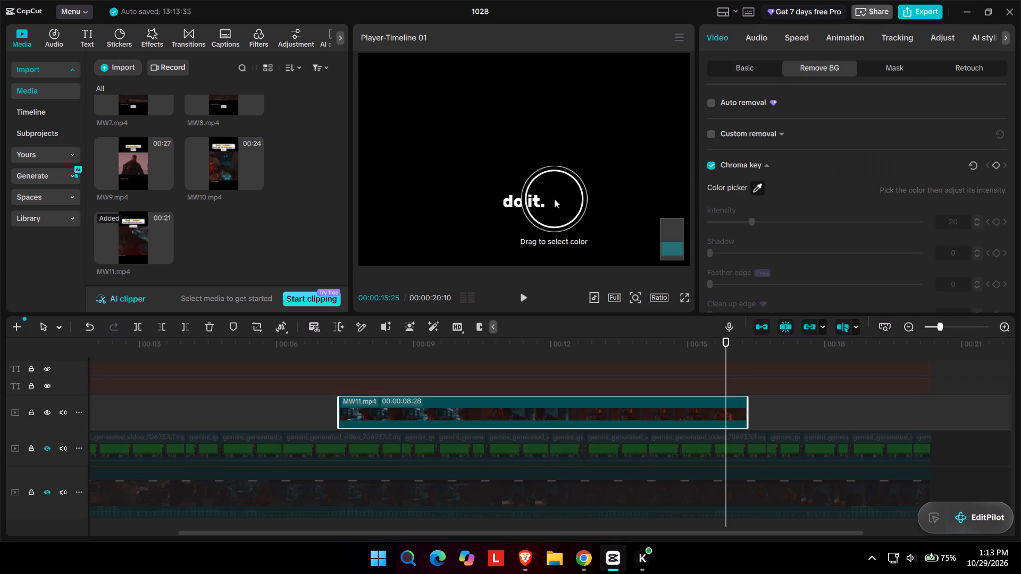
left_click_drag(755, 220, 822, 223)
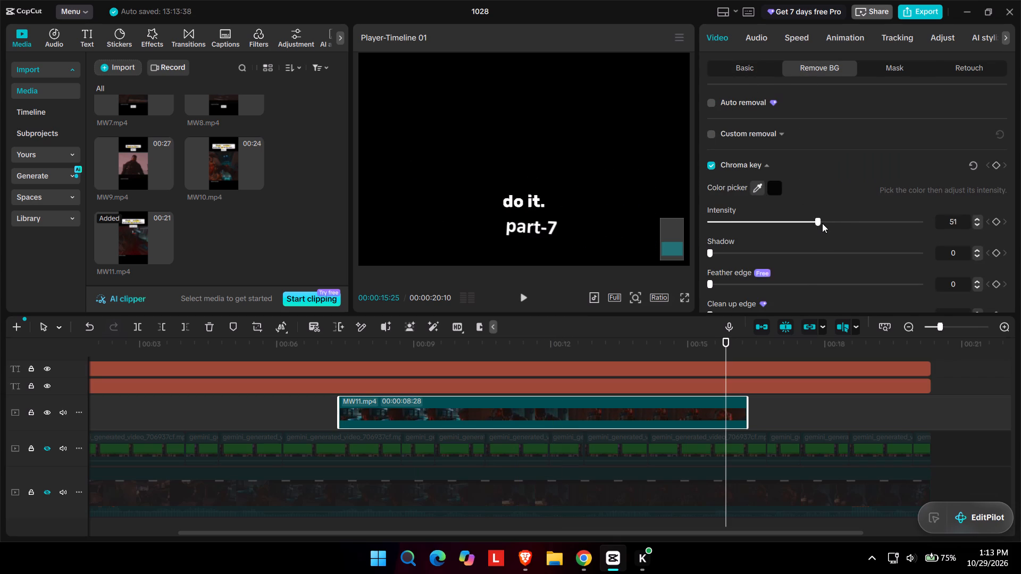
left_click_drag(822, 223, 861, 223)
Unhide the green-screen desk track and the main MW11 video track.
left_click(348, 343)
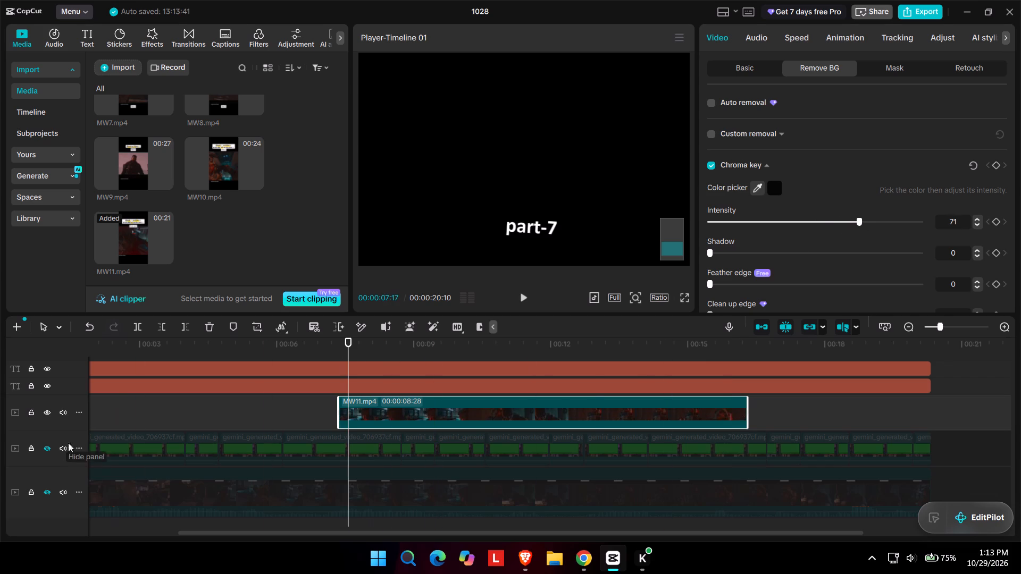
left_click(46, 448)
left_click(47, 492)
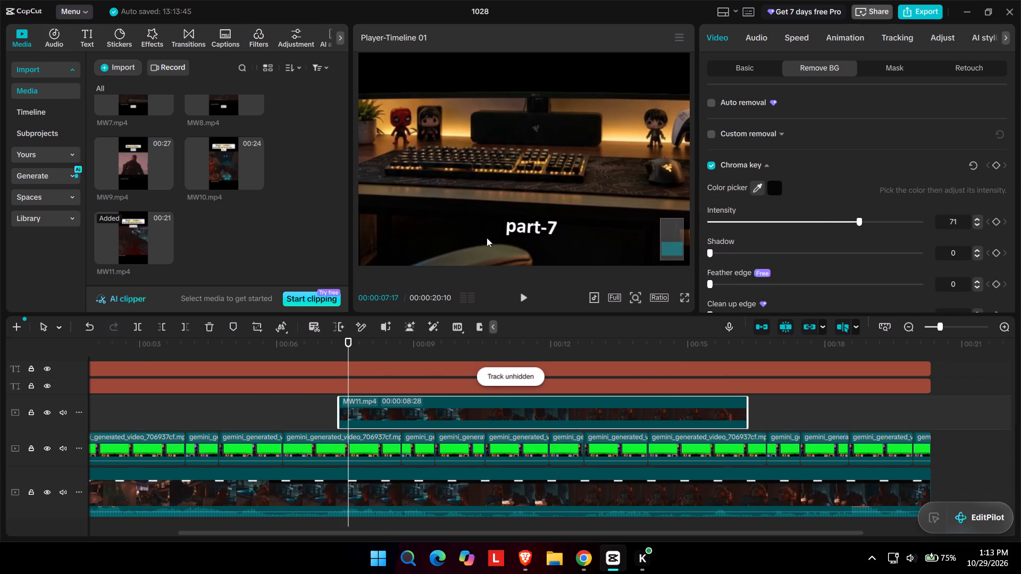
Play back the first captions to check how the keyed text looks over the desk scene.
key("space")
left_click(347, 353)
key("space")
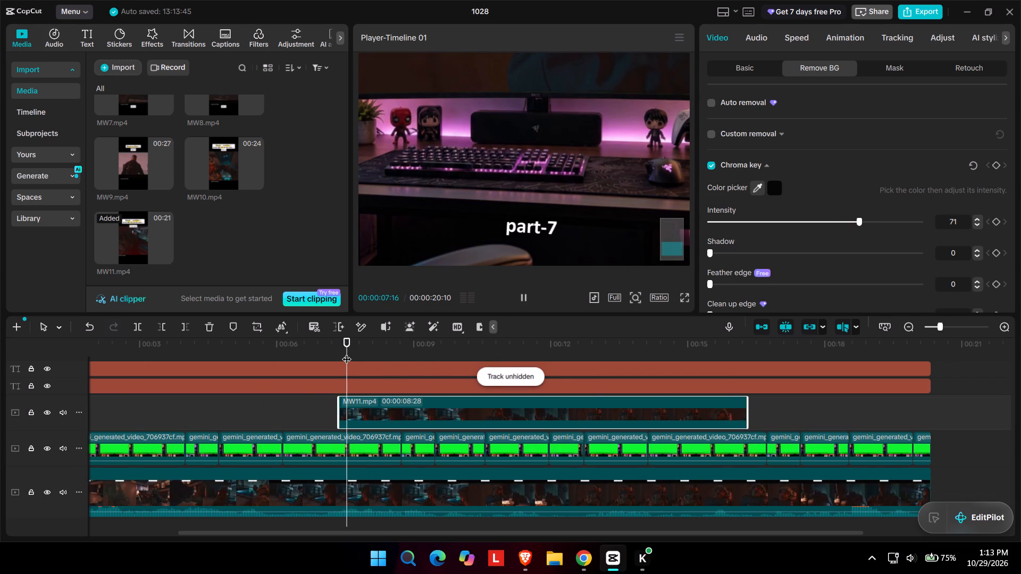
left_click(350, 344)
key("space")
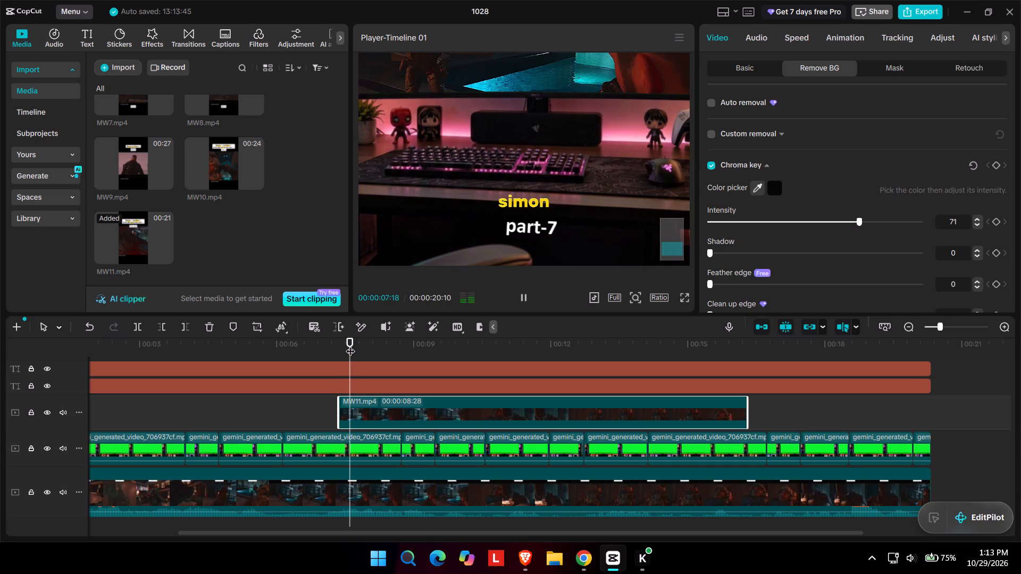
key("space")
key("space")
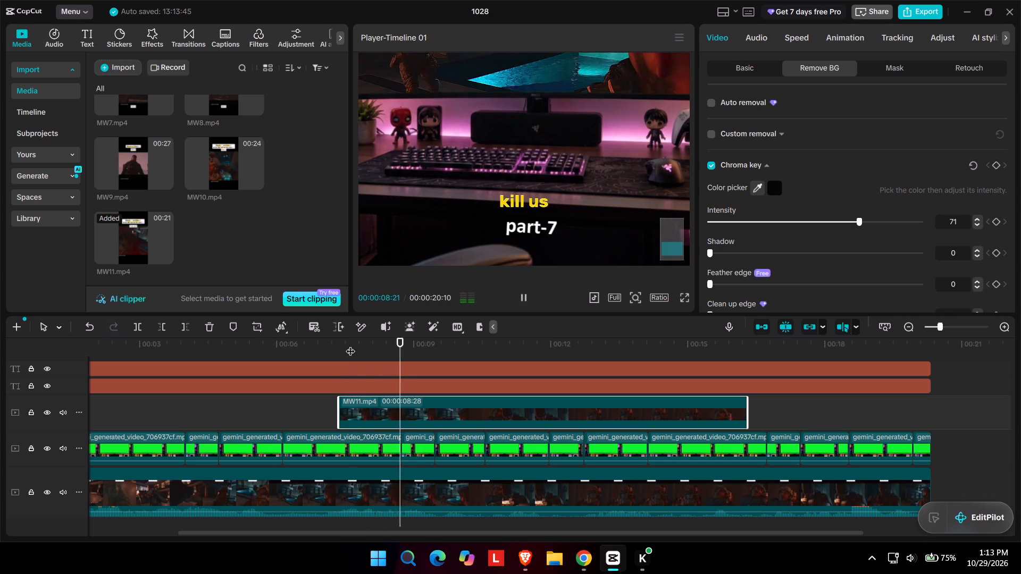
key("space")
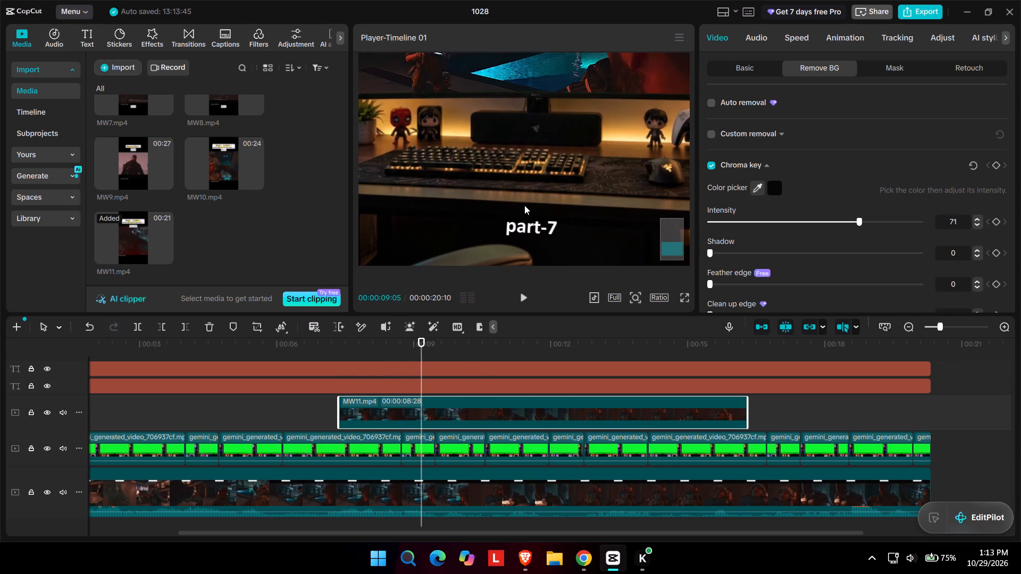
Move the masked caption copy up onto the black soundbar under the monitor, at X 60, Y 428.
scroll(503, 276, "down", 8, "ctrl")
scroll(576, 213, "down", 7, "ctrl")
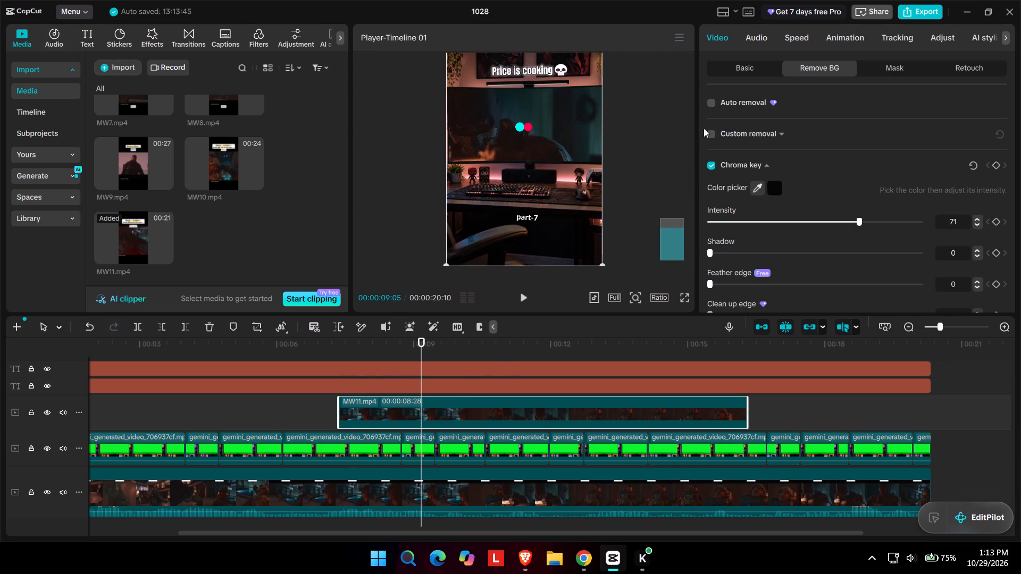
left_click(741, 64)
left_click_drag(550, 223, 554, 198)
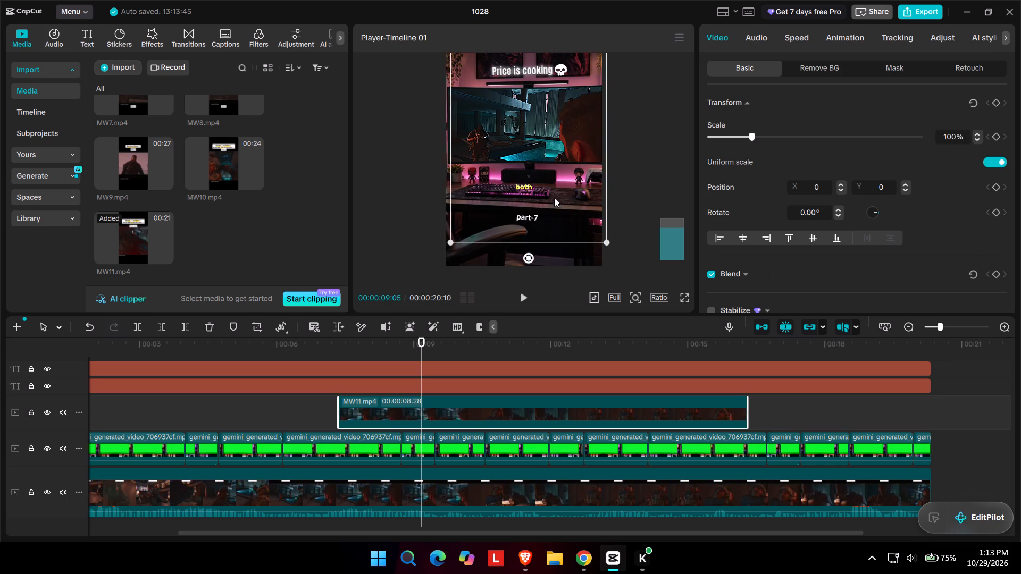
left_click_drag(554, 198, 554, 192)
Try small rotations on the caption copy against the soundbar's tilt and set its rotation to 1.00°.
scroll(741, 189, "up", 2, "ctrl")
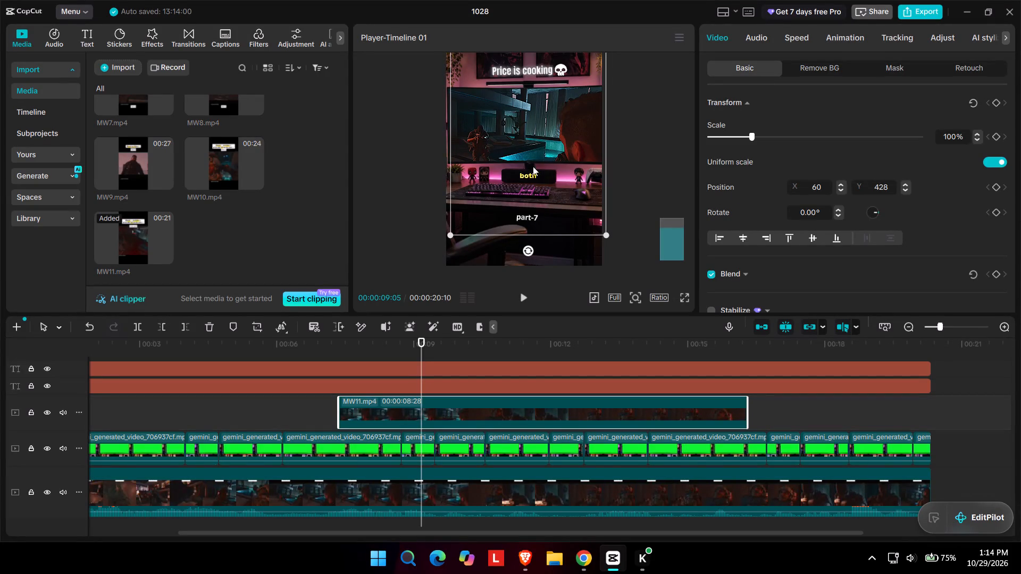
scroll(528, 168, "up", 7, "ctrl")
scroll(580, 195, "up", 3, "ctrl")
scroll(584, 202, "down", 1)
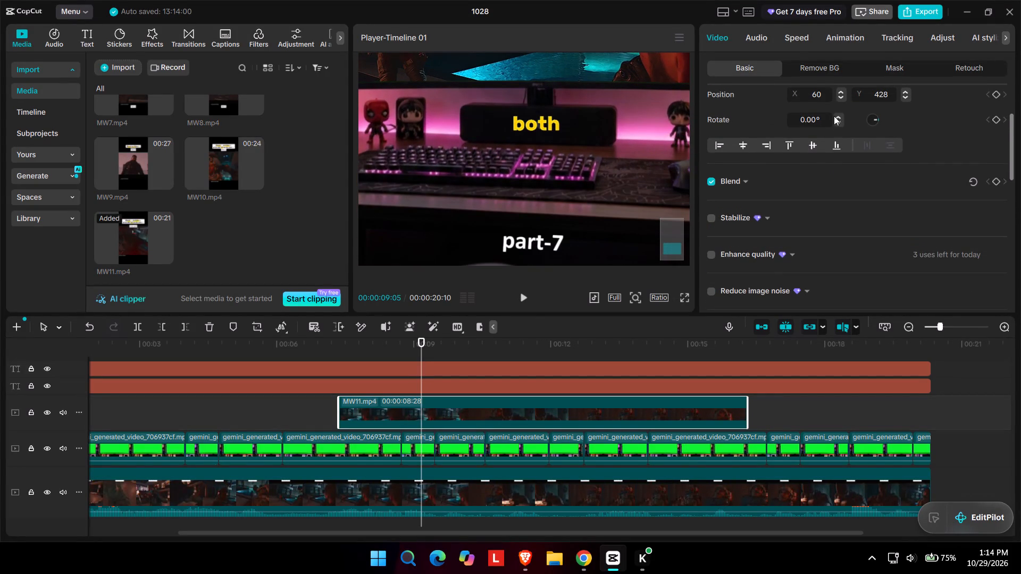
left_click(836, 120)
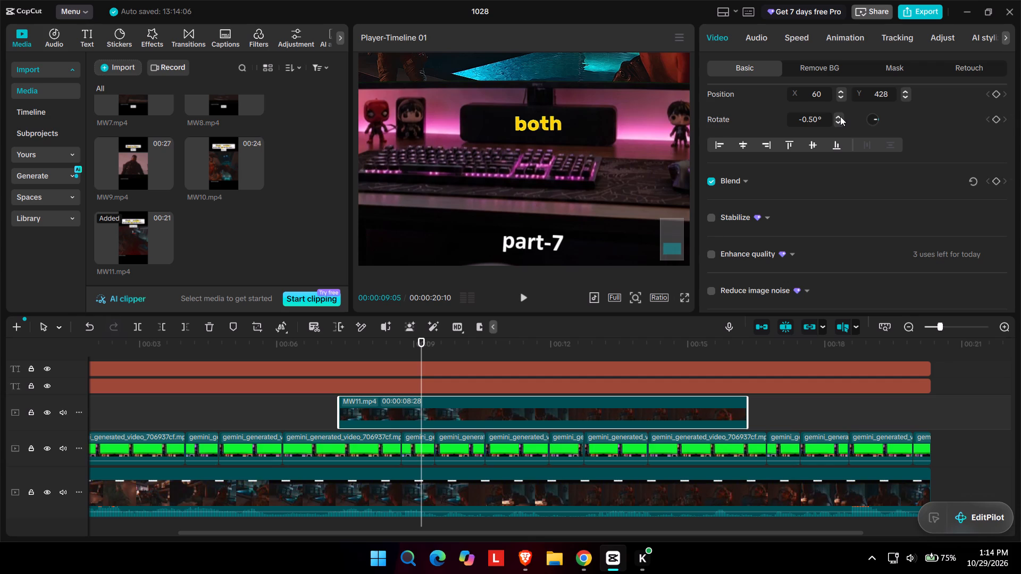
left_click(840, 116)
double_click(840, 116)
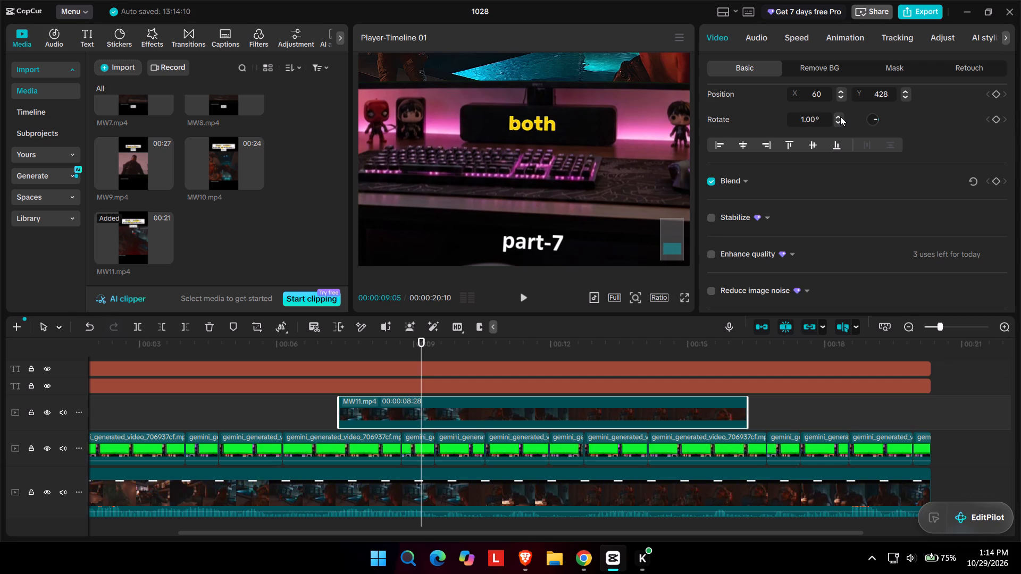
triple_click(839, 121)
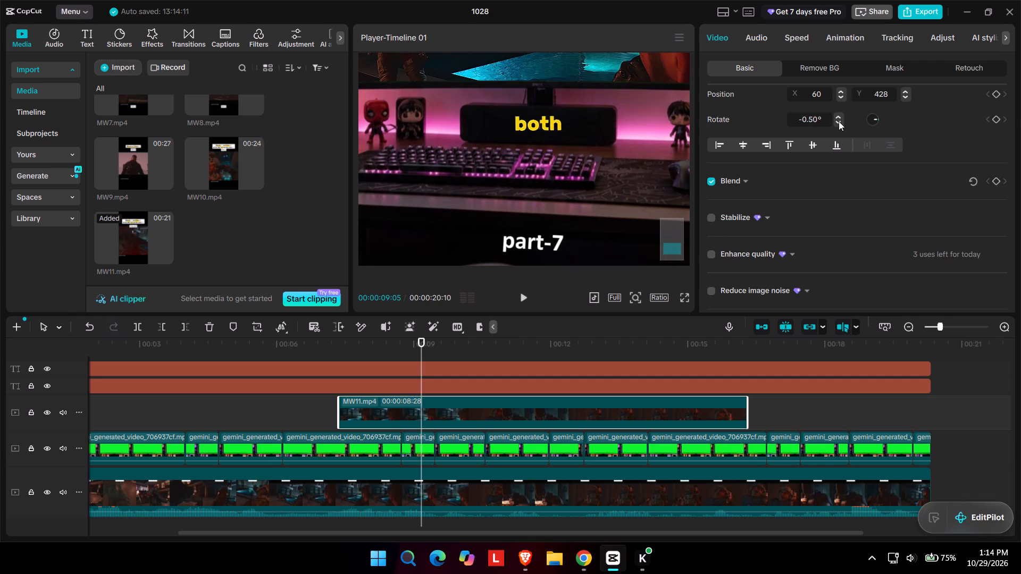
left_click(840, 117)
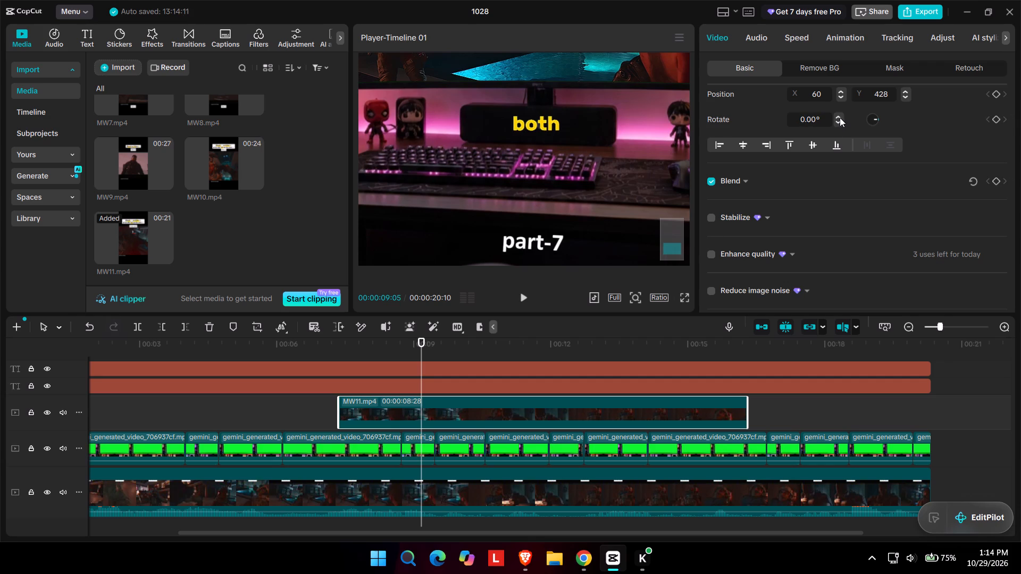
left_click(840, 117)
left_click(840, 117)
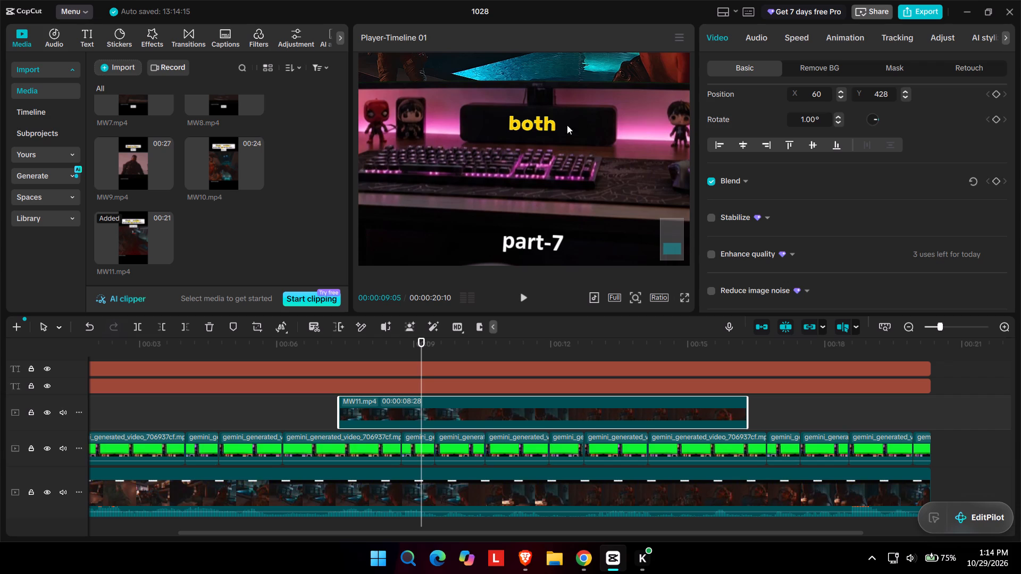
Centre the rotated captions on the soundbar, checking them in playback and nudging the copy to X 82, Y 418.
left_click_drag(550, 128, 558, 130)
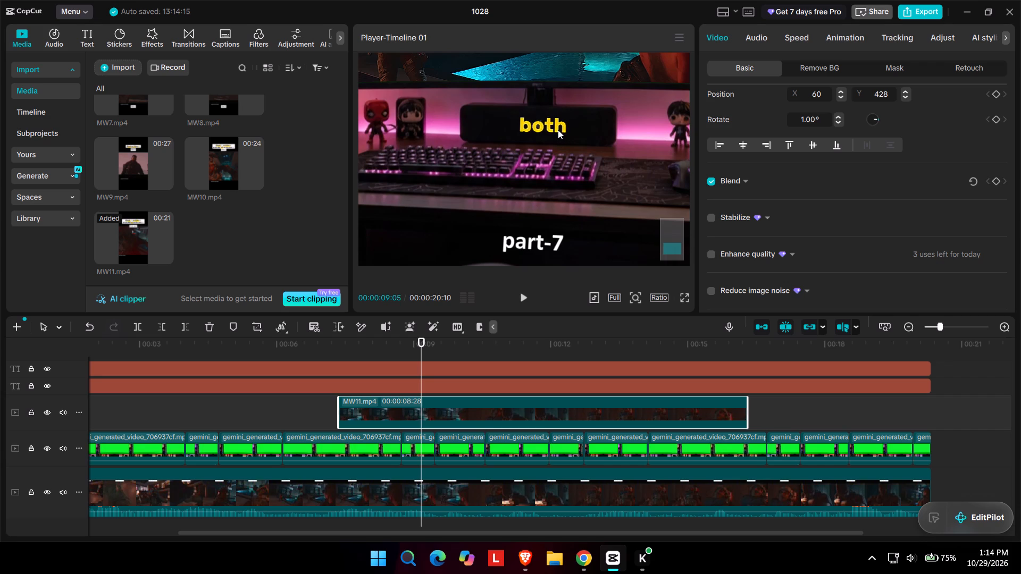
left_click_drag(558, 130, 557, 130)
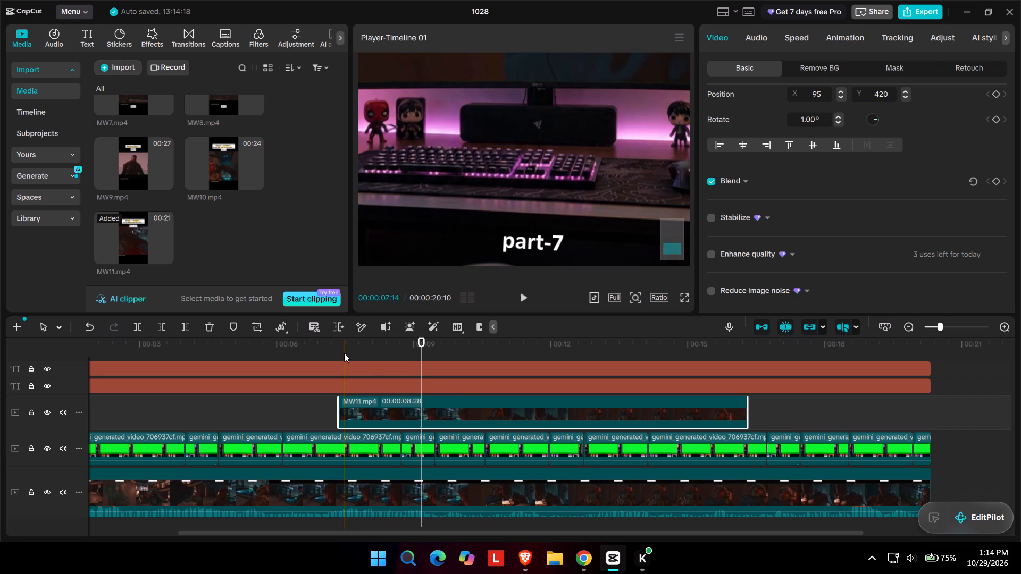
left_click(344, 352)
key("space")
key("space")
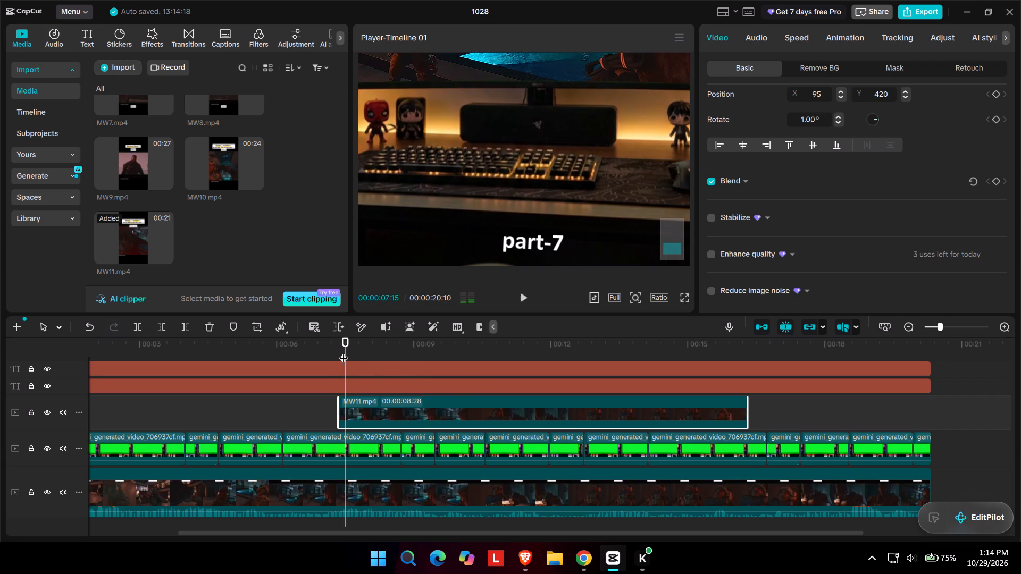
key("space")
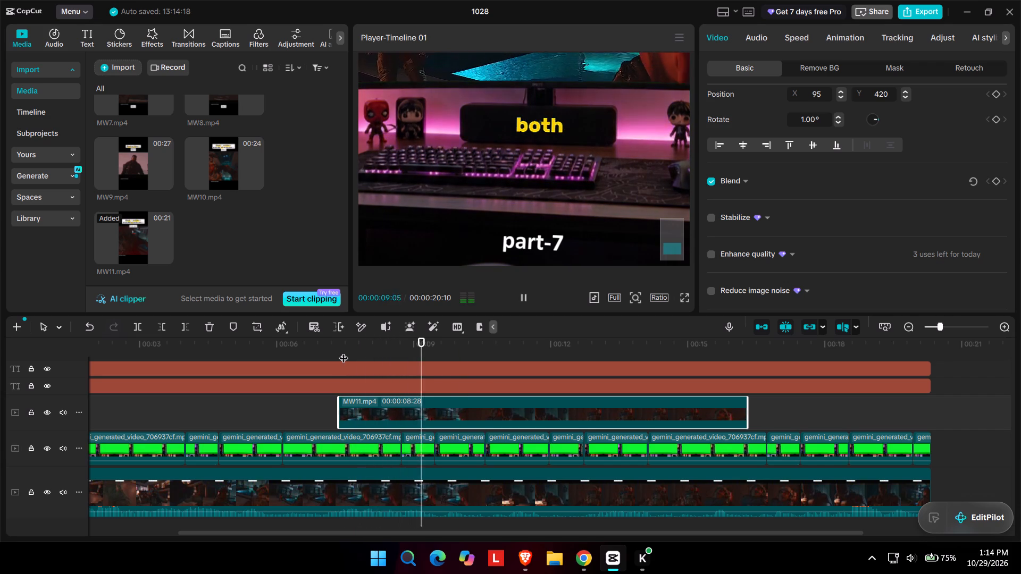
key("space")
left_click(395, 362)
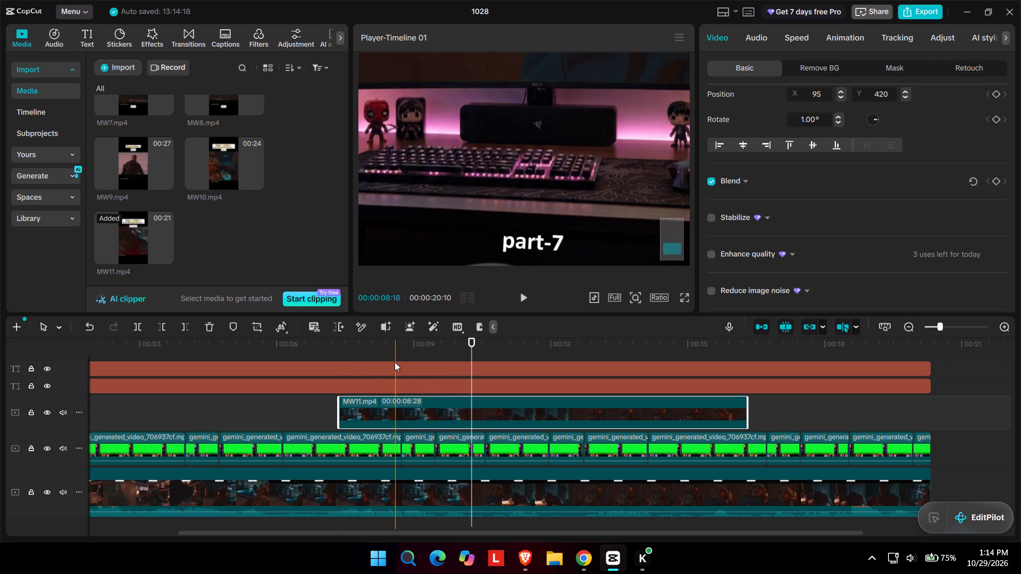
left_click(412, 346)
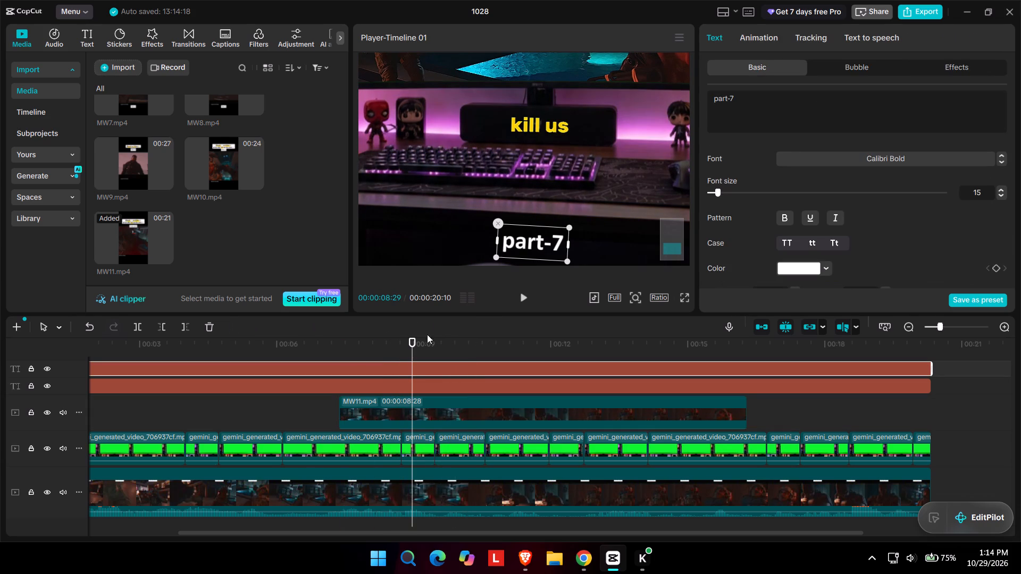
left_click(542, 124)
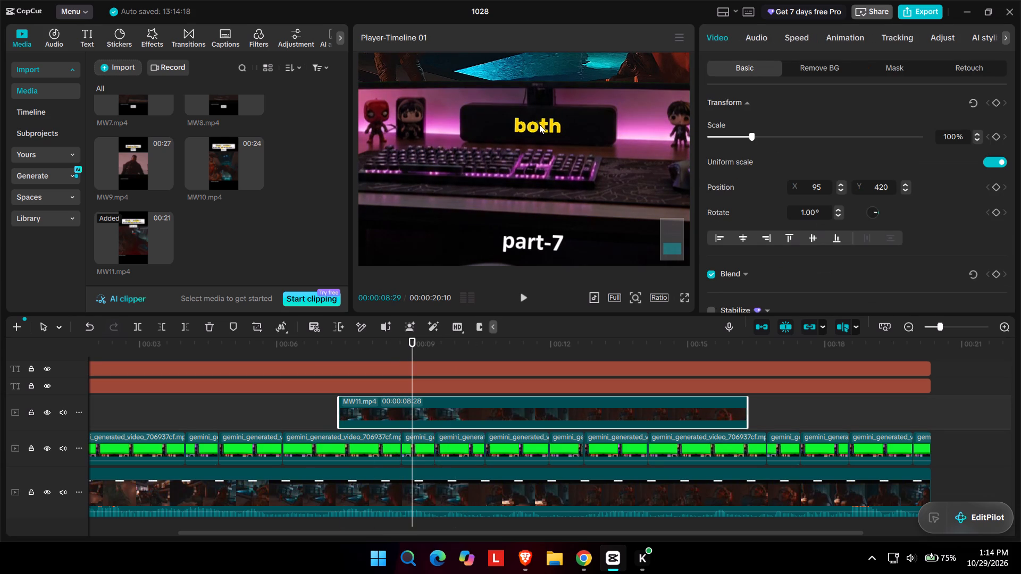
Play the whole caption section in the full vertical frame to check the captions' placement on the soundbar.
left_click(337, 350)
key("space")
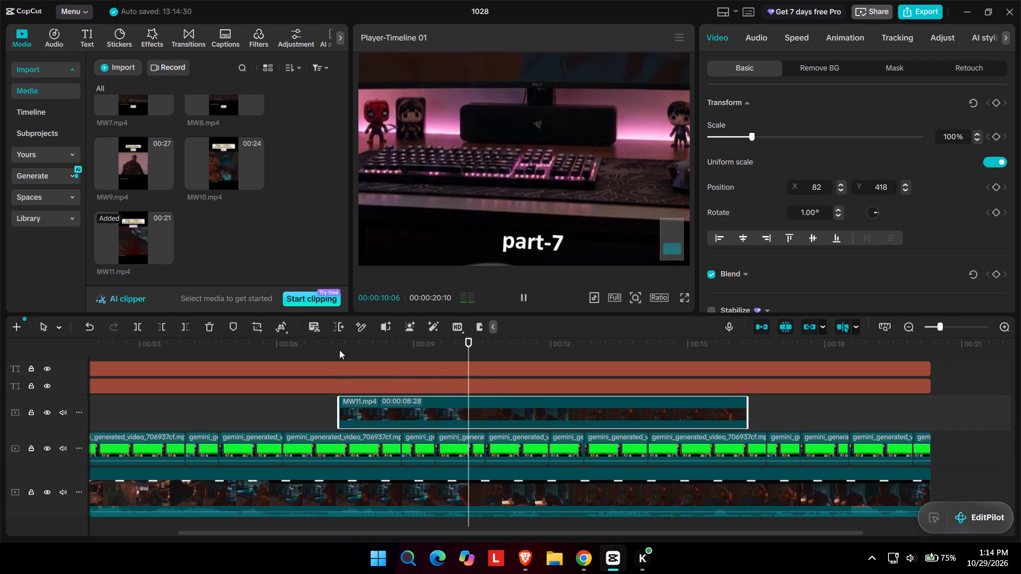
scroll(339, 350, "down", 14, "ctrl")
scroll(517, 190, "down", 8, "ctrl")
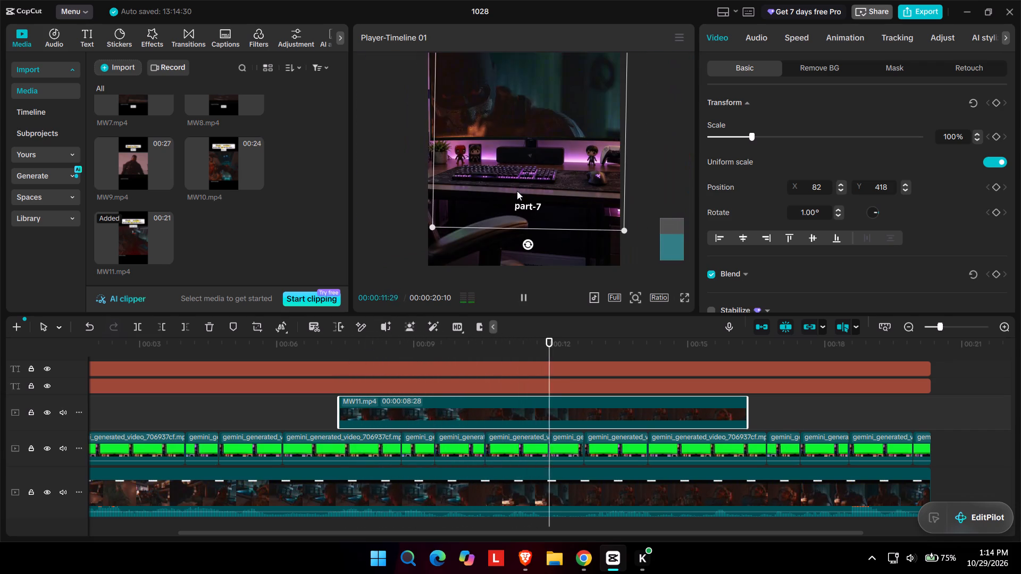
scroll(537, 202, "up", 1)
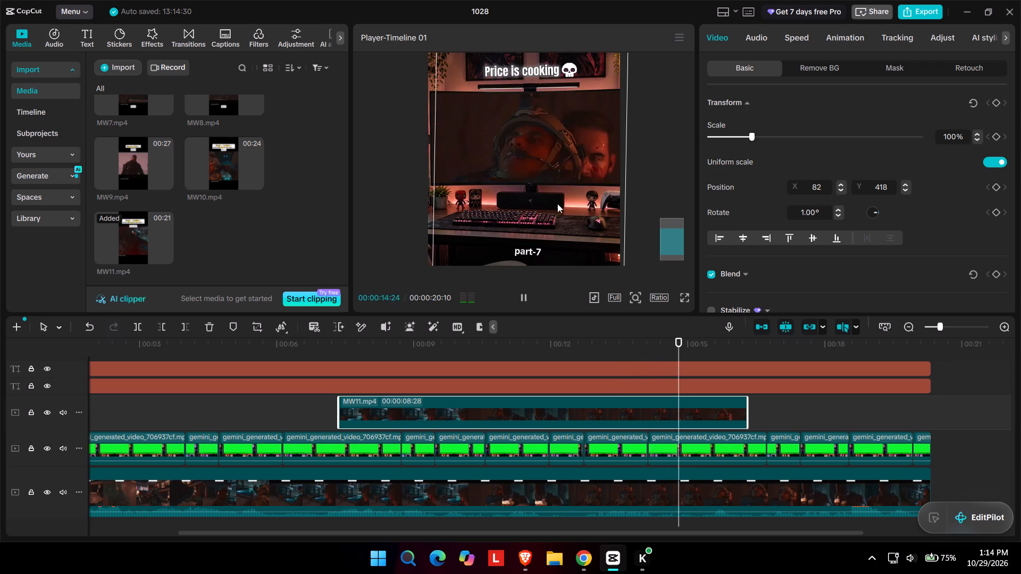
scroll(614, 191, "up", 1)
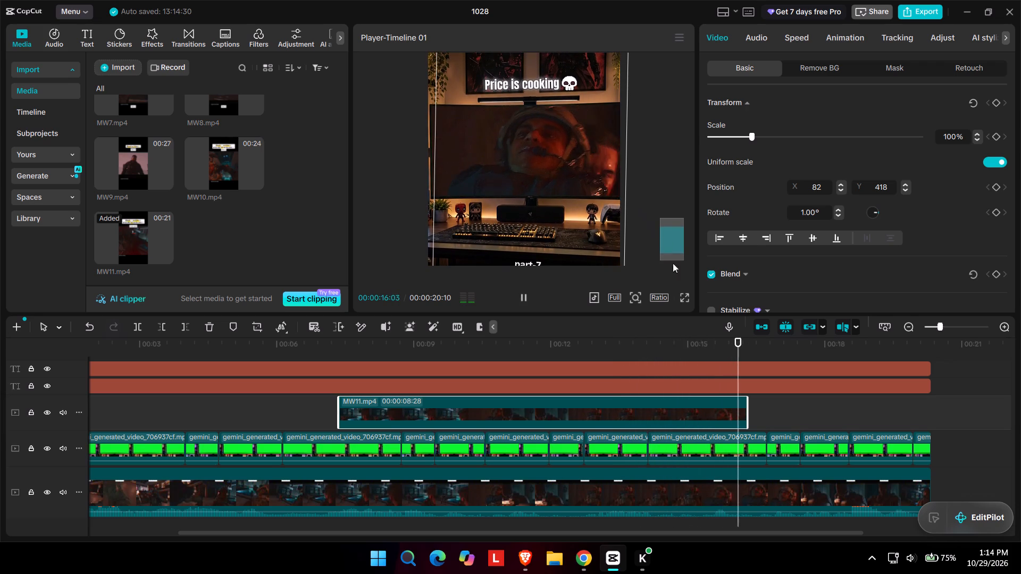
key("space")
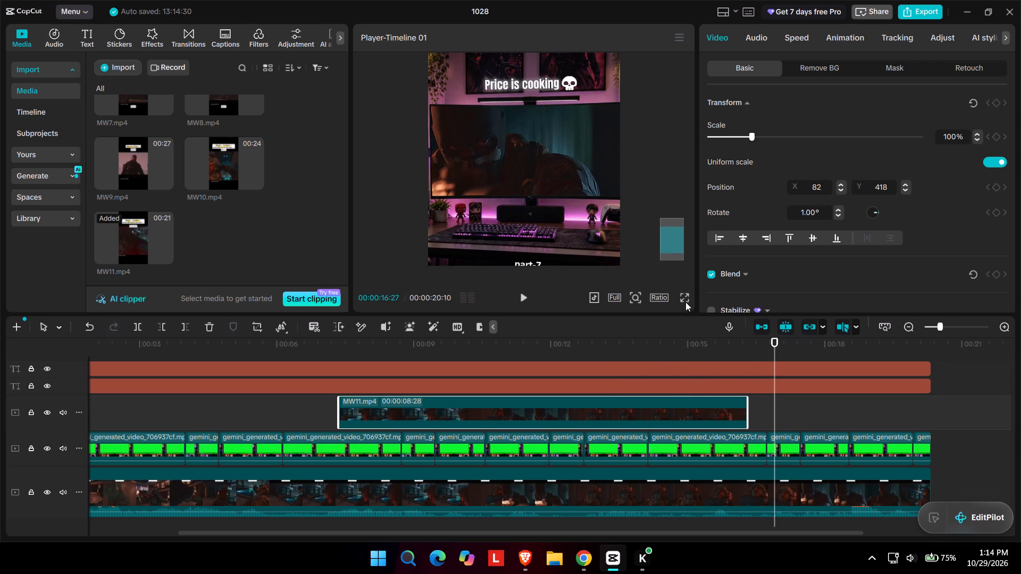
Replace the "Price is cooking" title wording with "You can't shoot both of us" in quotation marks, keeping the skull emoji after it.
scroll(587, 390, "down", 7, "ctrl")
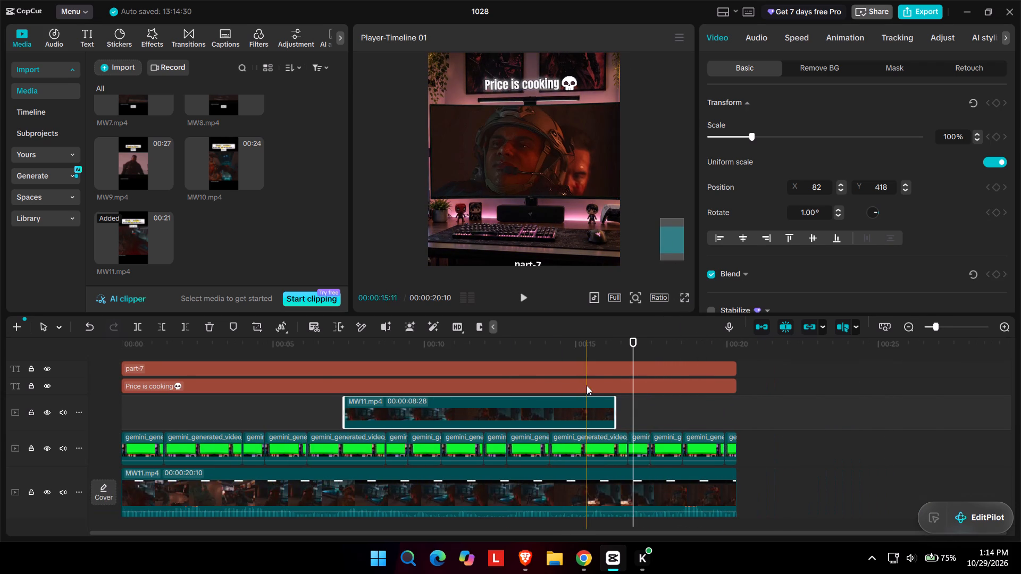
left_click(484, 386)
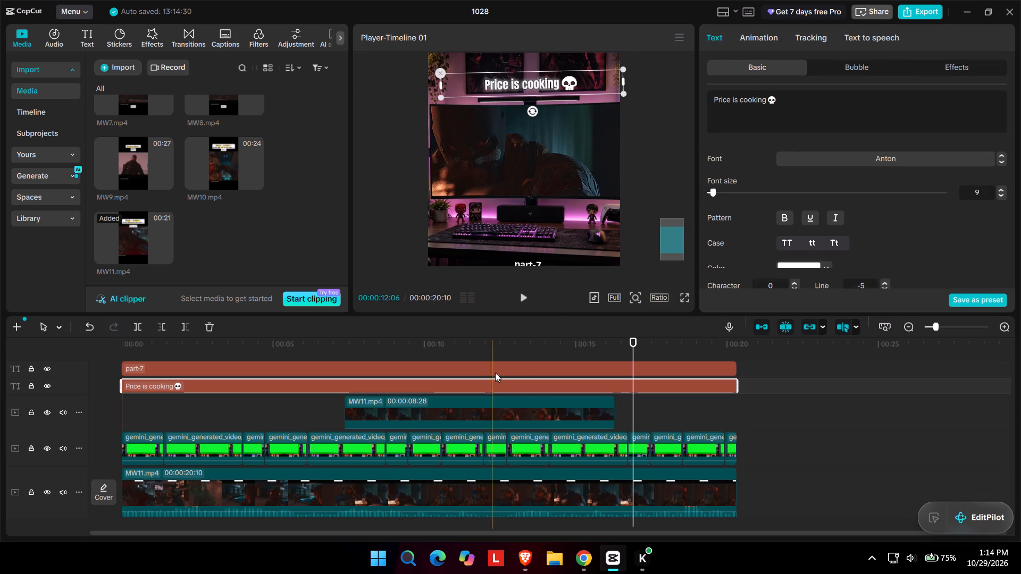
left_click_drag(768, 105, 707, 99)
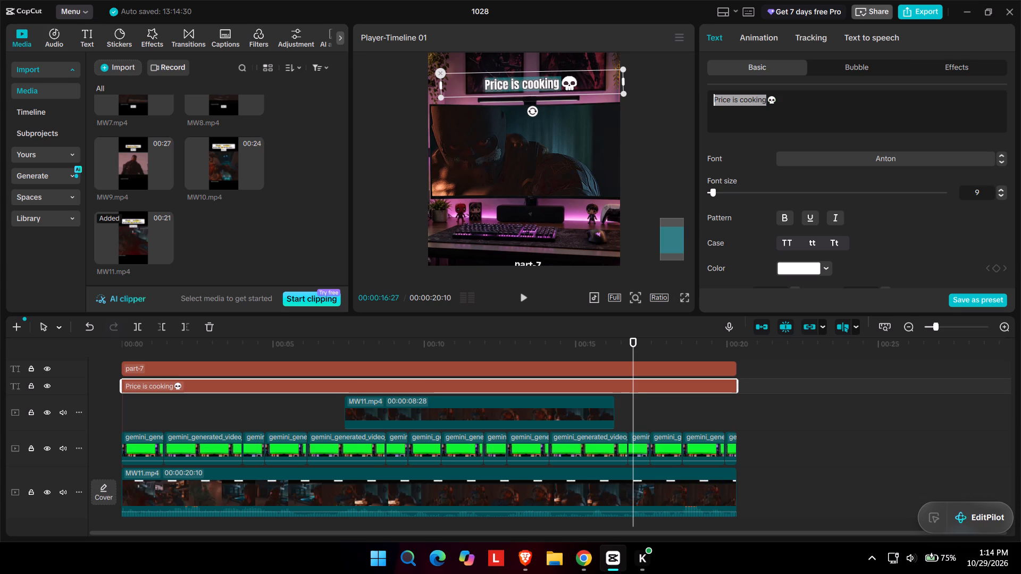
type("\"\"")
key("Left")
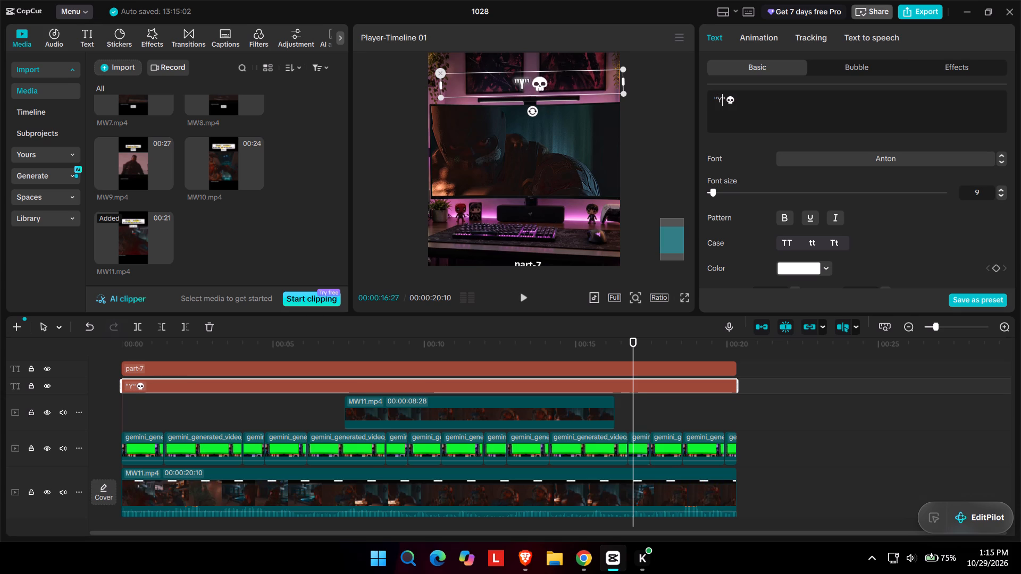
type("ou")
key("space")
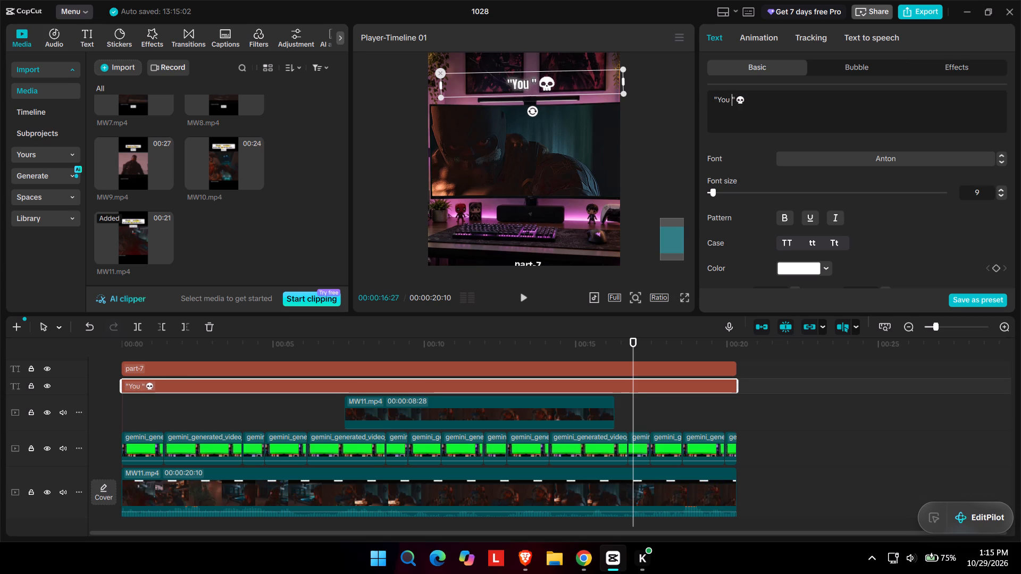
type("cant")
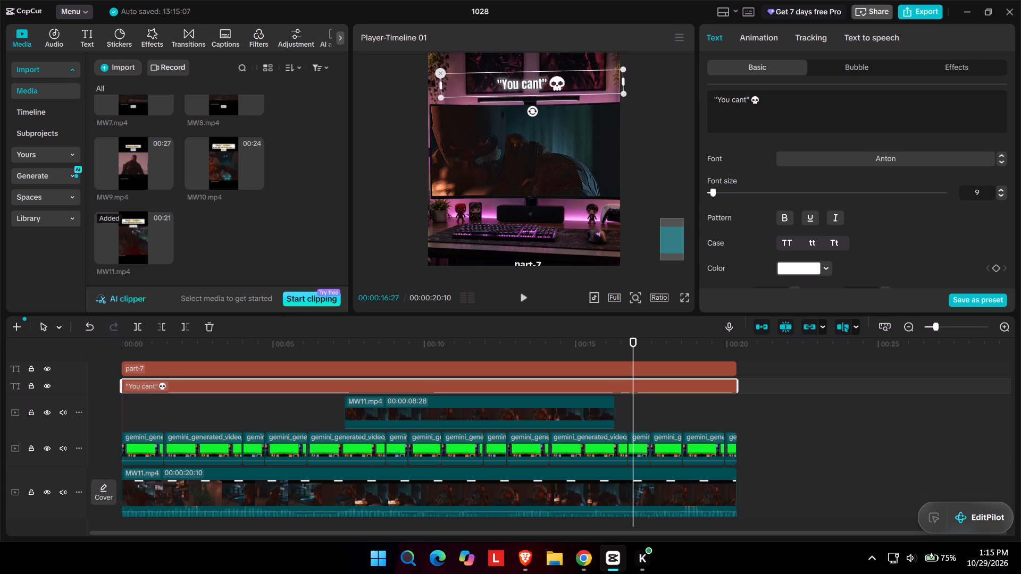
key("BackSpace")
type("'t shoot")
key("space")
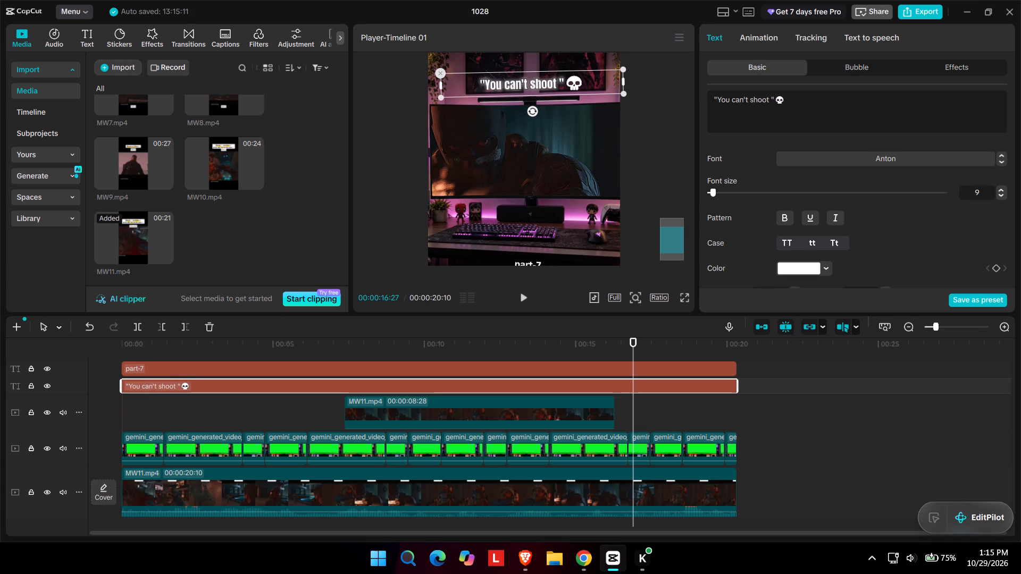
type("both")
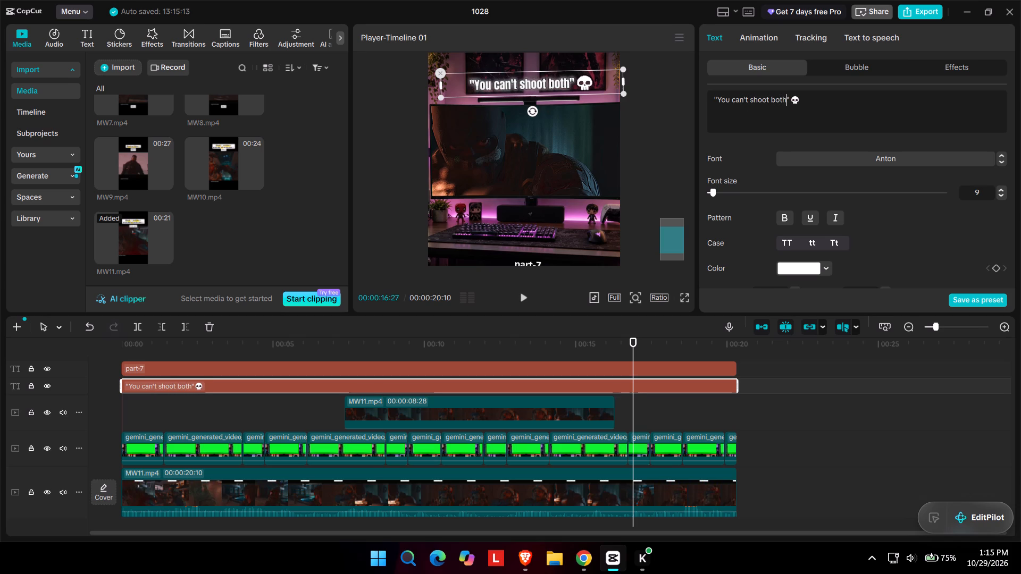
key("space")
type("of us")
Add a second line reading "Just you" in quotation marks beneath the title's first line.
left_click(830, 100)
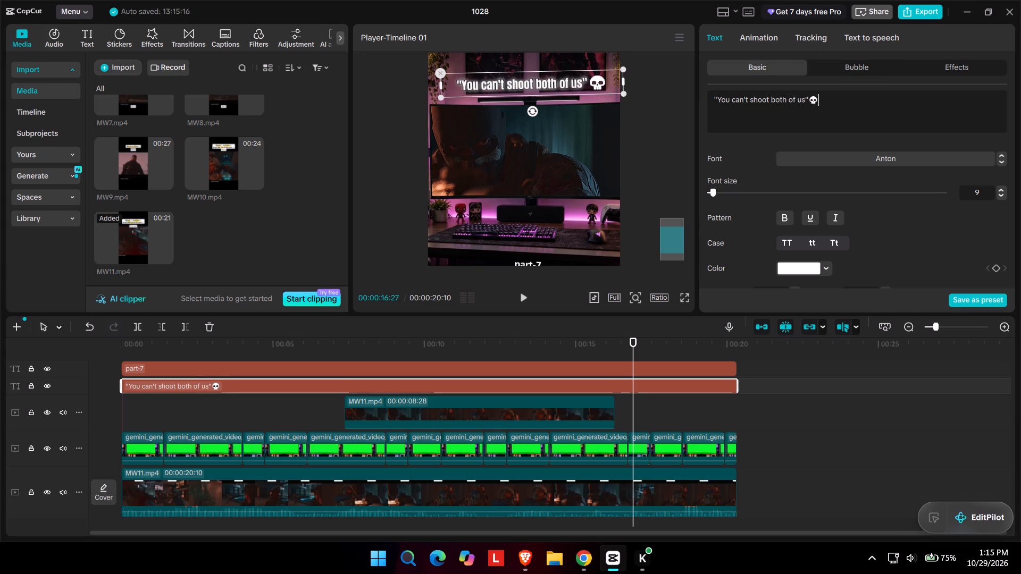
key("Return")
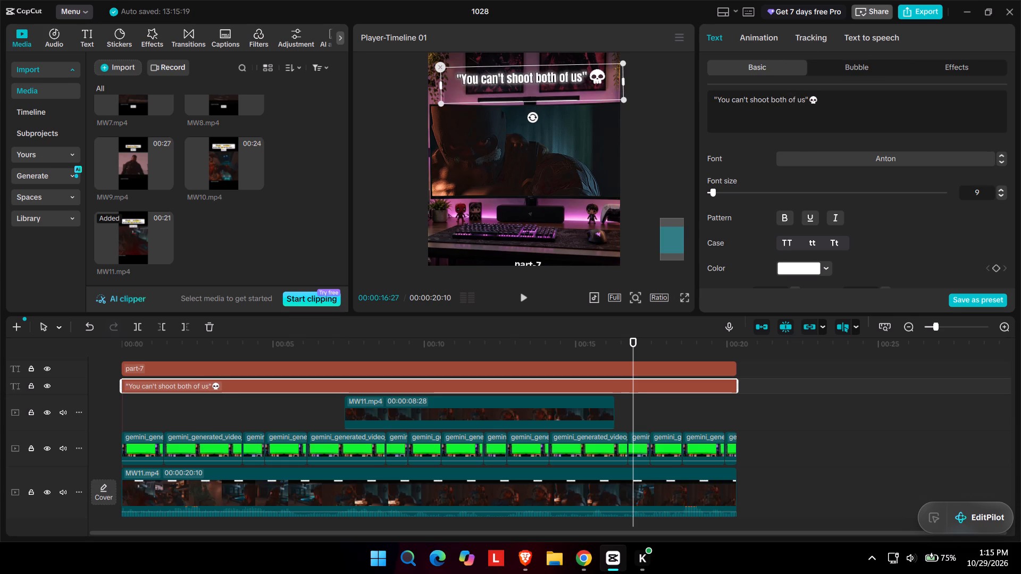
type("\"\"")
key("Left")
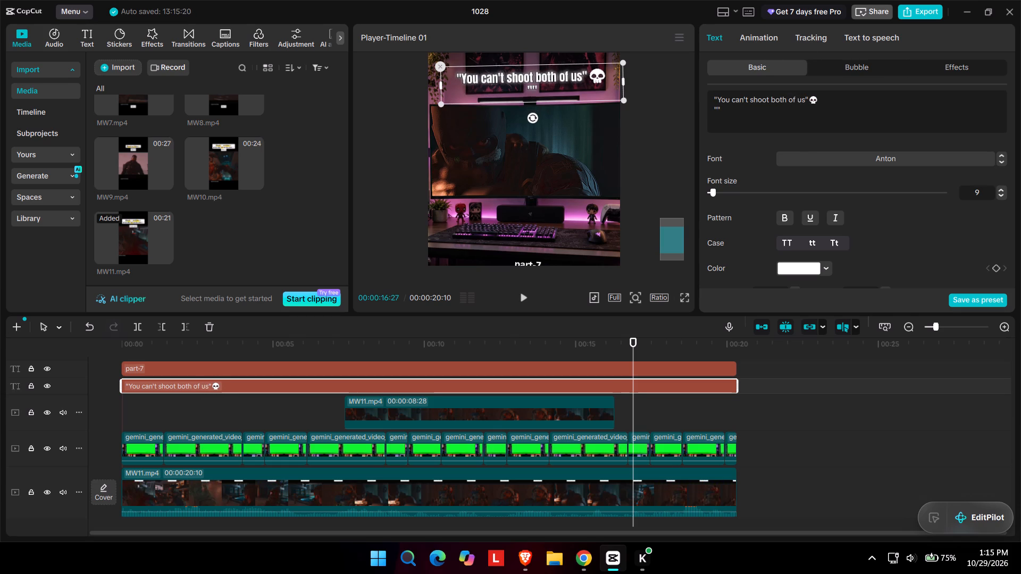
type("ust")
key("space")
type("you")
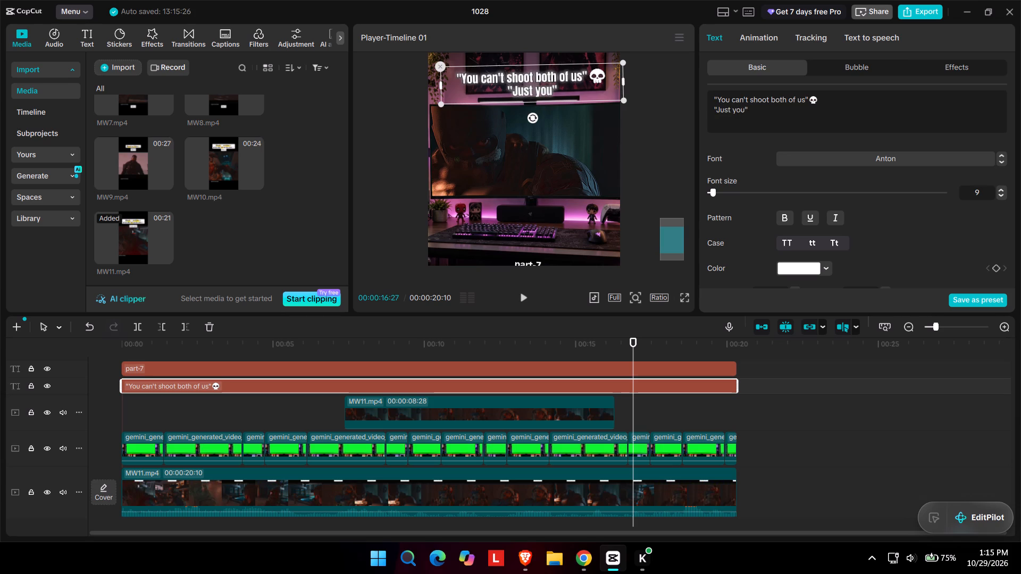
Colour only the title's "Just you" line yellow, F4C70F.
triple_click(727, 110)
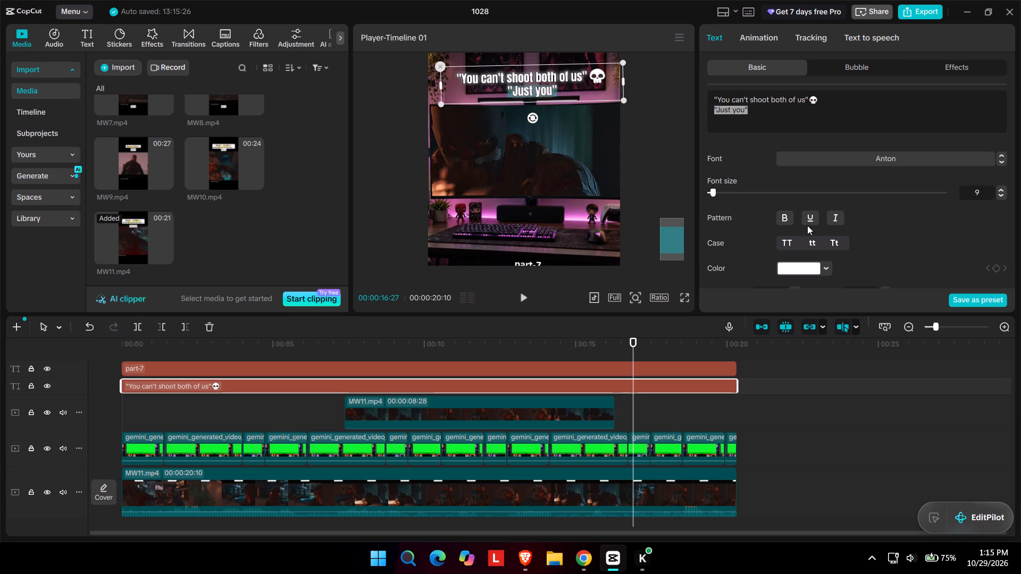
left_click(793, 265)
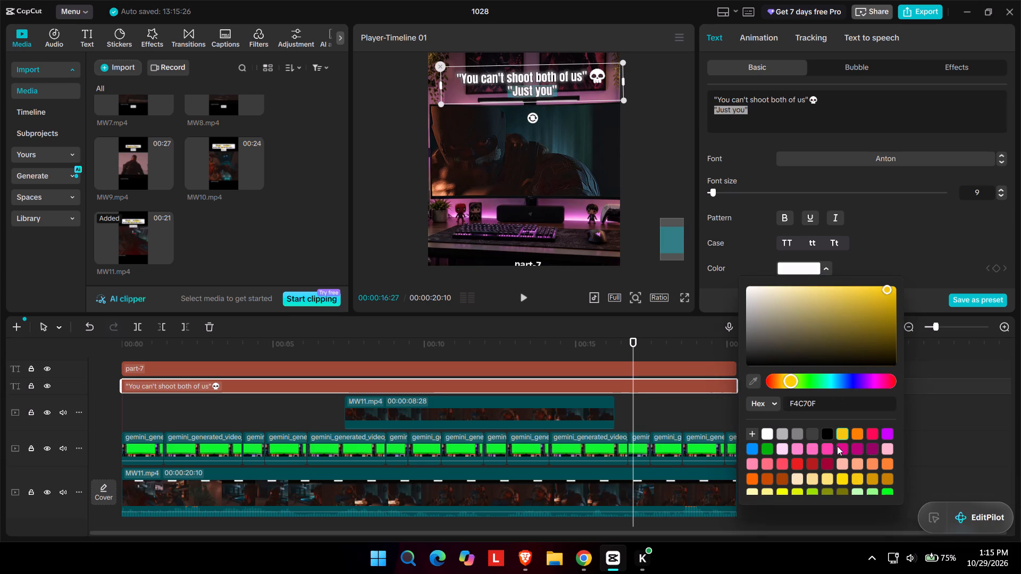
left_click(844, 437)
left_click(857, 430)
left_click(844, 433)
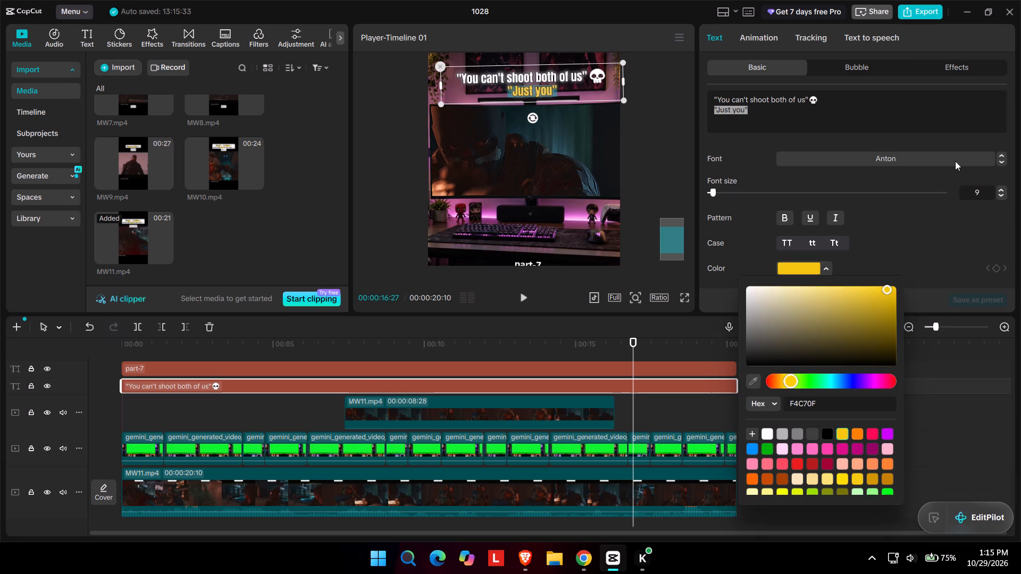
left_click(909, 121)
Move the skull emoji from the end of the title's first line to directly after "you" inside the second line's quotes.
left_click(823, 100)
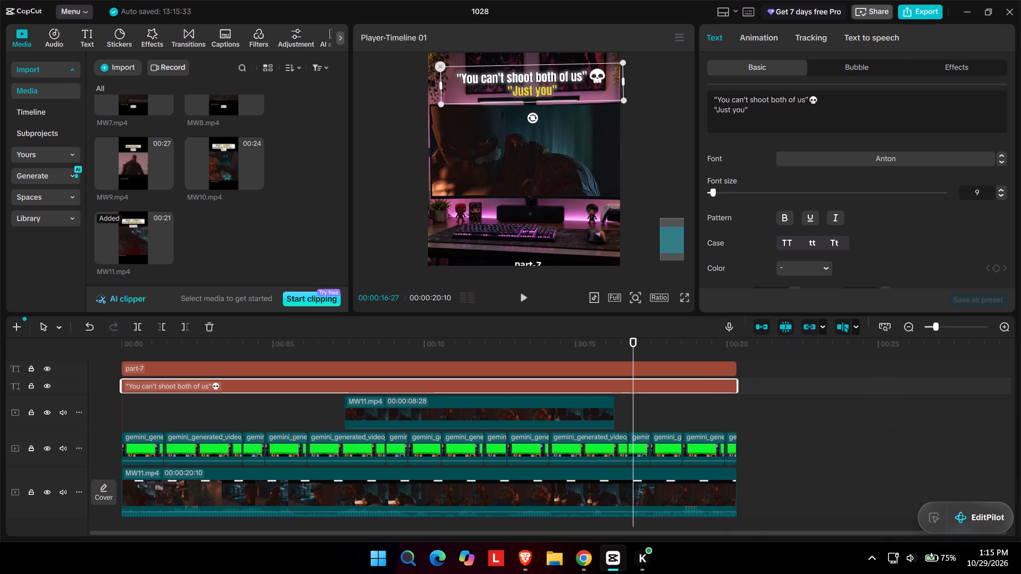
left_click_drag(821, 100, 810, 100)
key("ctrl+x")
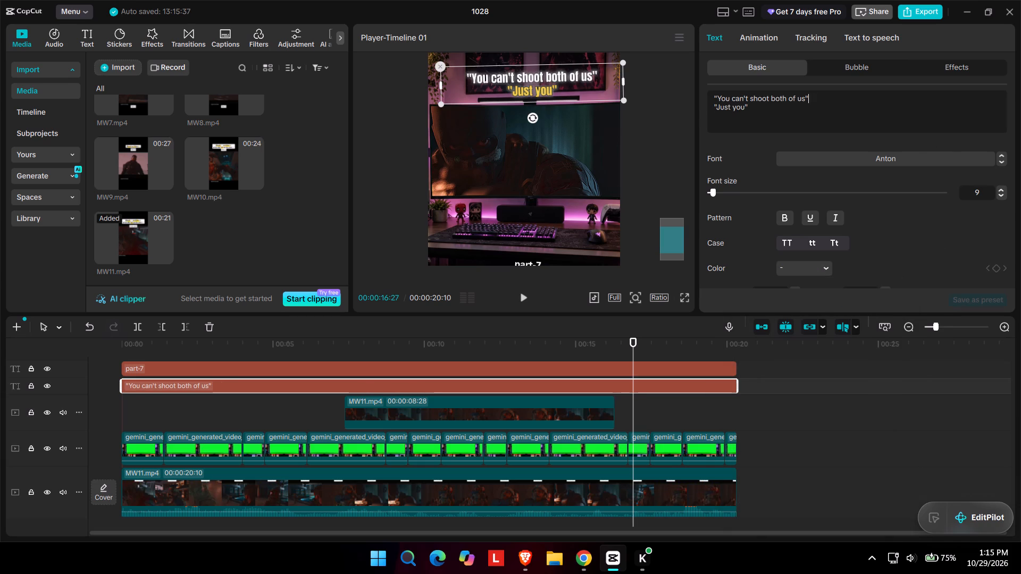
left_click(744, 107)
key("ctrl+v")
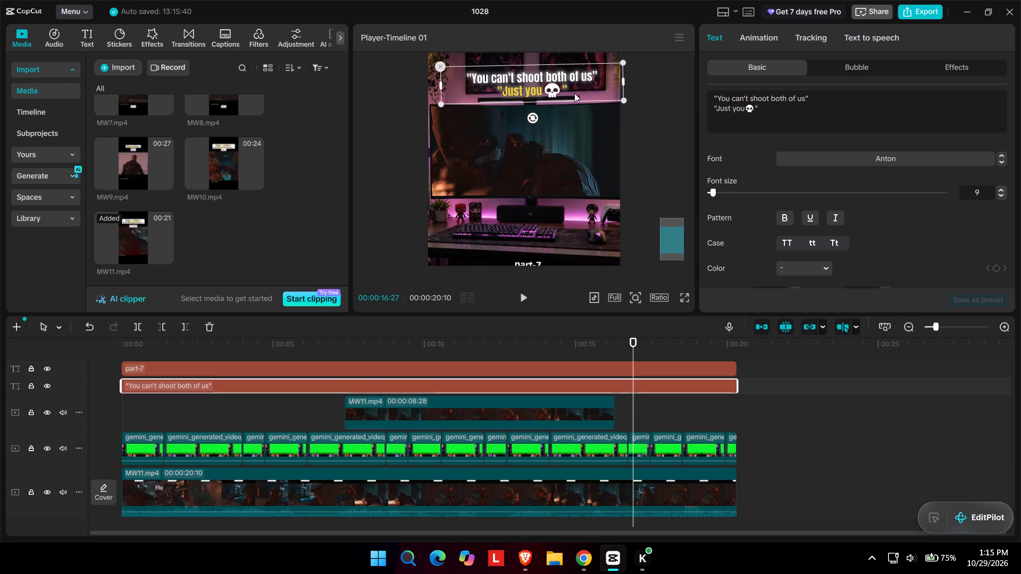
Nudge the two-line title slightly sideways to centre it above the monitor, enlarge it a little, and check it in full-frame playback.
left_click(561, 92)
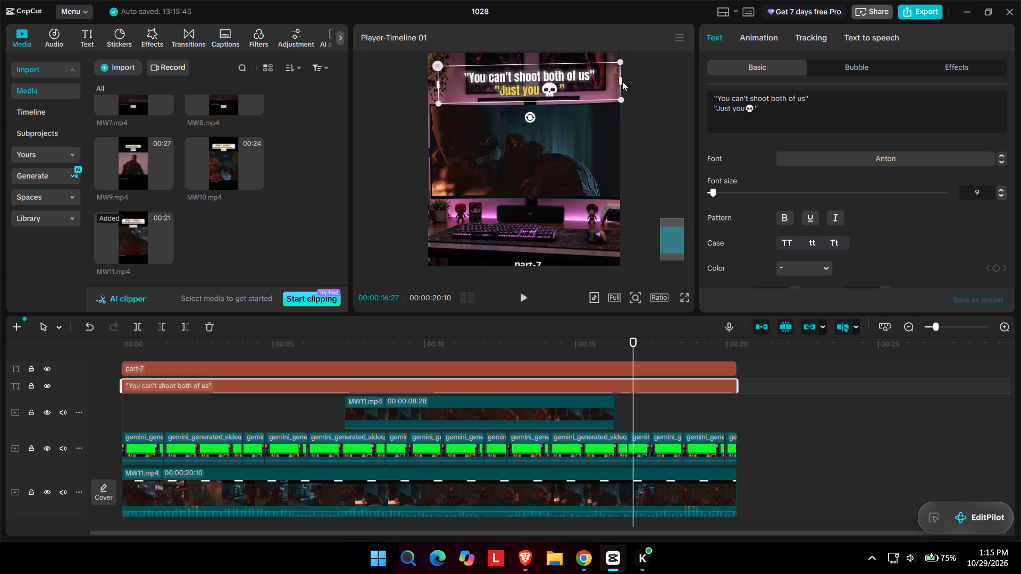
left_click(620, 66)
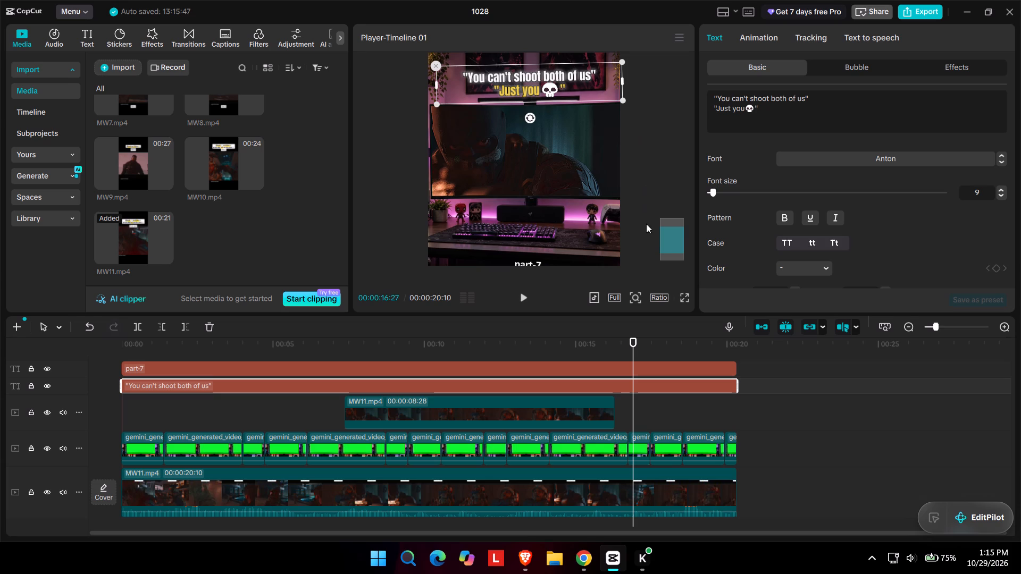
left_click(684, 301)
key("space")
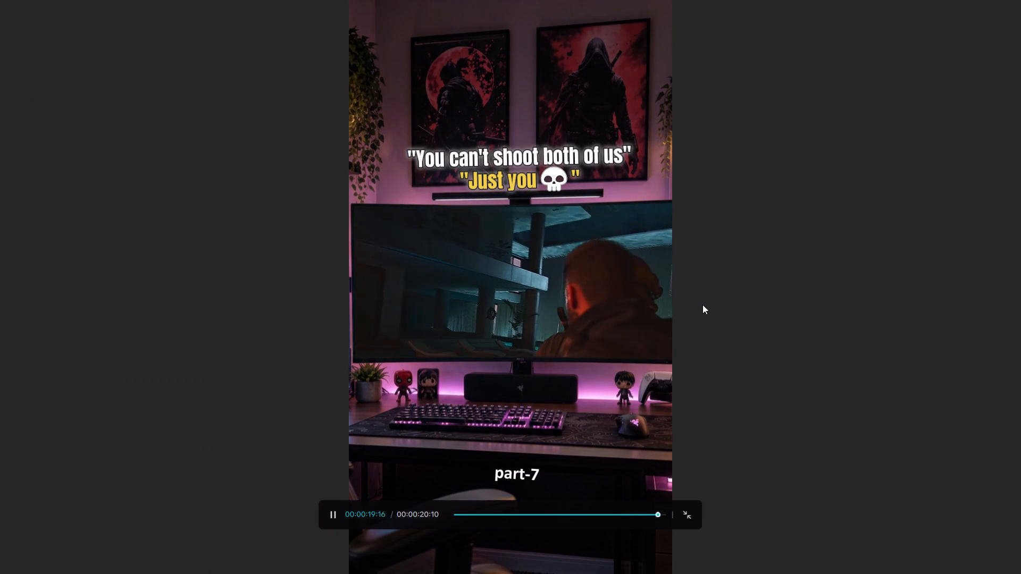
key("space")
key("space")
left_click(690, 364)
left_click(684, 505)
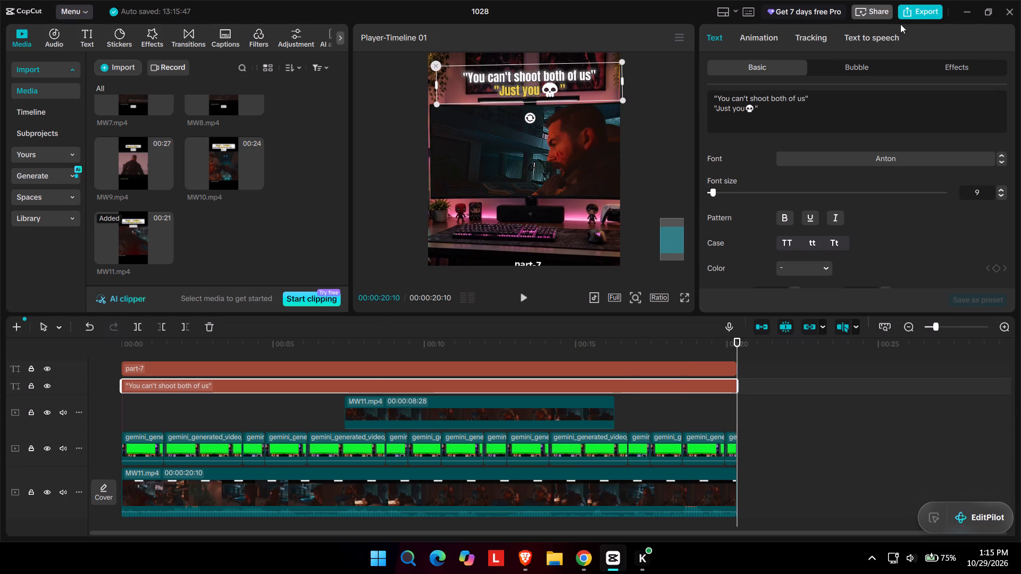
Change the part label below the desk to read "part-8(final)".
scroll(616, 230, "down", 1)
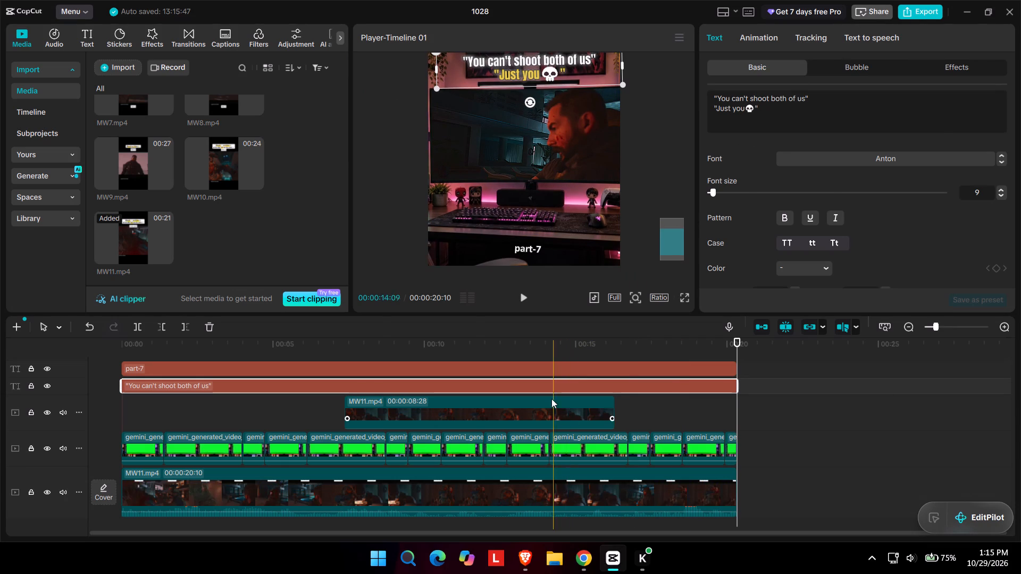
left_click(550, 400)
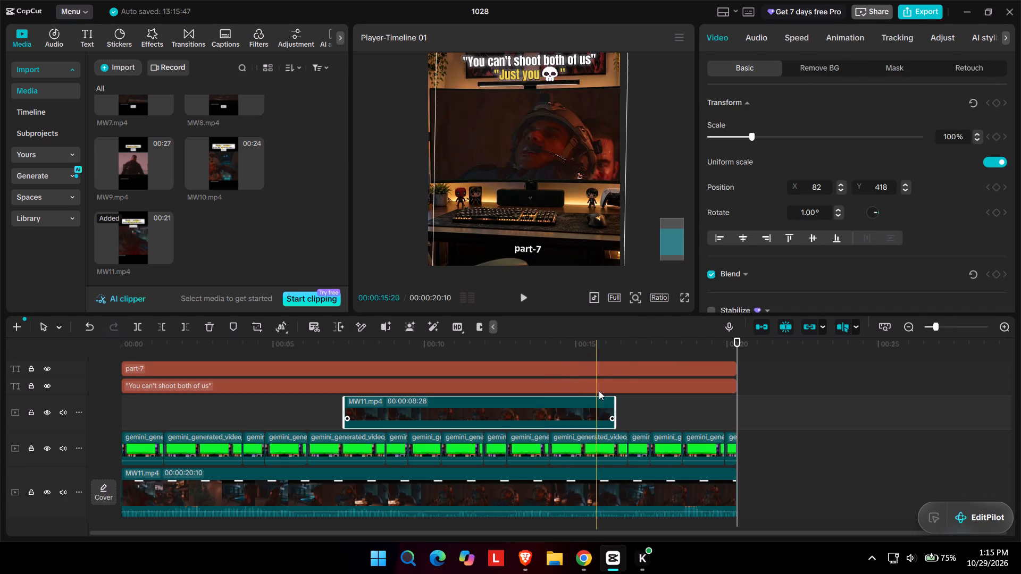
left_click(599, 364)
left_click(783, 106)
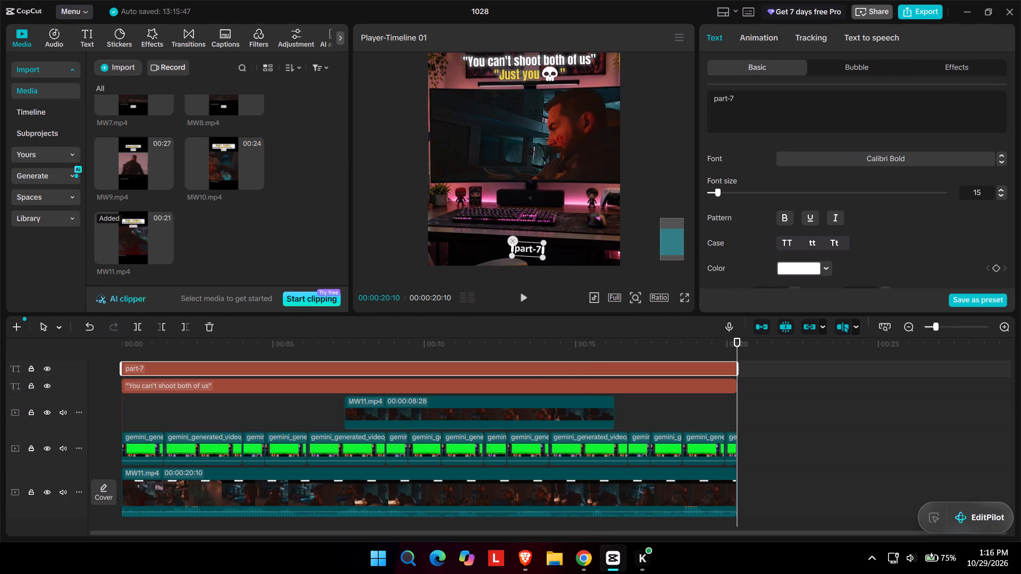
key("BackSpace")
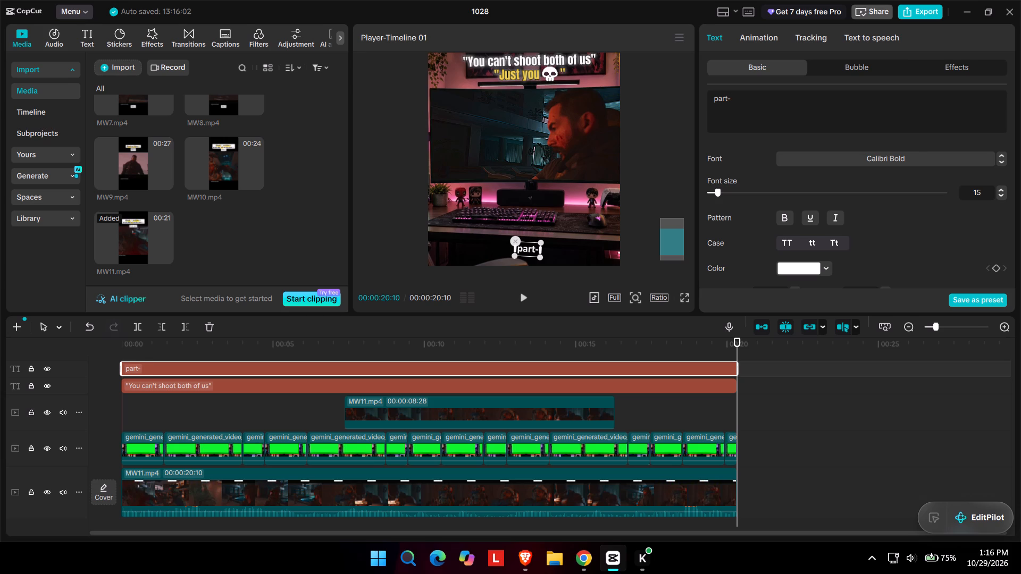
key("8")
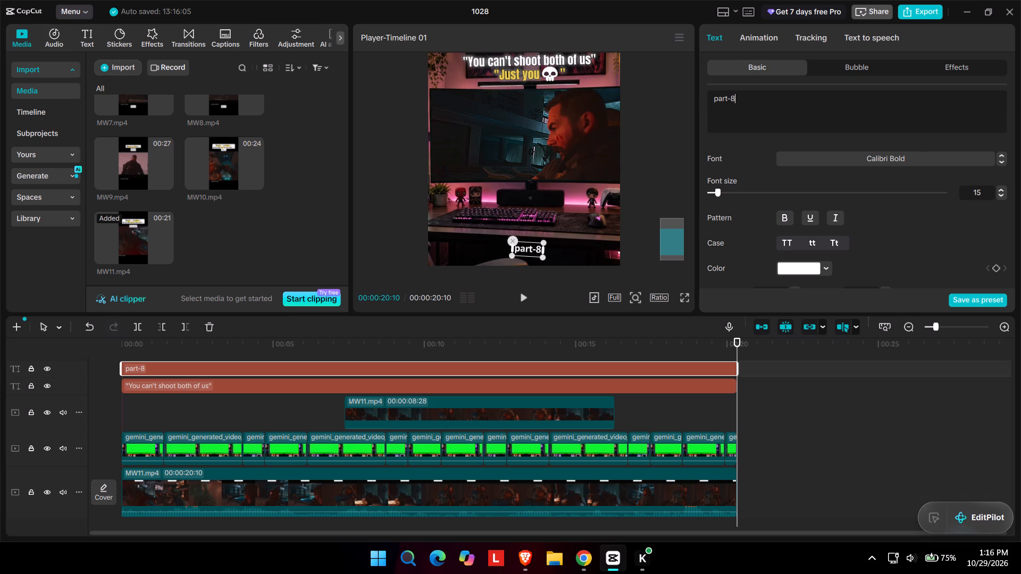
key("shift+parenleft")
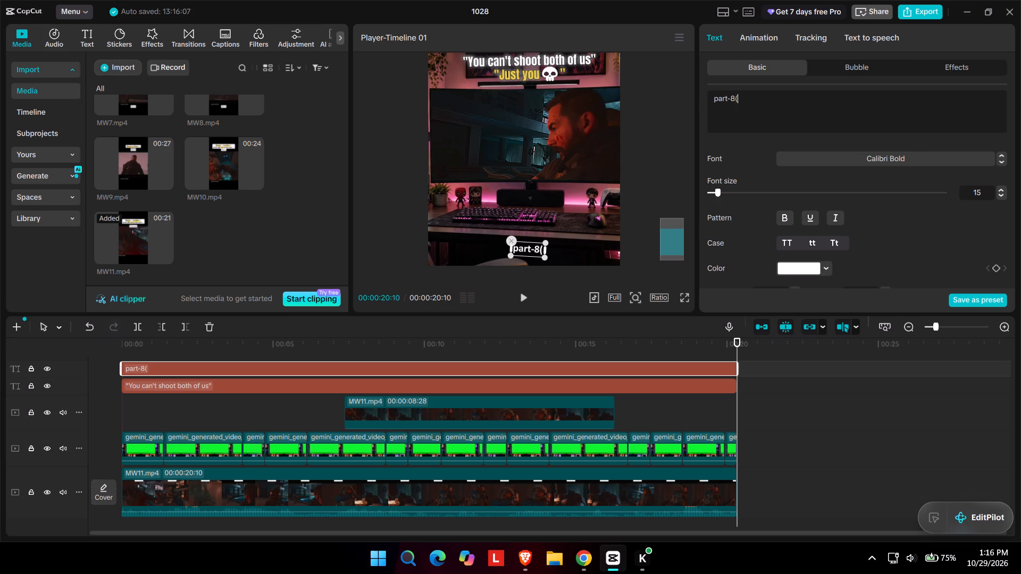
type("final")
key("shift+parenright")
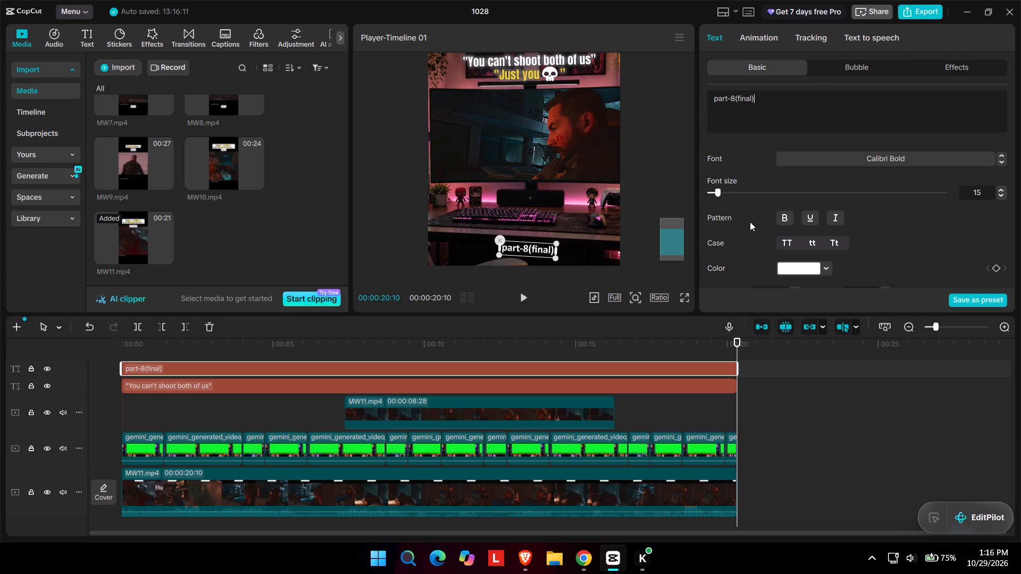
scroll(750, 222, "down", 2)
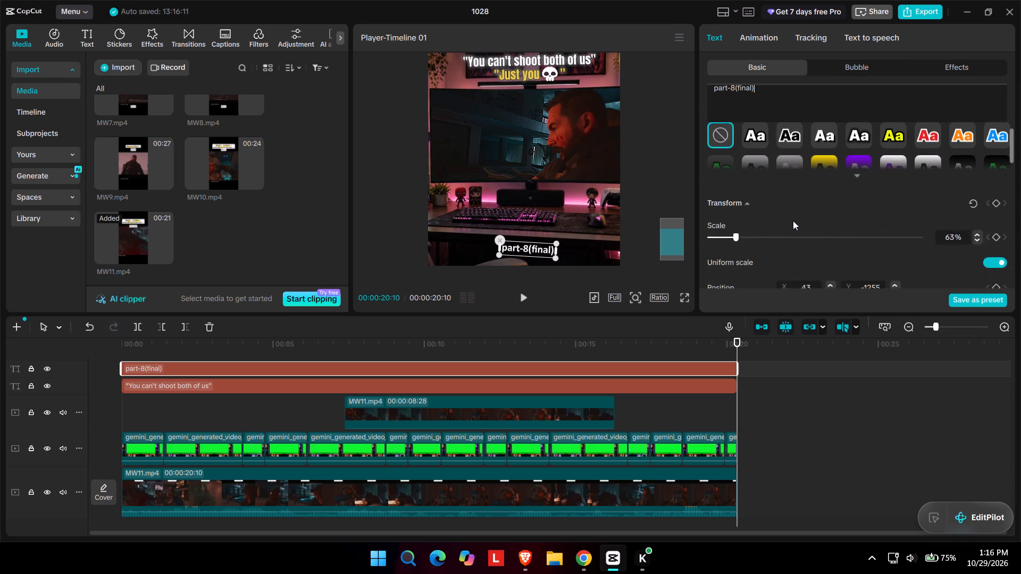
left_click(828, 259)
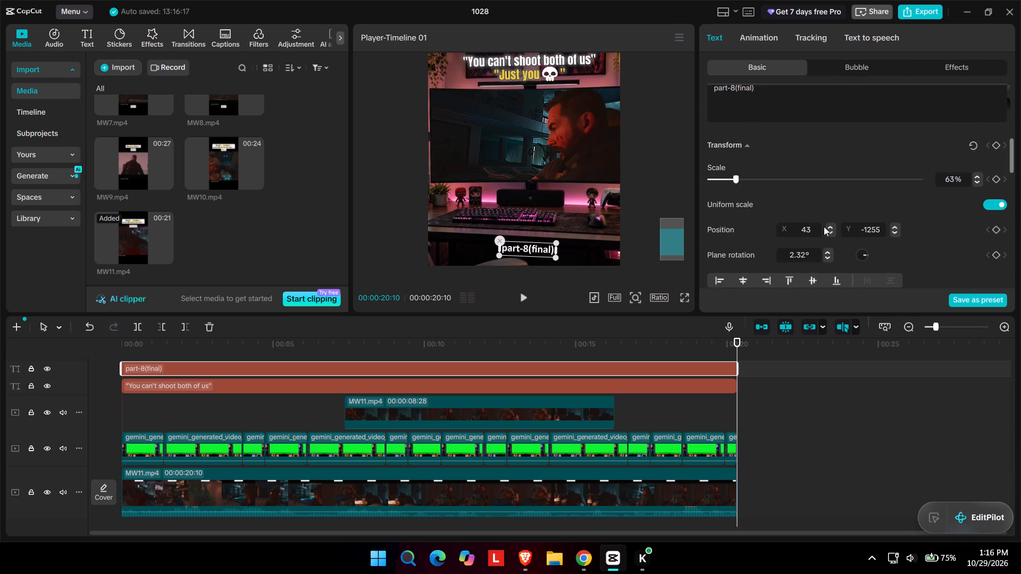
Export the finished video under the name F8.
left_click(918, 17)
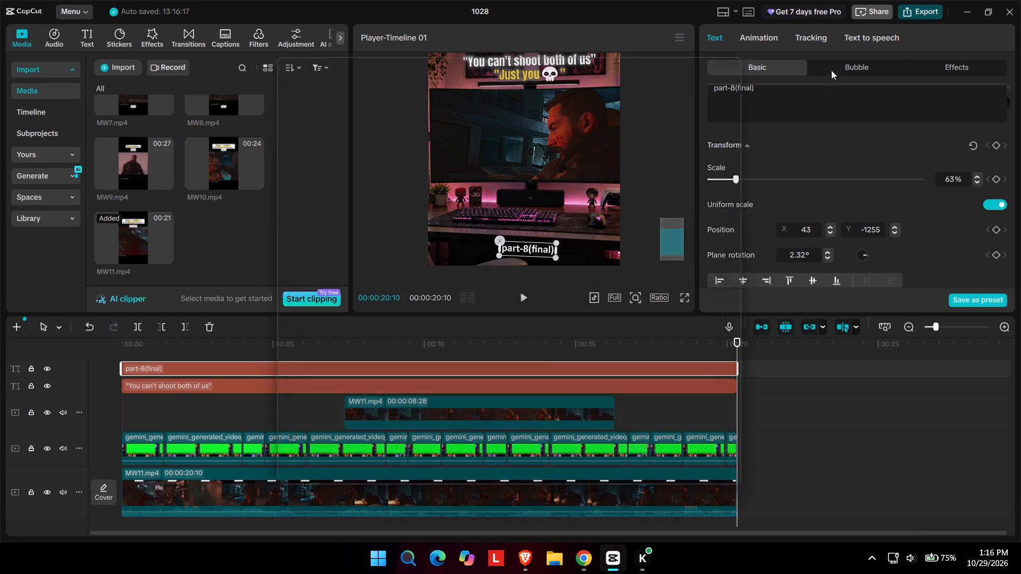
double_click(620, 121)
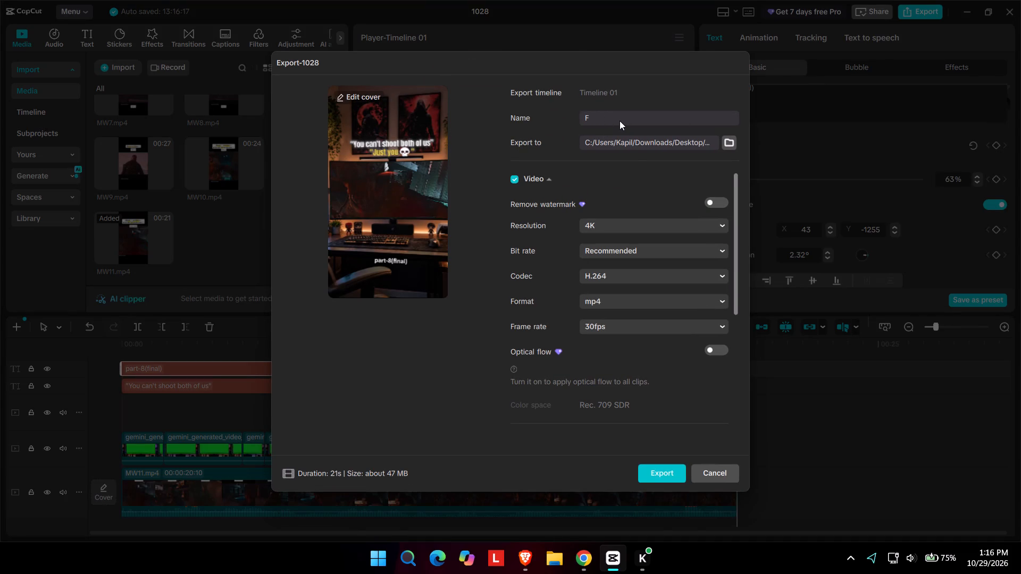
key("8")
left_click(657, 472)
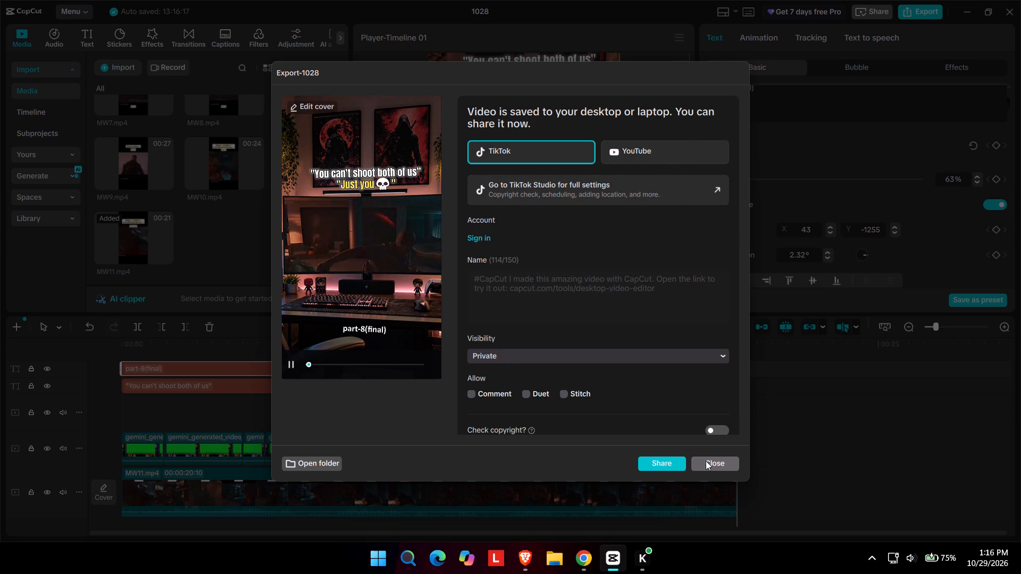
Export the finished video again under the name Fight8 at 1080P resolution.
left_click(706, 461)
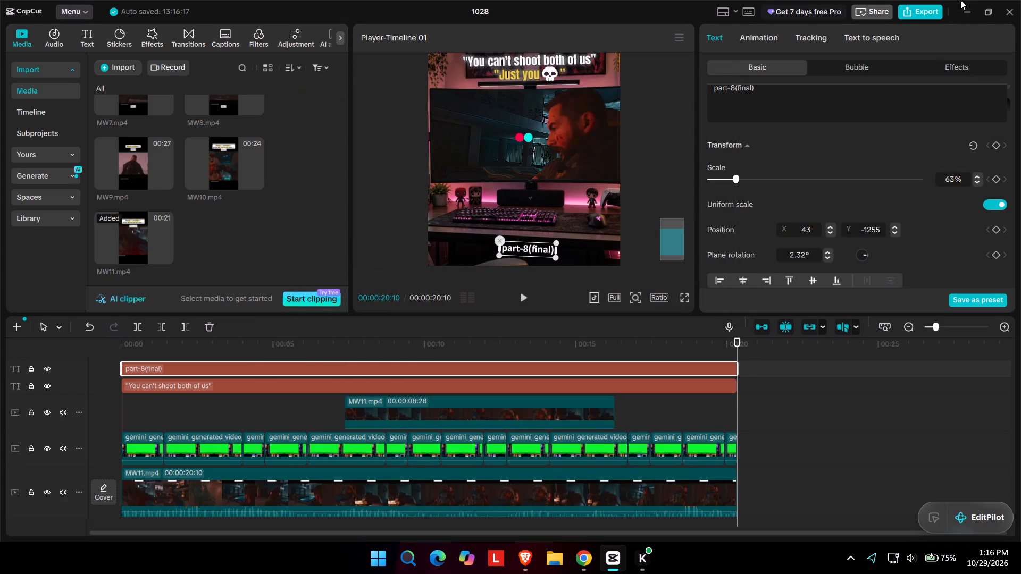
left_click(905, 6)
left_click(590, 108)
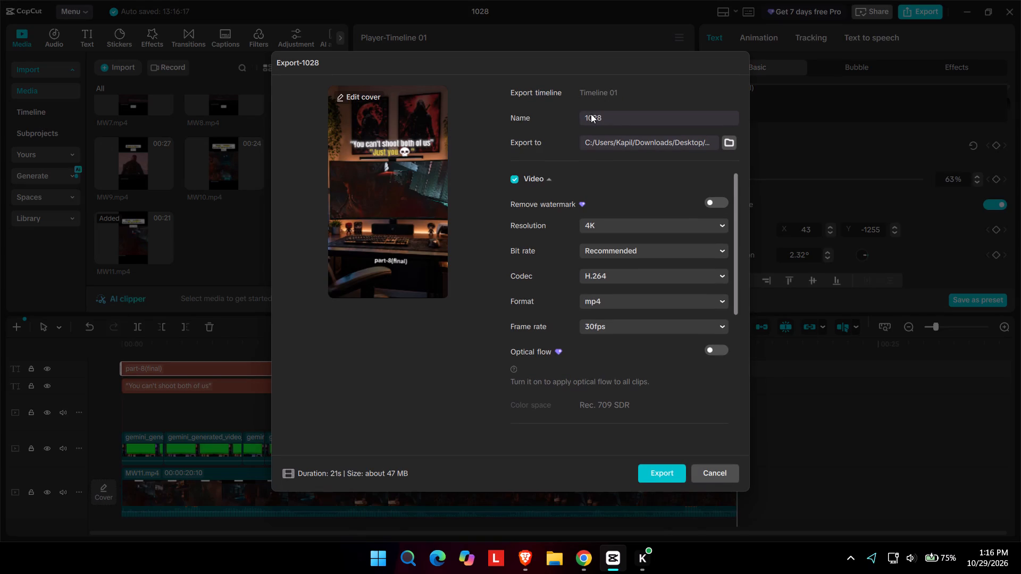
double_click(591, 114)
type("ight")
key("8")
left_click(631, 232)
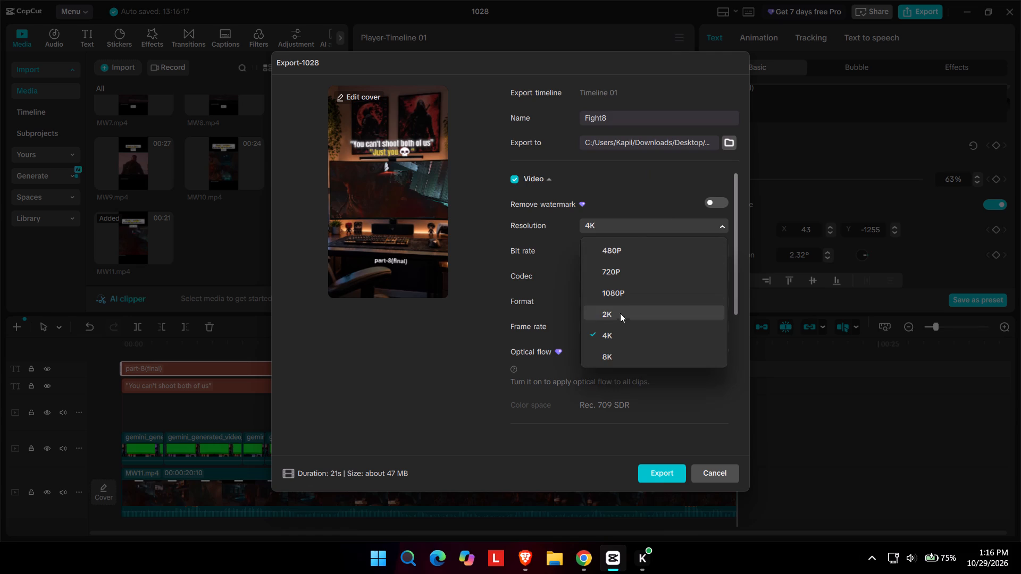
left_click(624, 294)
left_click(669, 471)
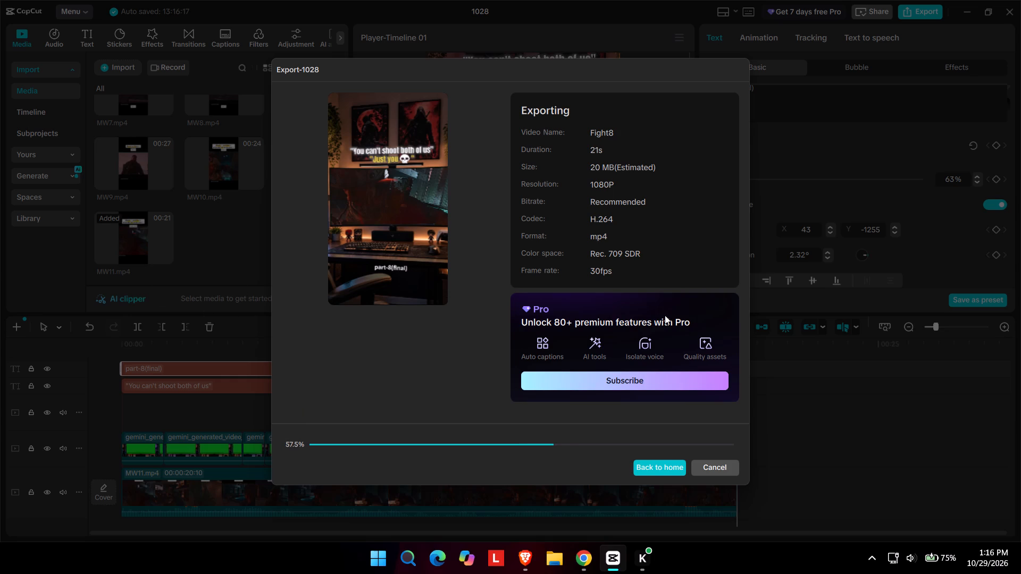
left_click(706, 463)
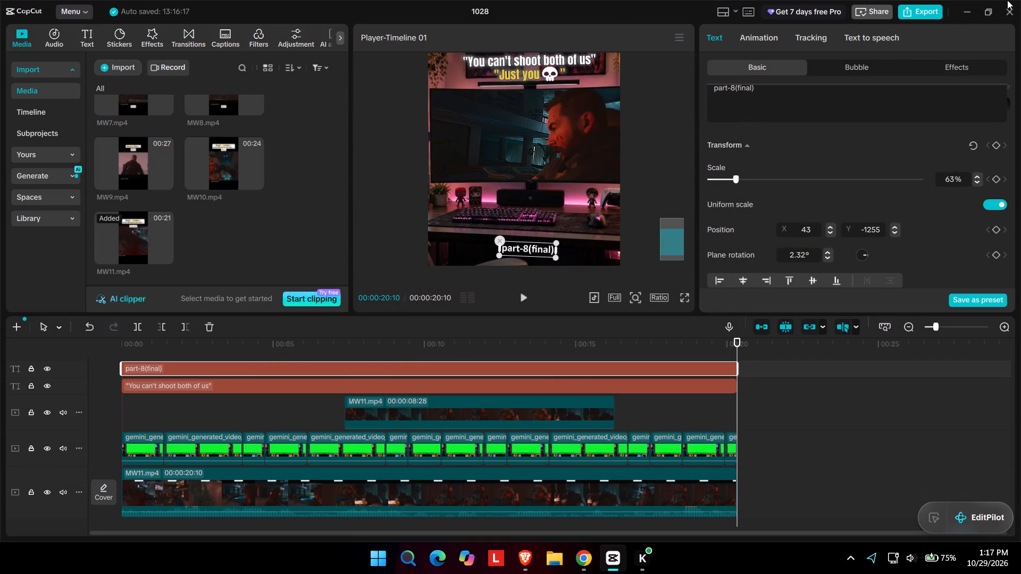
Close the 1028 project and return to the projects overview.
left_click(1007, 2)
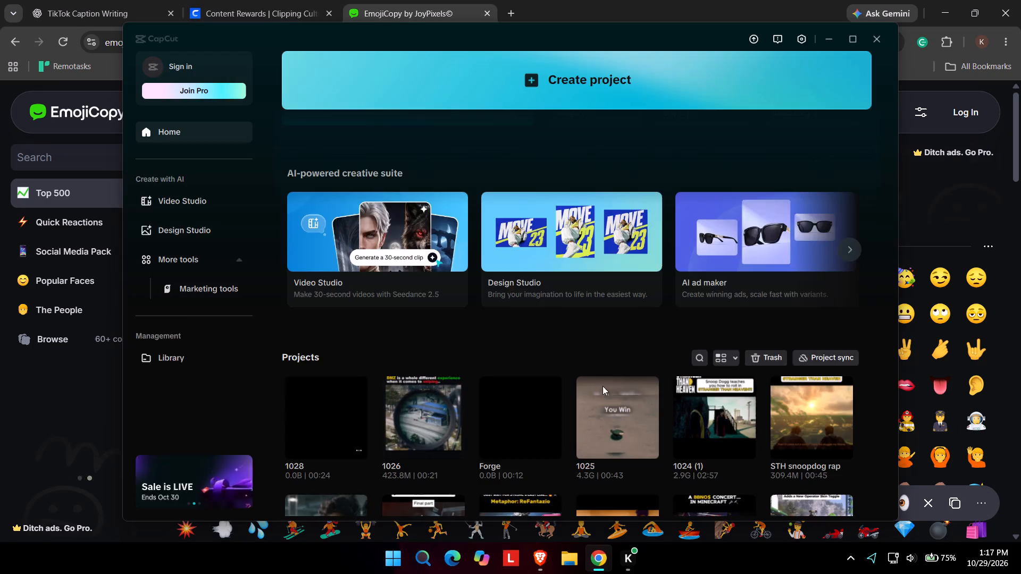